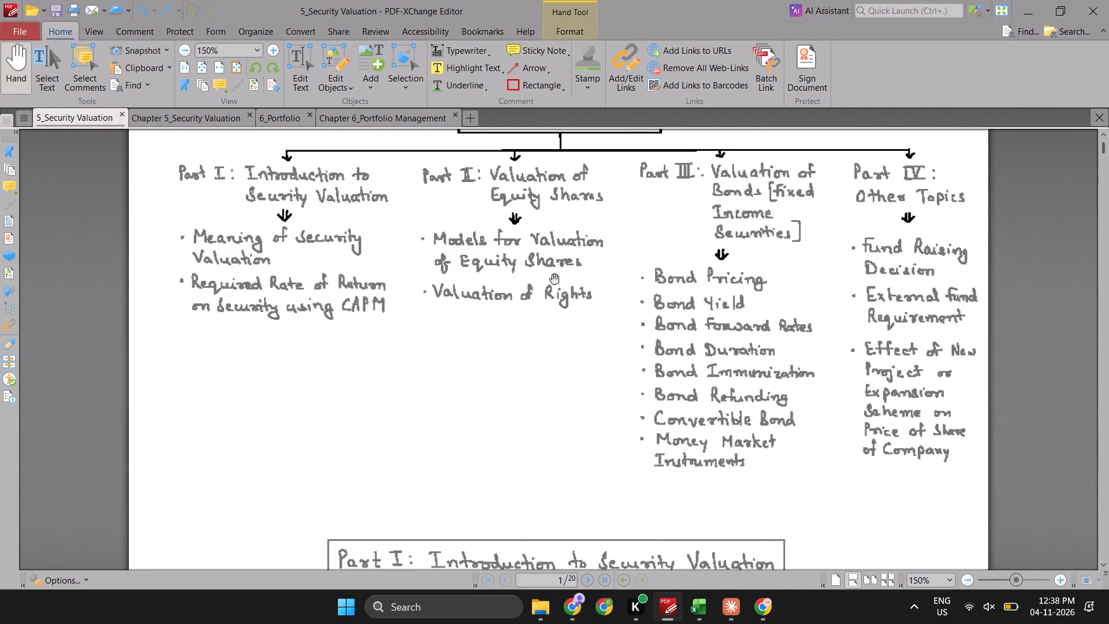
scroll(554, 278, "up", 2)
scroll(554, 278, "down", 1, "ctrl")
scroll(554, 278, "down", 2)
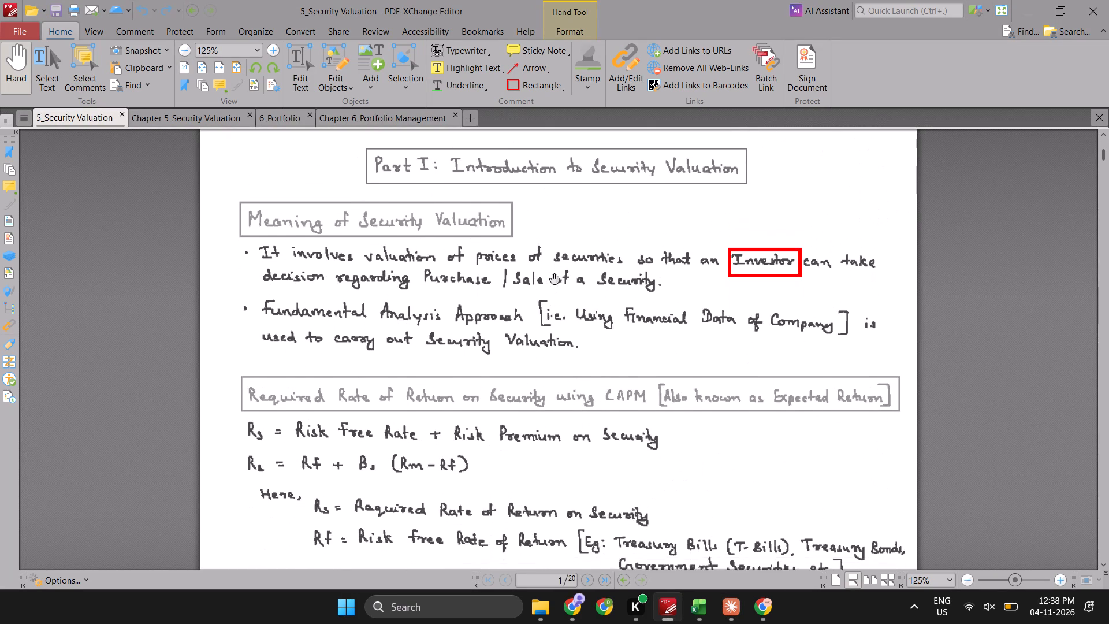
scroll(554, 278, "down", 3)
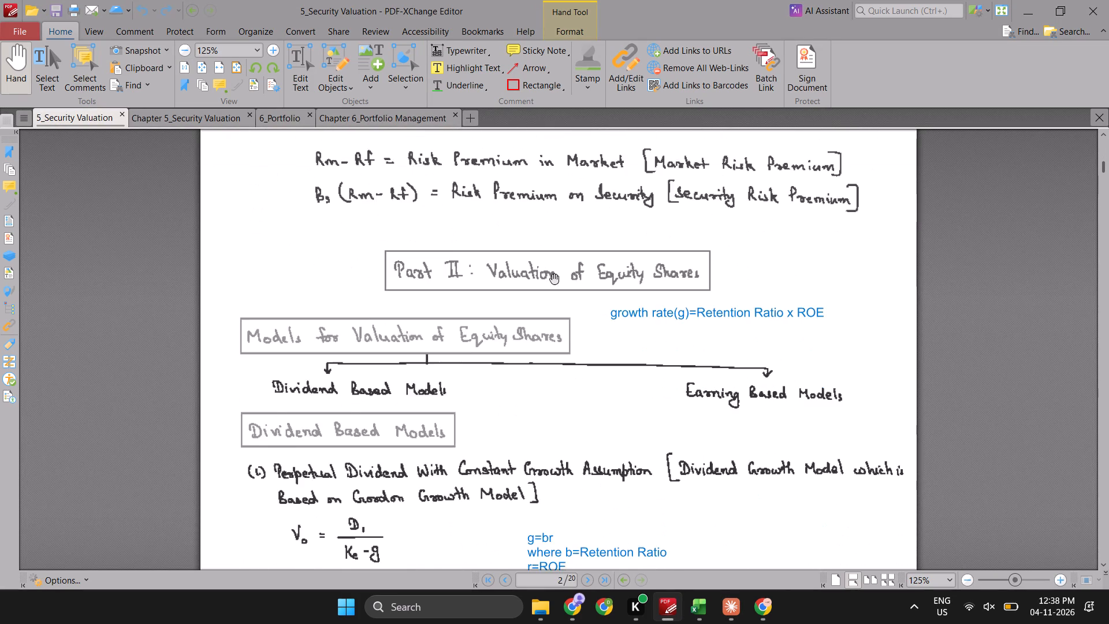
scroll(554, 278, "down", 4)
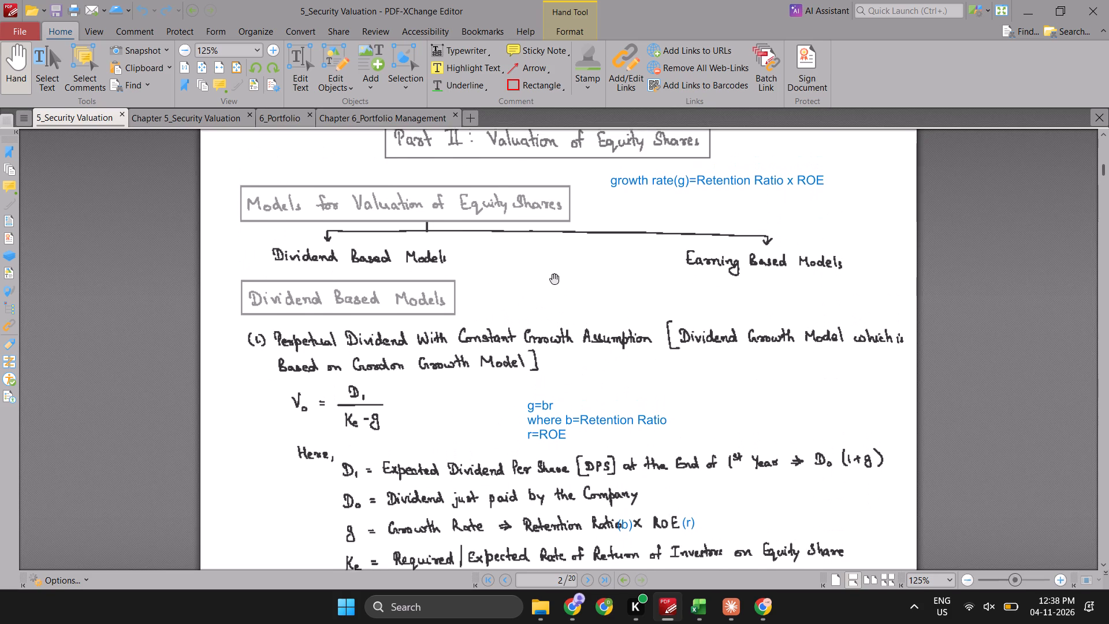
scroll(554, 278, "down", 4)
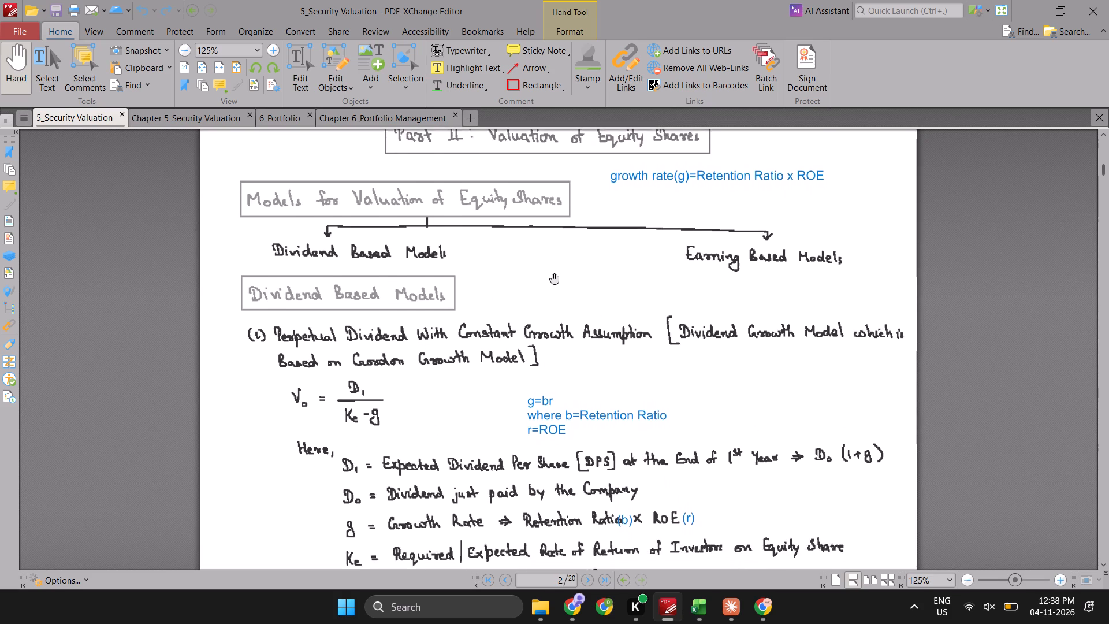
scroll(554, 278, "down", 4)
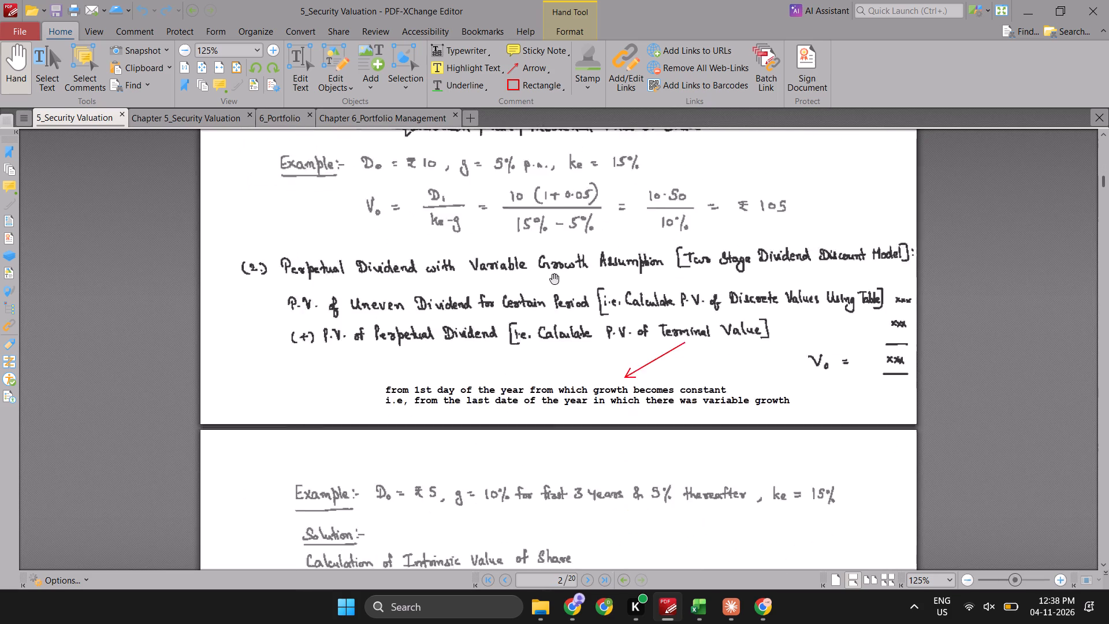
scroll(554, 278, "down", 4)
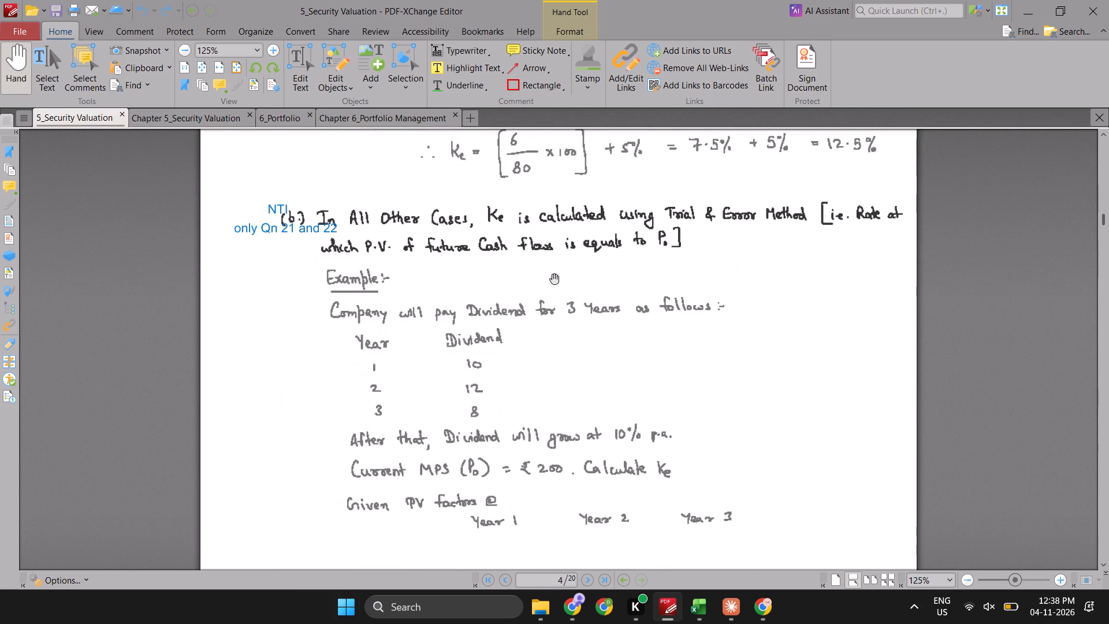
scroll(554, 278, "down", 2)
Review the Valuation of Rights formulas and the effect of a right issue on shareholder's wealth.
scroll(554, 278, "up", 2)
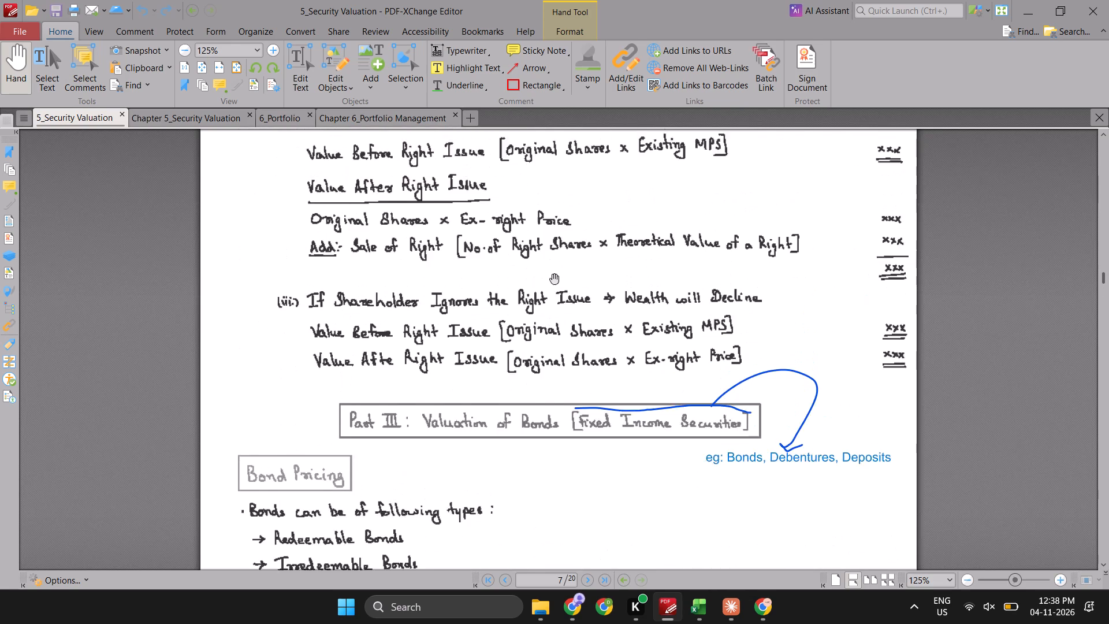
scroll(554, 278, "up", 3)
scroll(554, 278, "down", 1)
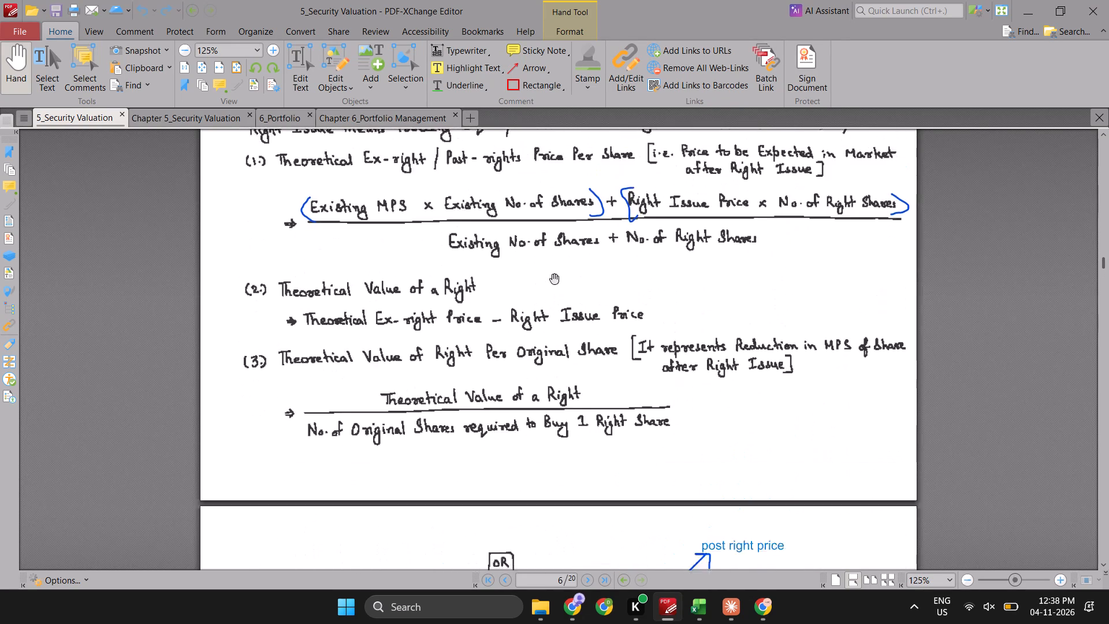
scroll(554, 278, "down", 1)
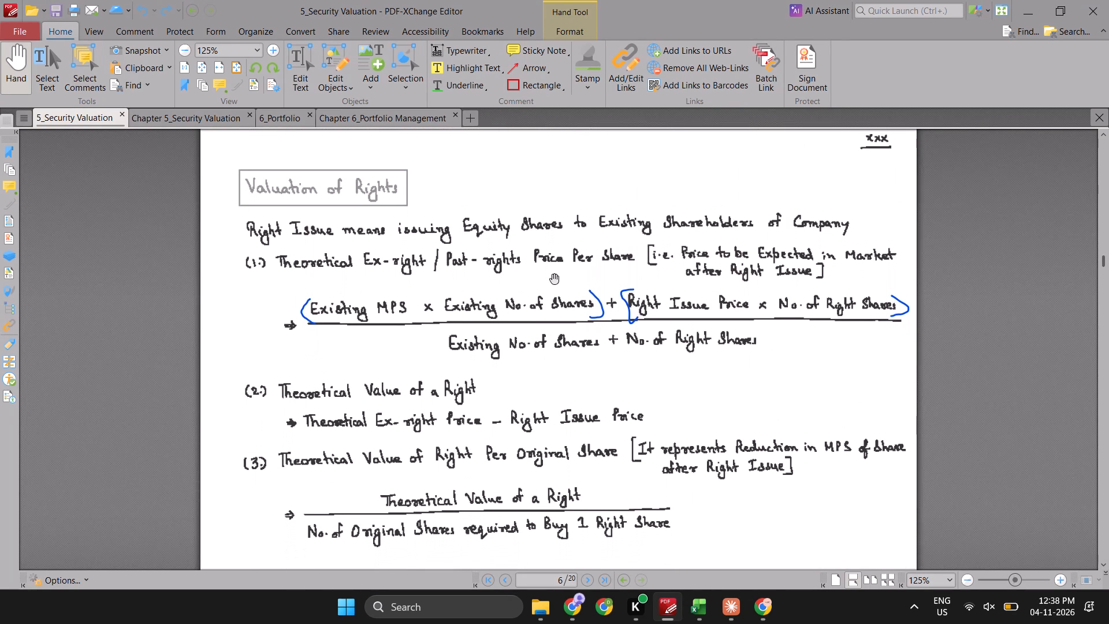
scroll(554, 278, "down", 1)
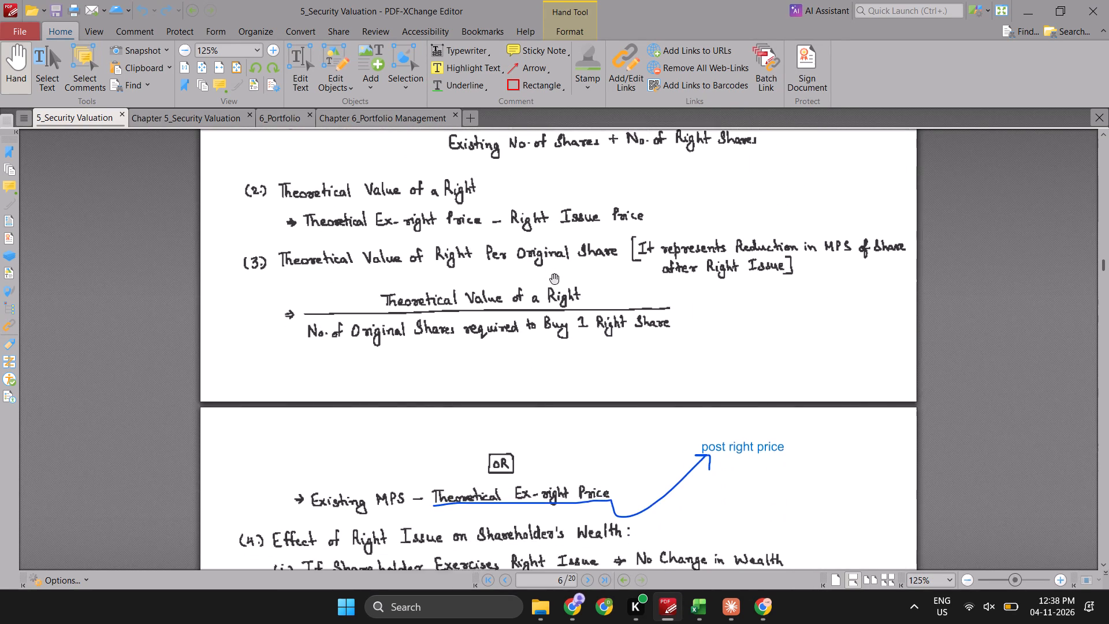
scroll(554, 278, "down", 1)
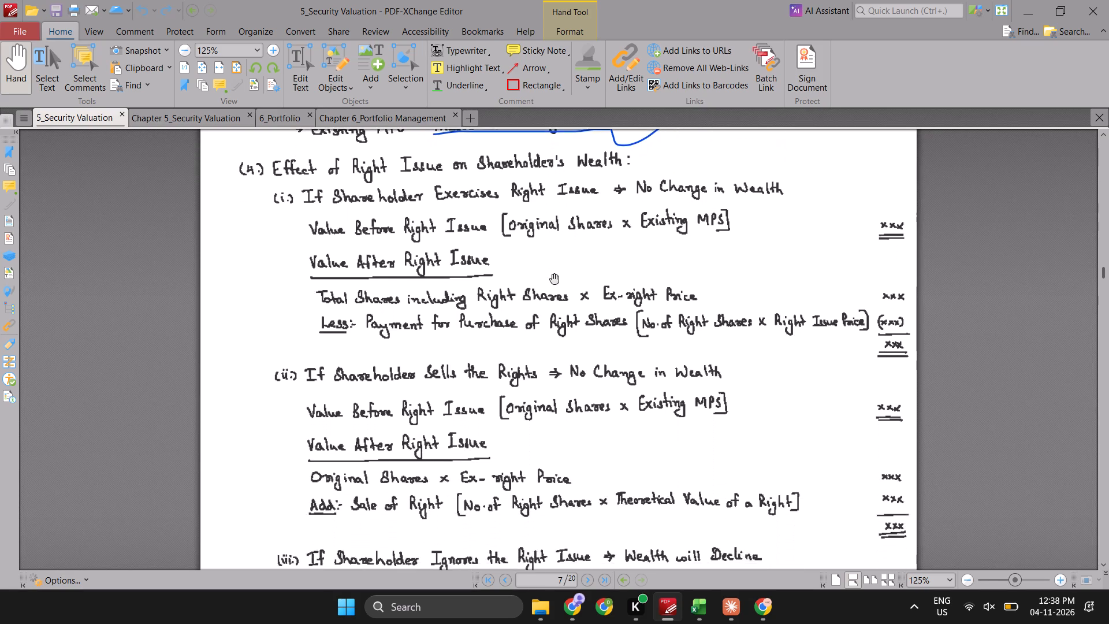
scroll(554, 278, "down", 2)
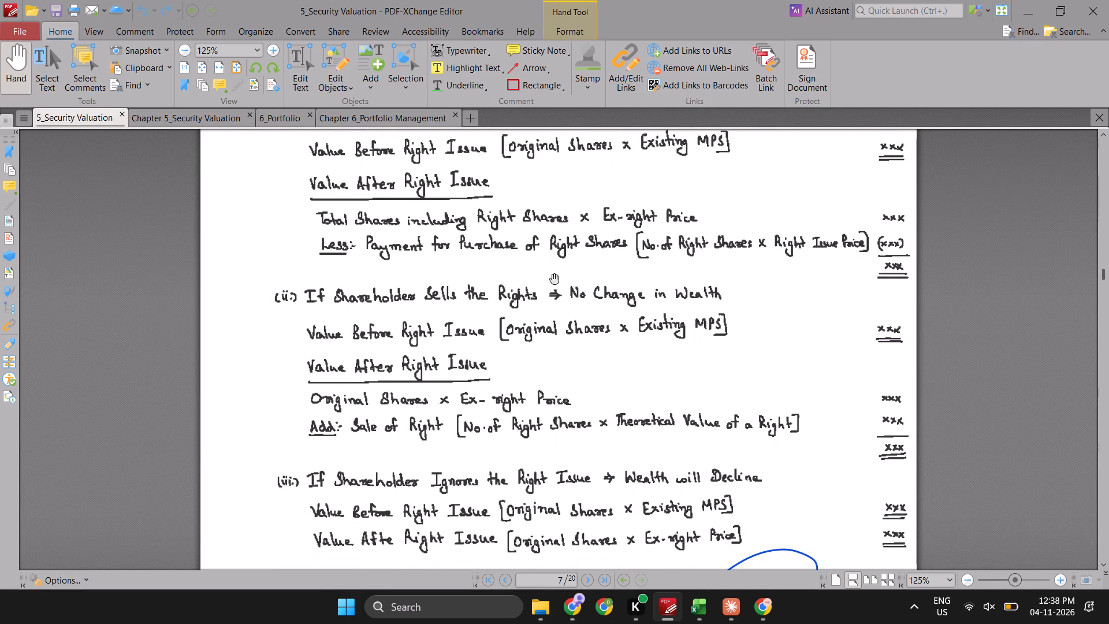
scroll(554, 278, "down", 2)
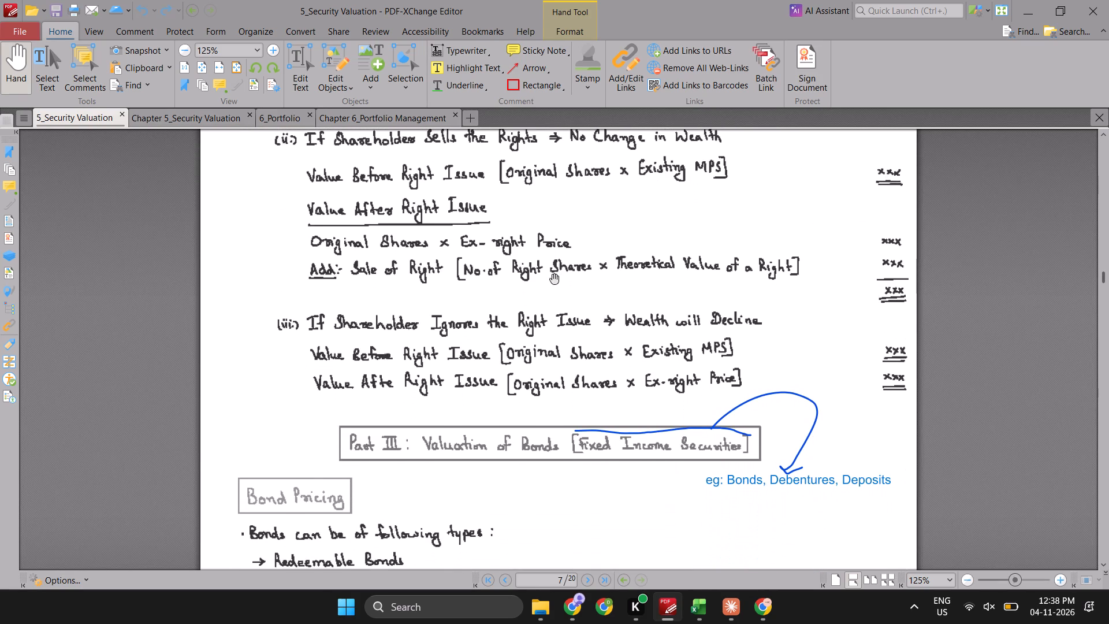
Study the Bond Pricing notes in Part III, covering the formulas and examples for redeemable, irredeemable and zero coupon bonds.
scroll(554, 278, "down", 2)
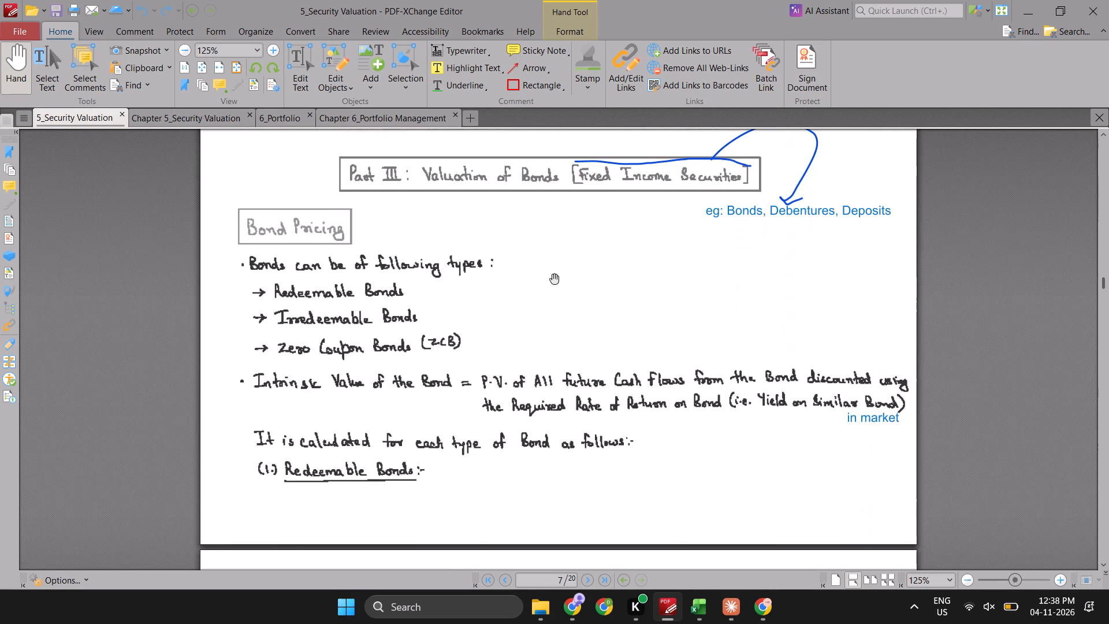
scroll(554, 278, "down", 2)
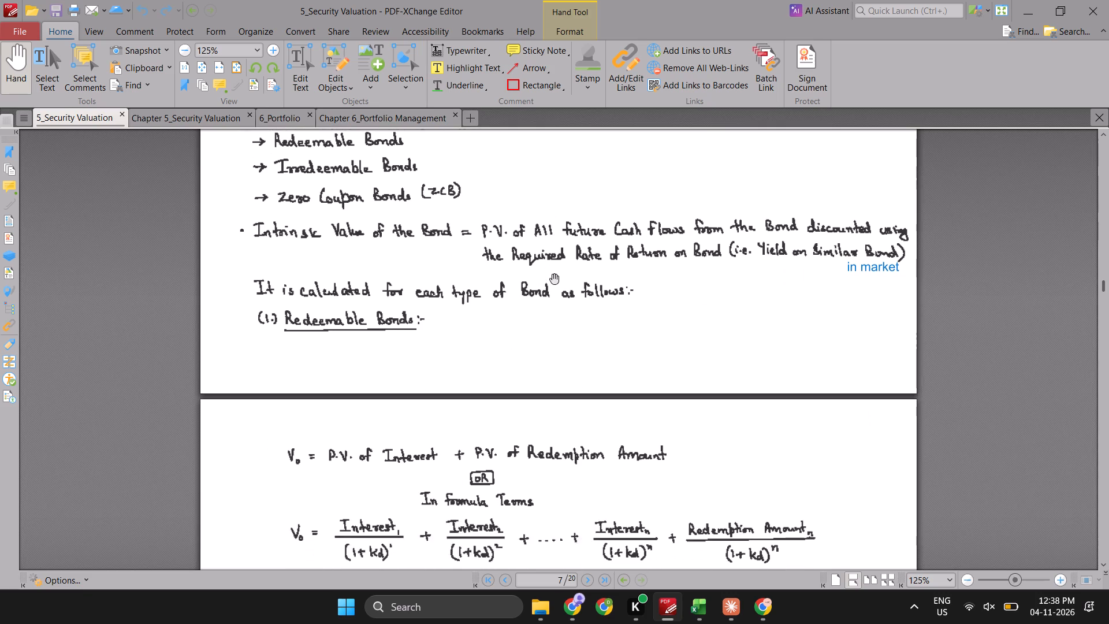
scroll(554, 278, "down", 3)
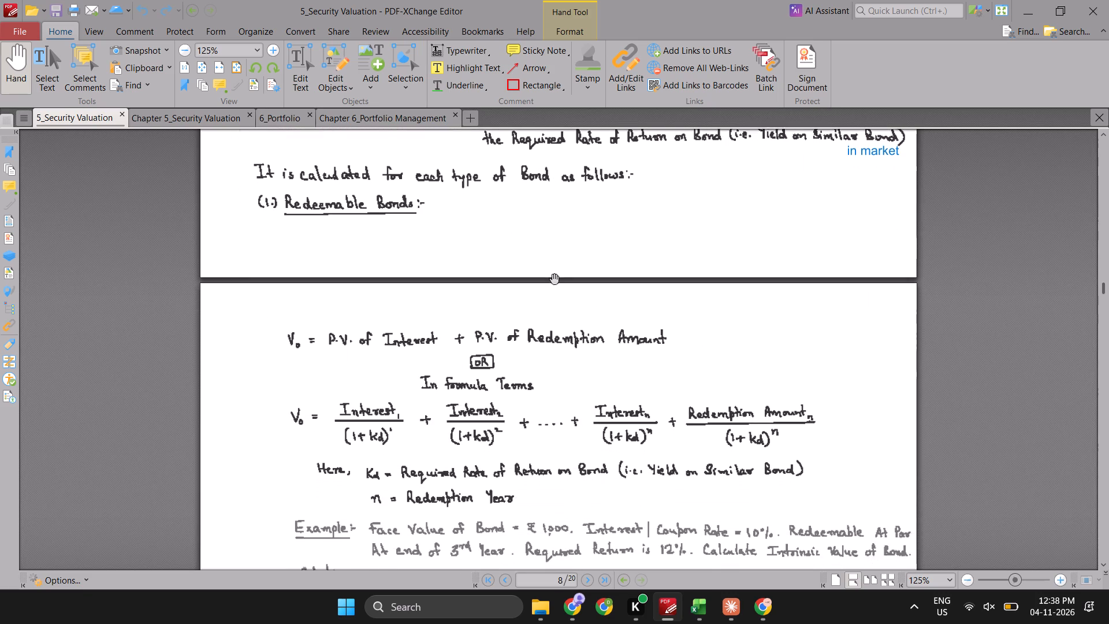
scroll(554, 278, "down", 2)
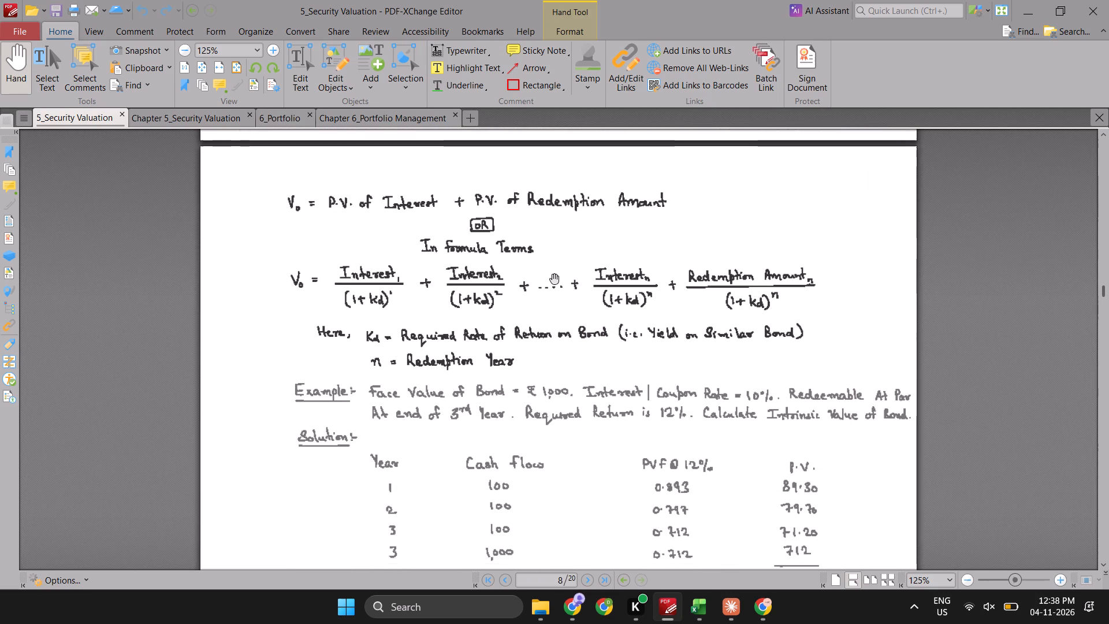
scroll(554, 278, "down", 2)
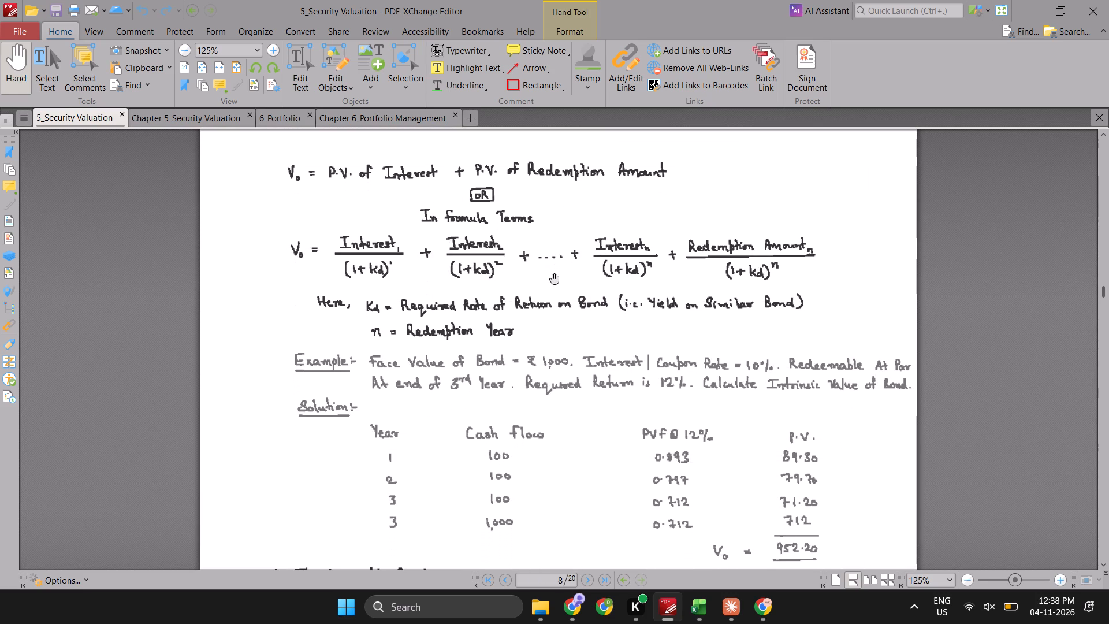
scroll(554, 278, "down", 2)
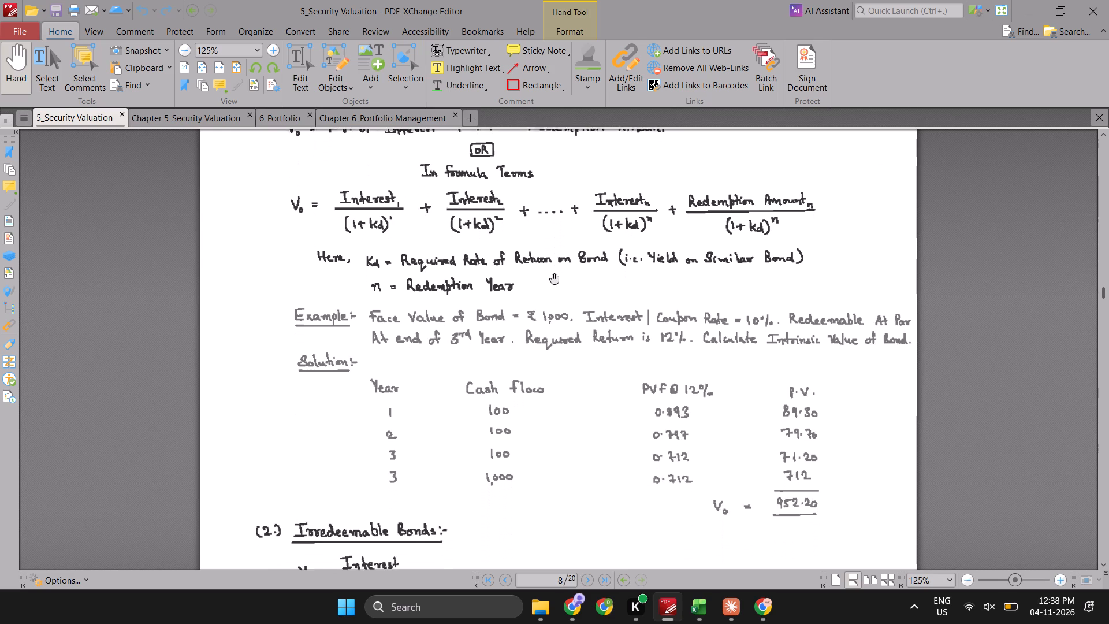
scroll(554, 278, "down", 3)
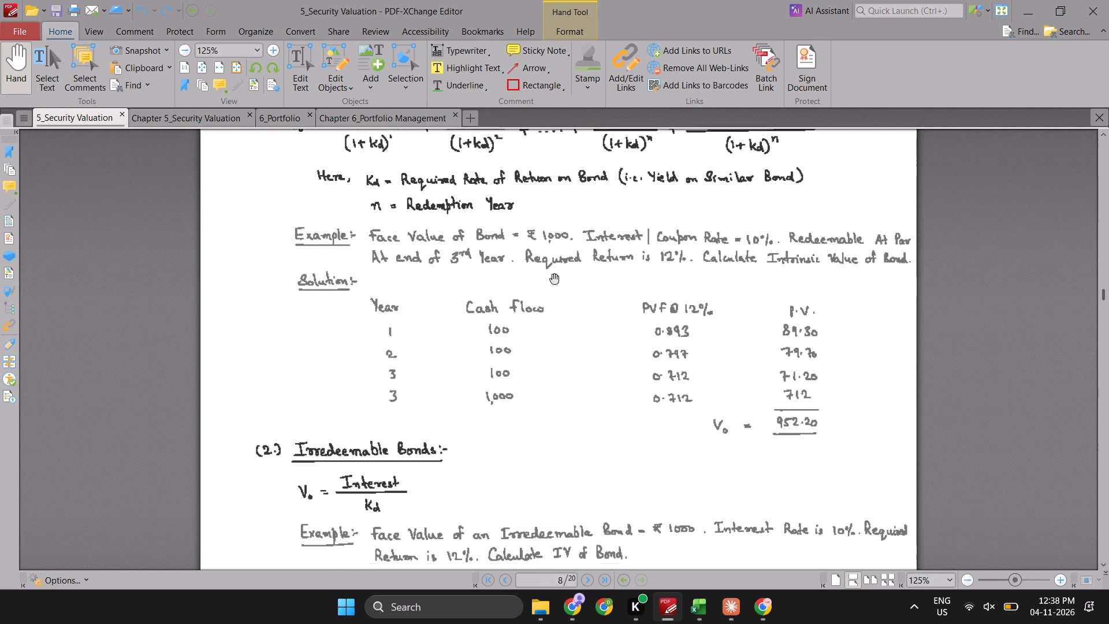
scroll(554, 278, "down", 1)
scroll(554, 278, "up", 1)
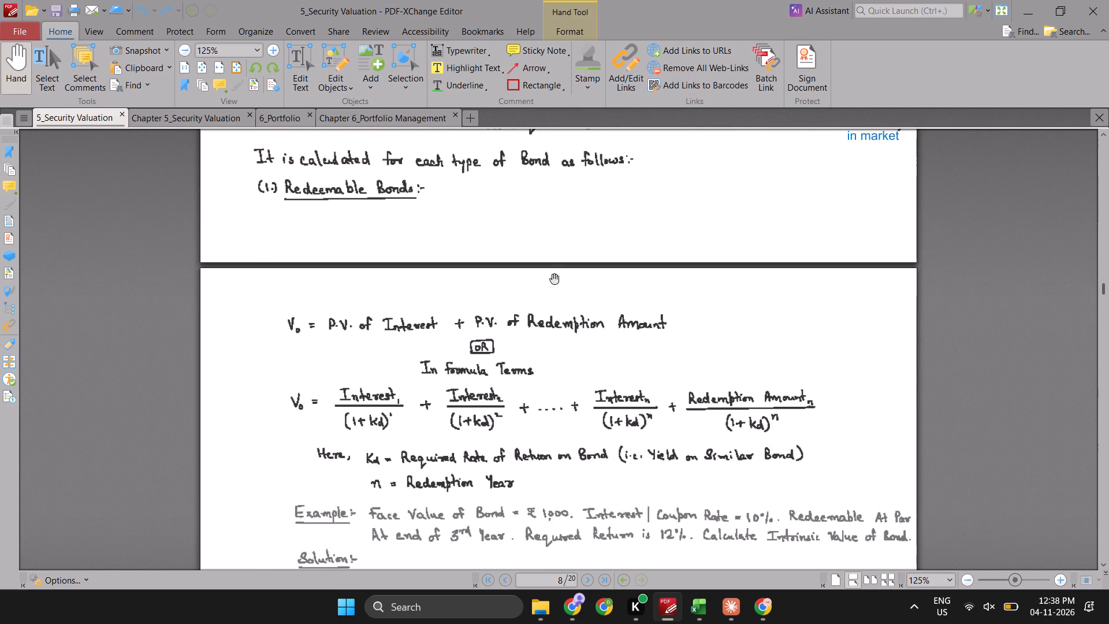
scroll(554, 278, "up", 1)
scroll(554, 278, "down", 1)
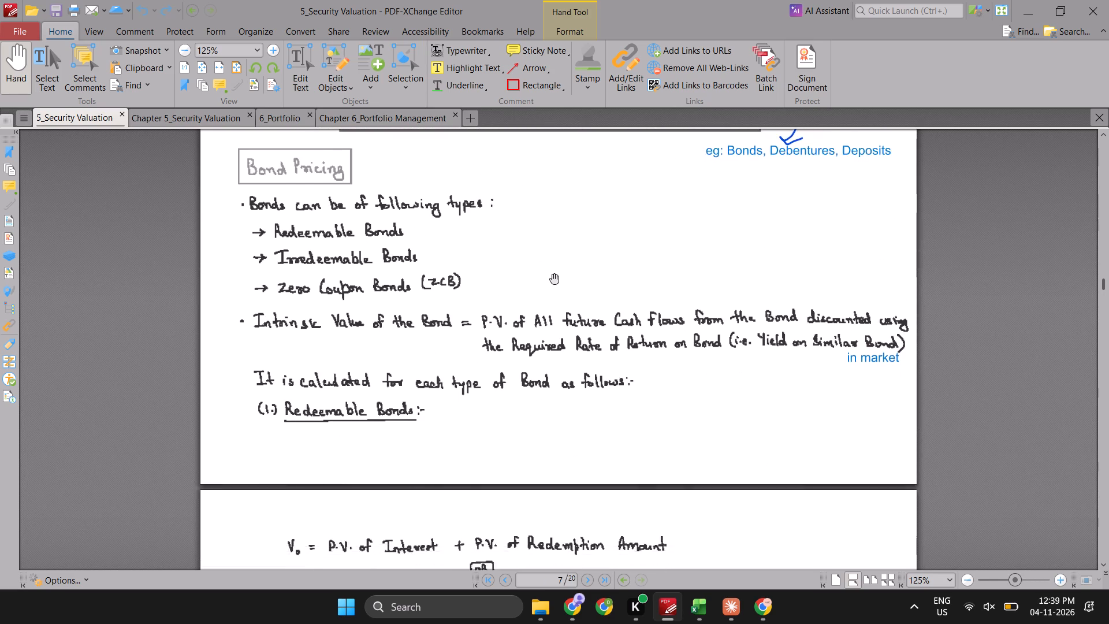
scroll(554, 278, "down", 2)
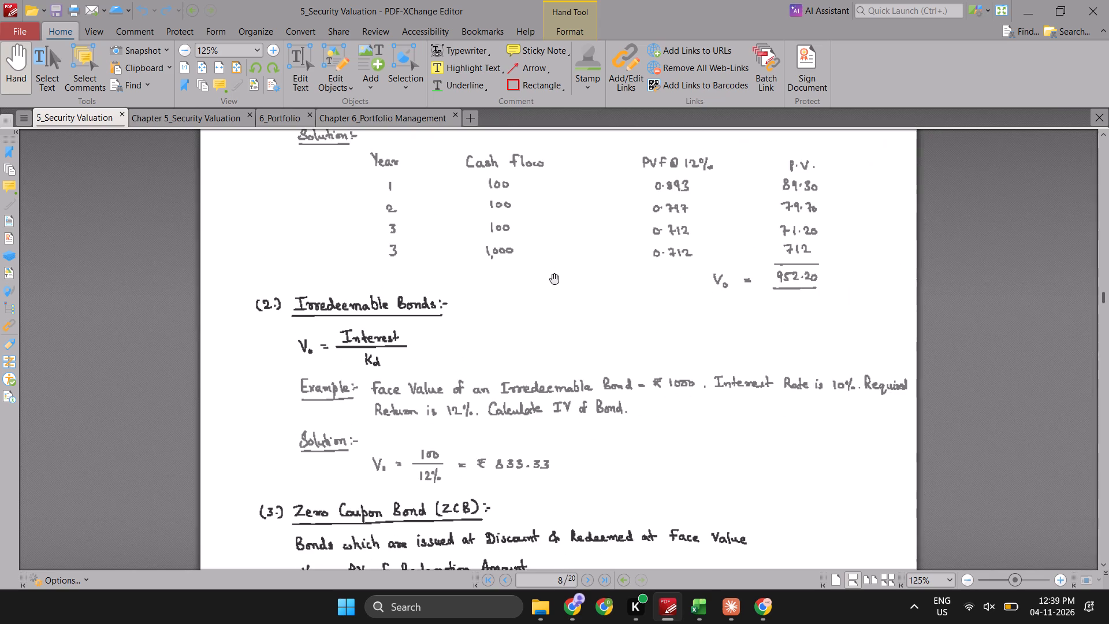
scroll(554, 278, "down", 3)
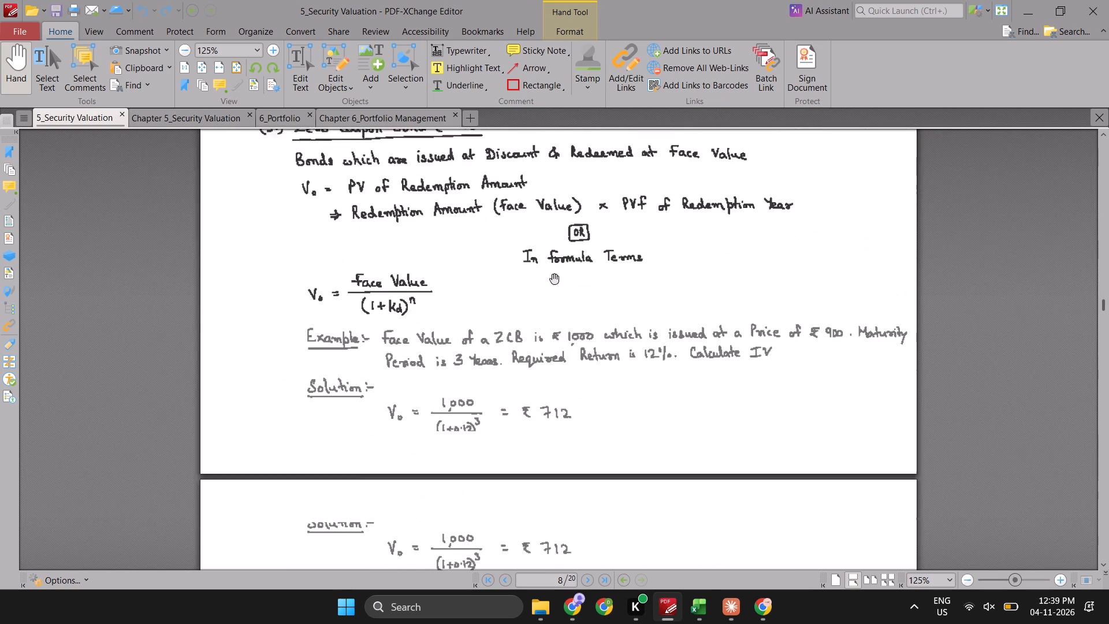
Review the notes on types of yield curve, semi-annual coupon bonds and the current yield and YTM formulas under Bond Yield.
scroll(554, 278, "down", 4)
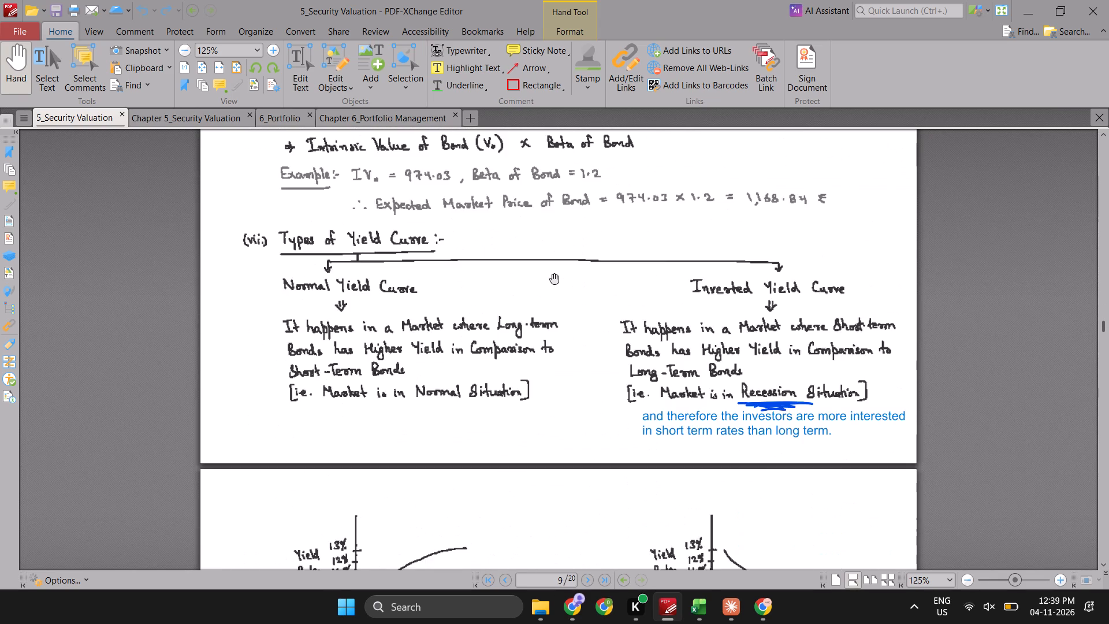
scroll(554, 278, "down", 4)
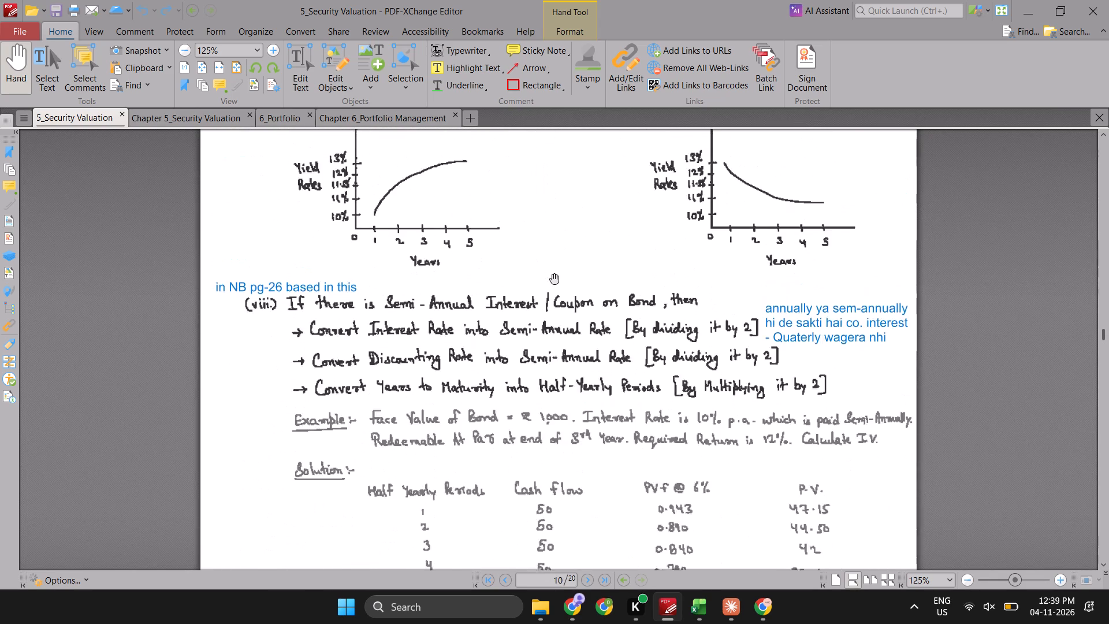
scroll(554, 278, "down", 2)
scroll(554, 278, "up", 1)
scroll(554, 278, "down", 2)
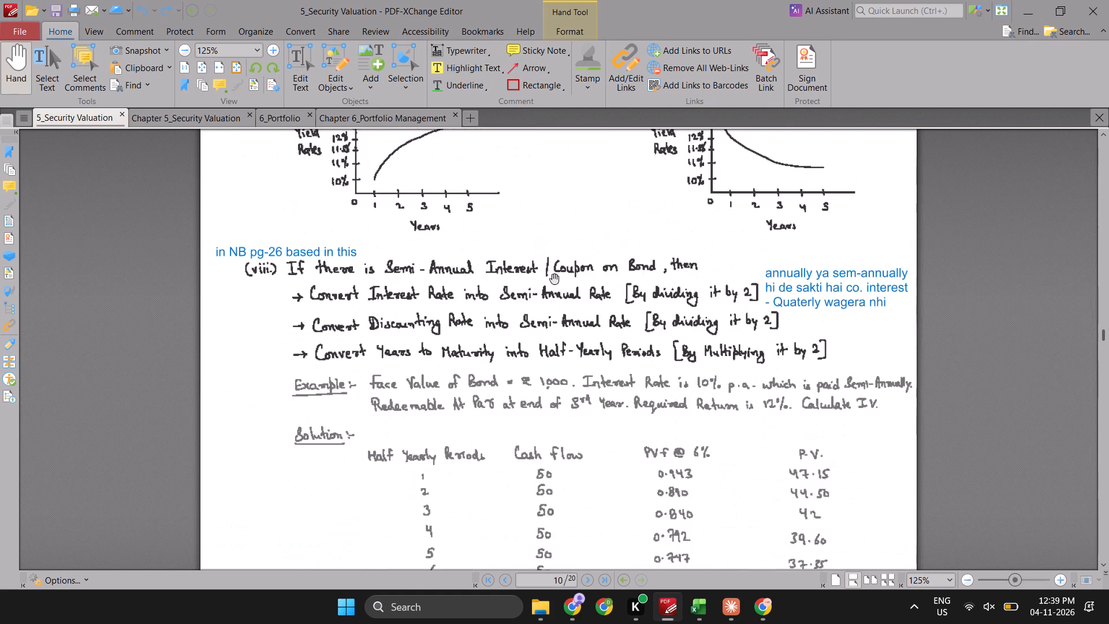
scroll(554, 278, "down", 6)
scroll(554, 278, "up", 1)
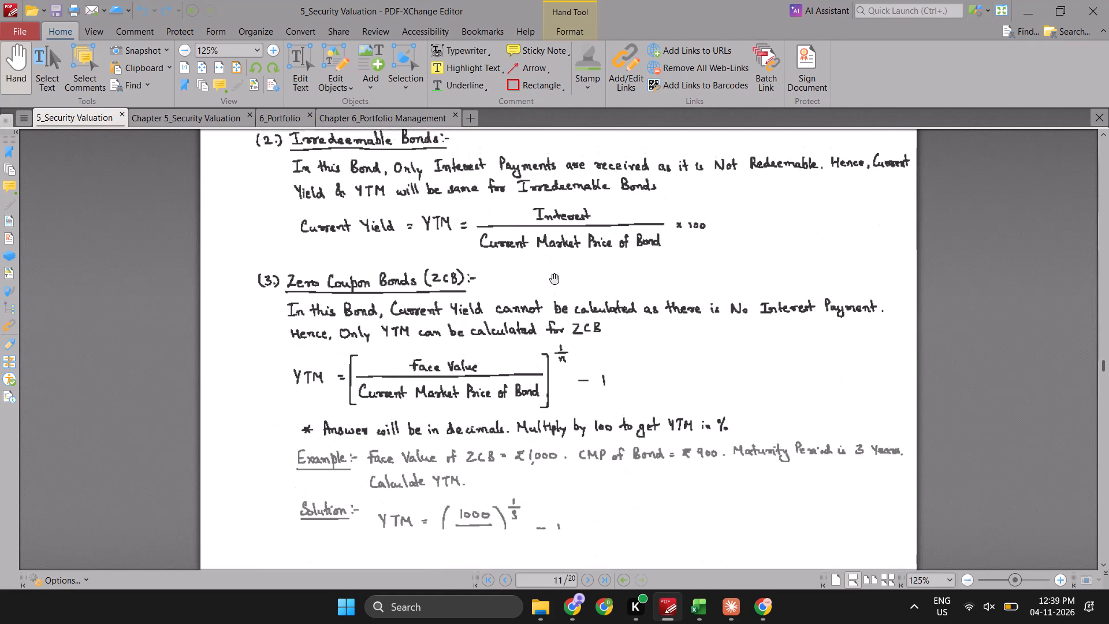
scroll(554, 278, "up", 3)
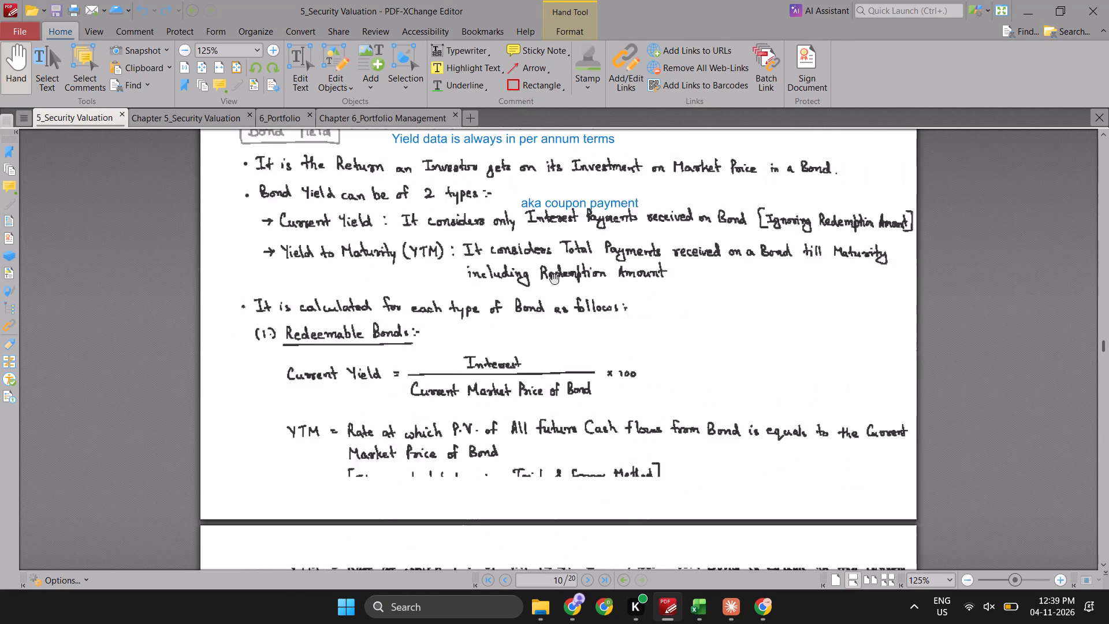
scroll(554, 278, "up", 1)
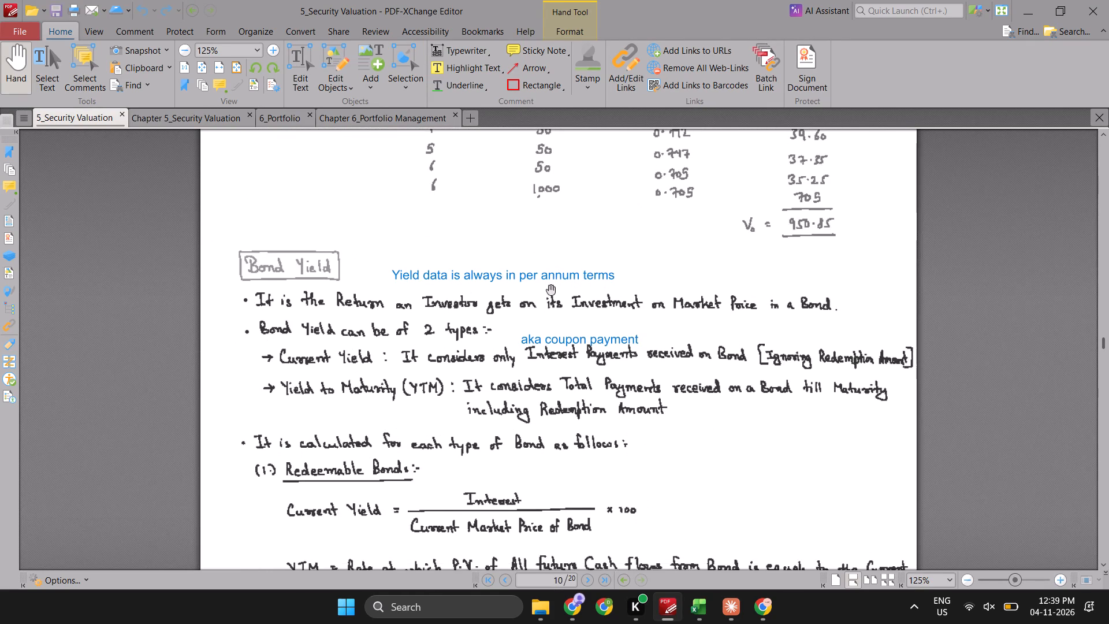
Skim the remaining notes from bond volatility and convexity through money market instruments to the Part IV miscellaneous topics.
scroll(591, 418, "down", 5)
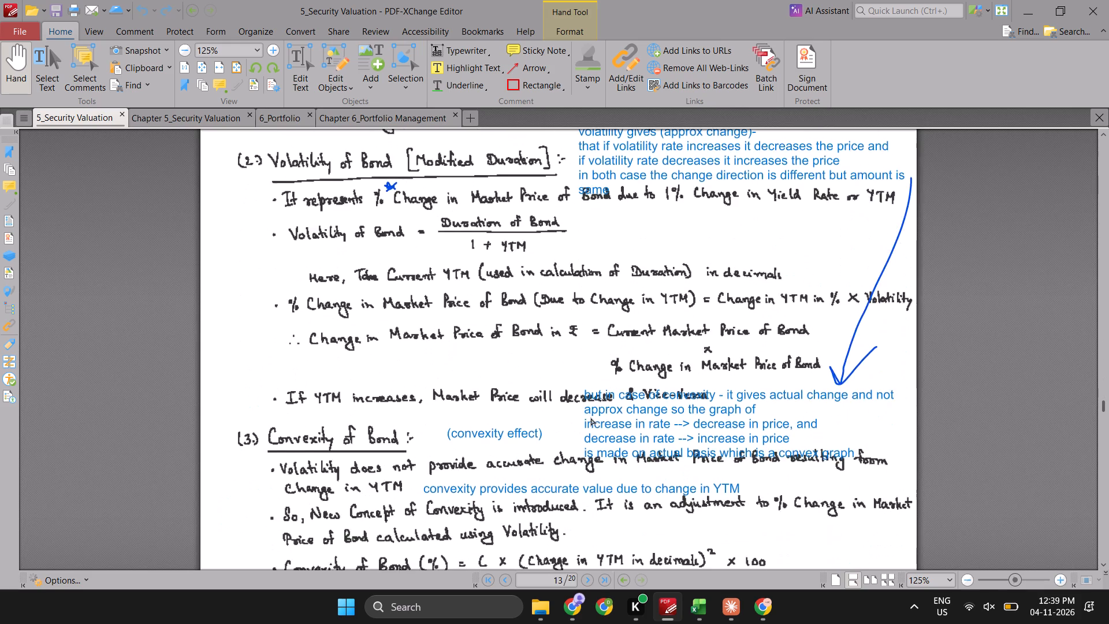
scroll(591, 418, "down", 7)
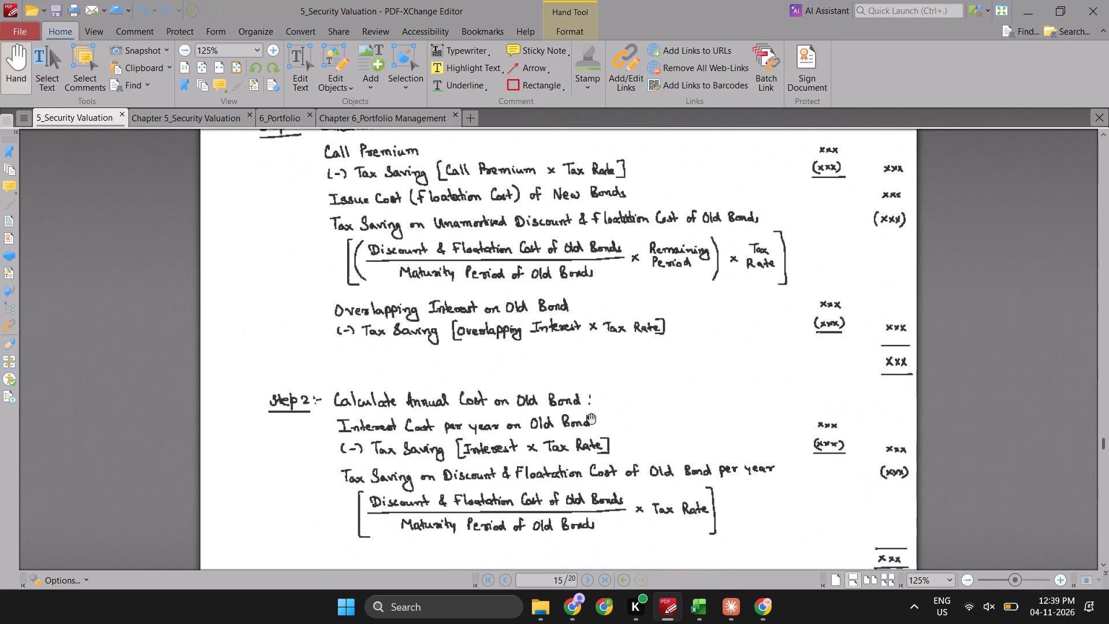
scroll(591, 418, "down", 7)
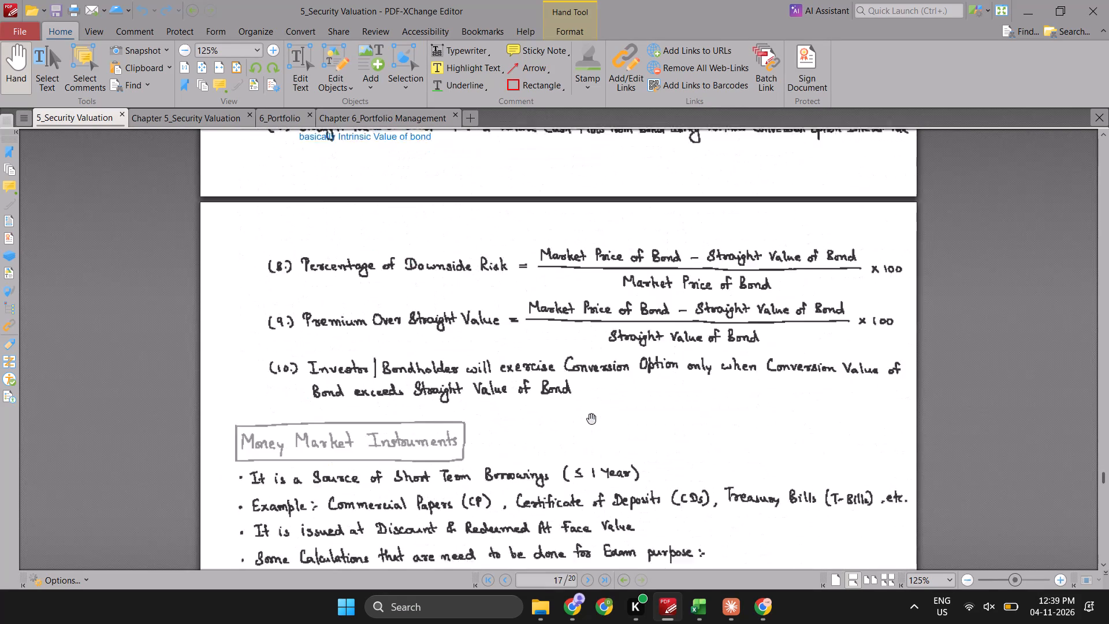
scroll(591, 418, "down", 6)
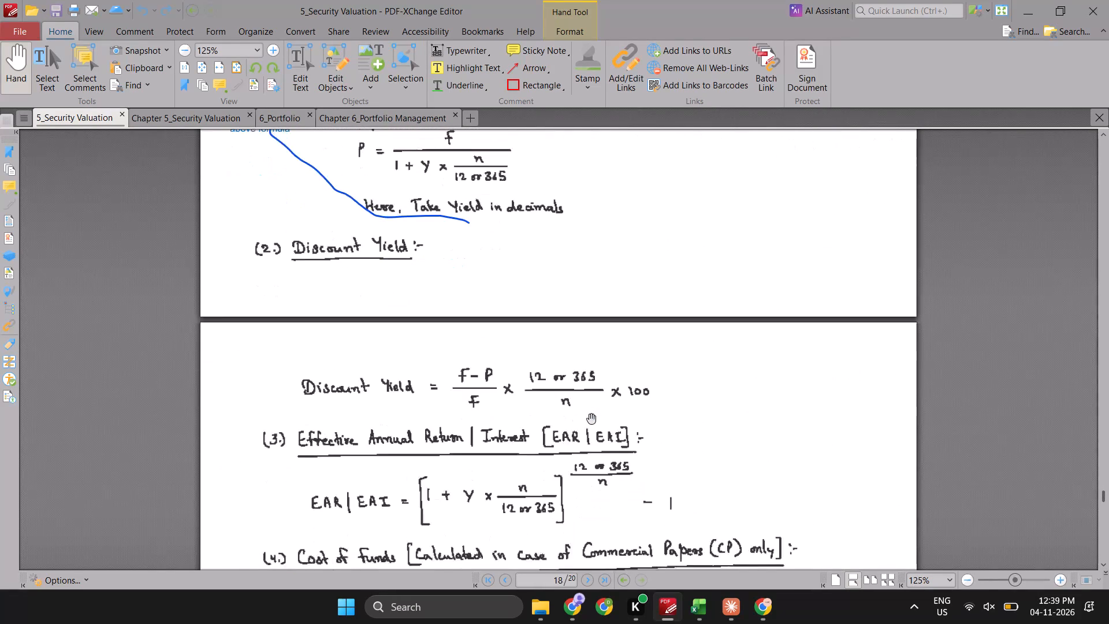
scroll(591, 418, "down", 6)
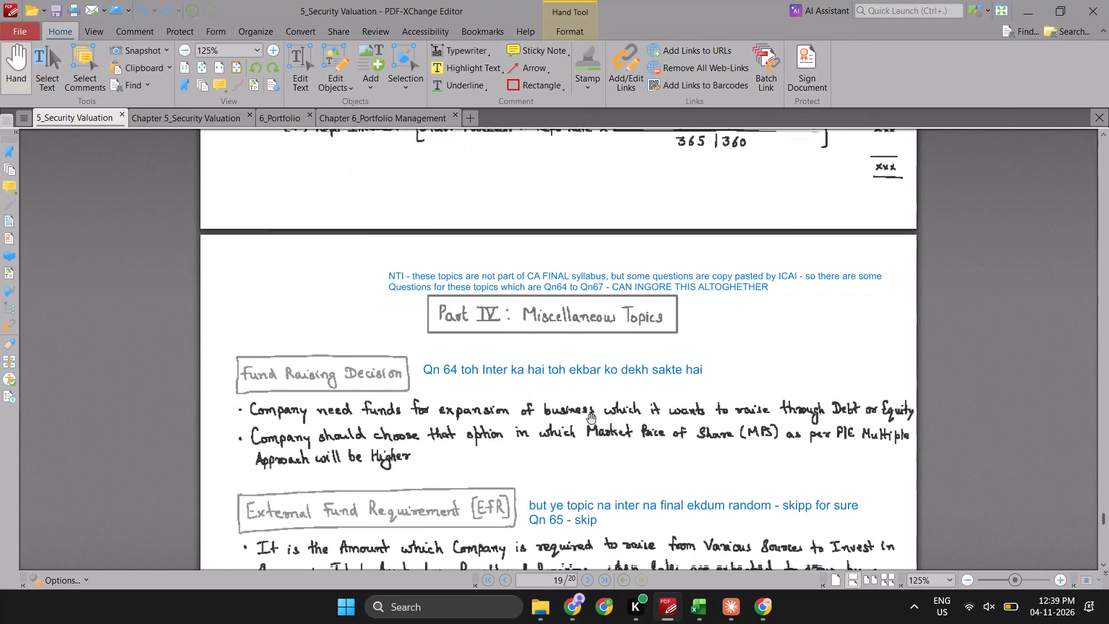
scroll(591, 418, "down", 5)
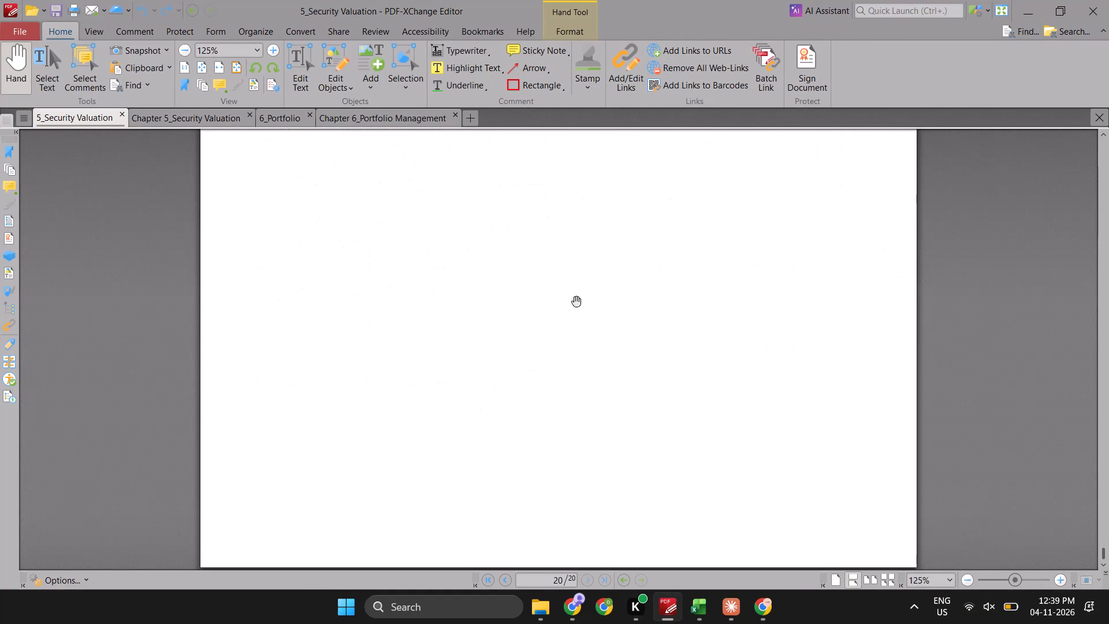
Close the 5_Security Valuation notes, then skim and close the Chapter 5_Security Valuation question bank.
key("ctrl+w")
key("ctrl+Tab")
scroll(581, 356, "up", 14)
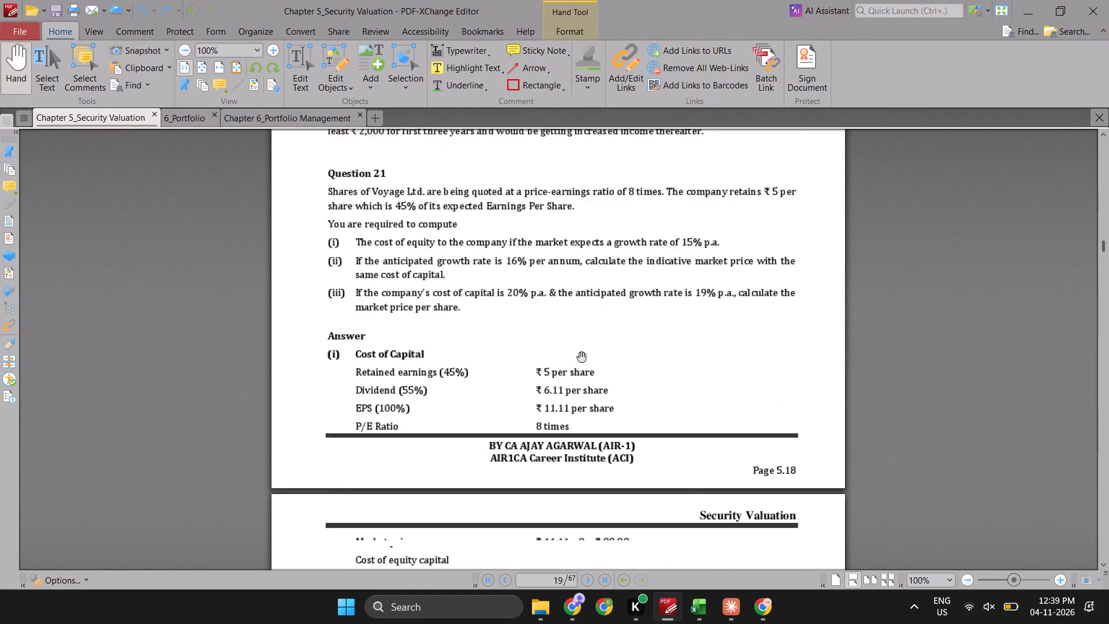
scroll(581, 356, "down", 15)
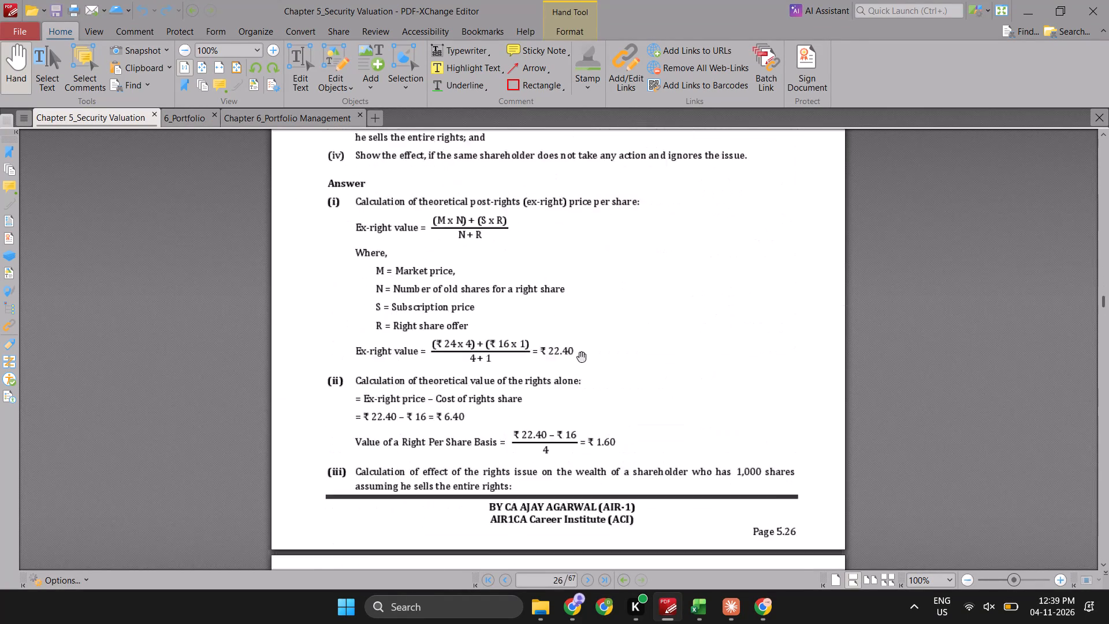
scroll(581, 356, "down", 6)
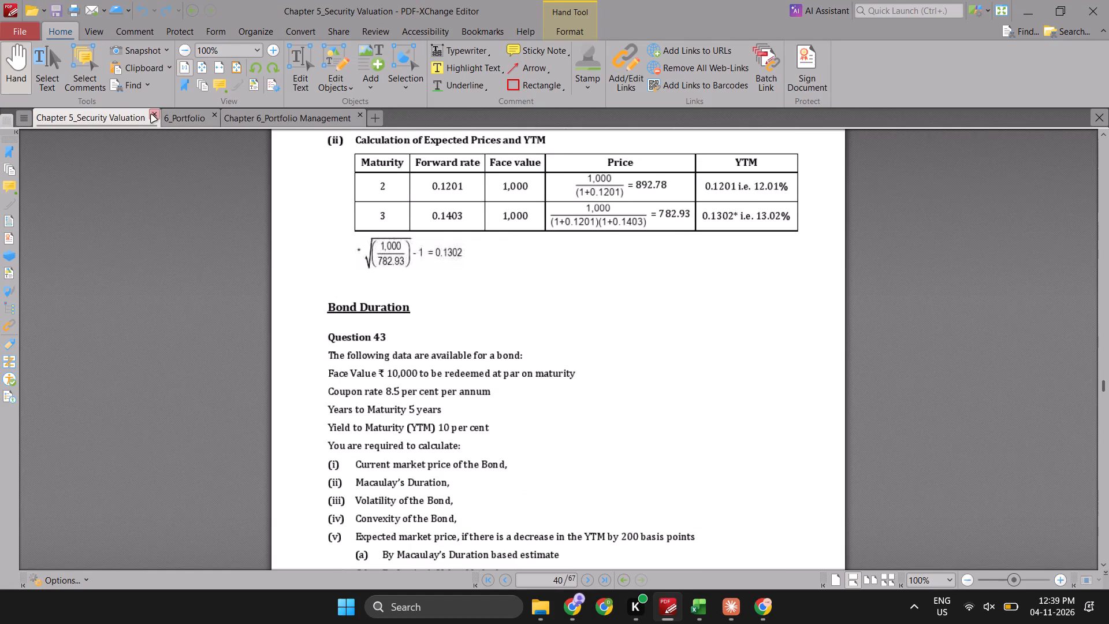
left_click(151, 114)
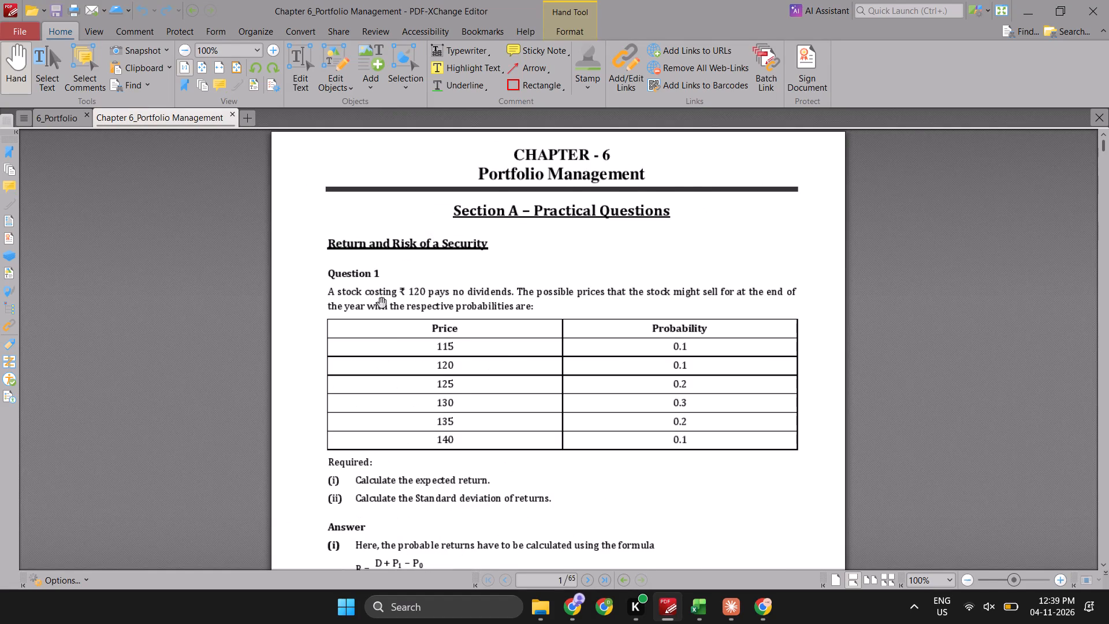
Switch to the Study All Tracker workbook in Excel and look across the AFM sheet to the chapter remarks beyond the ICAI index.
key("ctrl+Tab")
key("alt+Tab")
key("alt+Tab")
key("alt+Down")
key("alt+Left")
key("alt+Right")
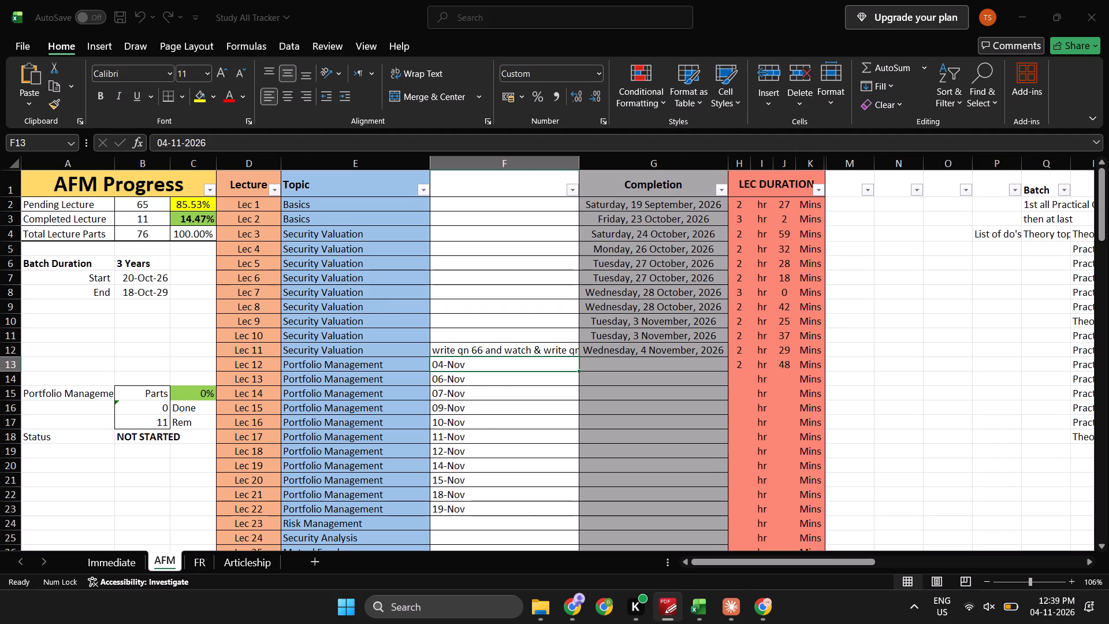
key("Right")
key("Up")
key("Right")
key("Up")
key("Right")
key("Right")
key("Right")
key("Right")
key("Right")
key("Right")
key("Right")
key("Right")
key("Right")
key("Right")
key("Right")
key("Right")
key("Right")
key("Right")
key("Right")
key("Right")
key("Right")
key("Right")
key("Right")
key("Right")
key("Right")
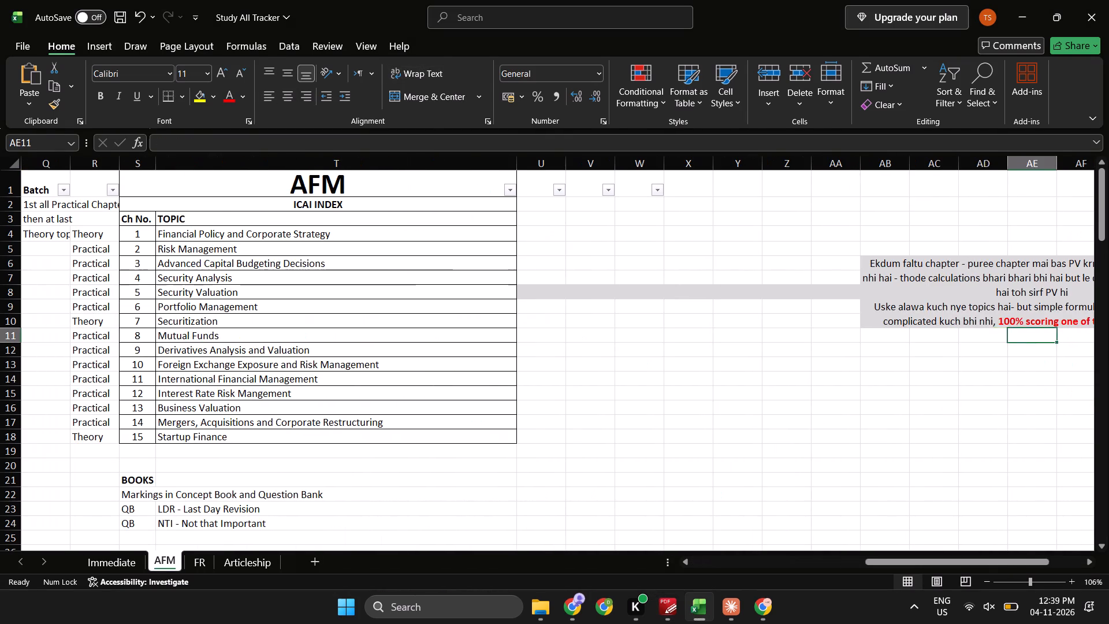
Return to the AFM lecture list and check the note and completion date in the Lec 11 Security Valuation row.
key("Left")
key("Left")
key("Left")
key("Left")
key("Left")
key("Left")
key("Left")
key("Left")
key("Left")
key("Left")
key("Left")
key("Left")
key("Left")
key("Left")
key("Left")
key("Left")
key("Left")
key("Left")
key("Left")
key("Left")
key("Right")
key("Left")
key("Left")
key("Left")
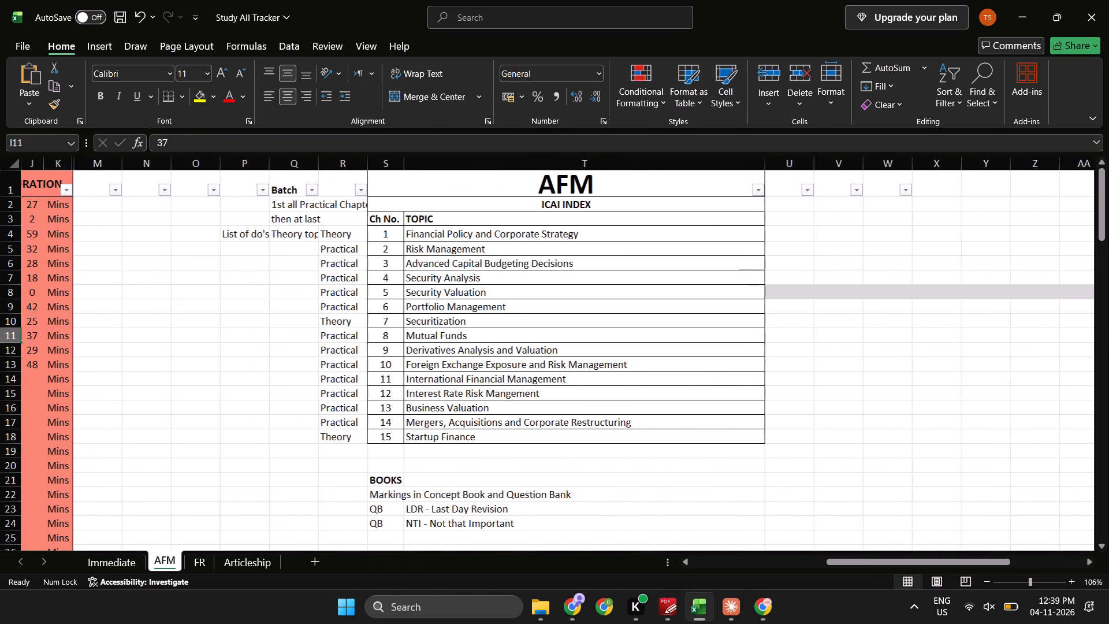
key("Left")
key("Left")
key("Left")
key("Left")
key("Left")
key("Left")
key("Left")
key("Right")
key("Right")
key("Down")
key("Right")
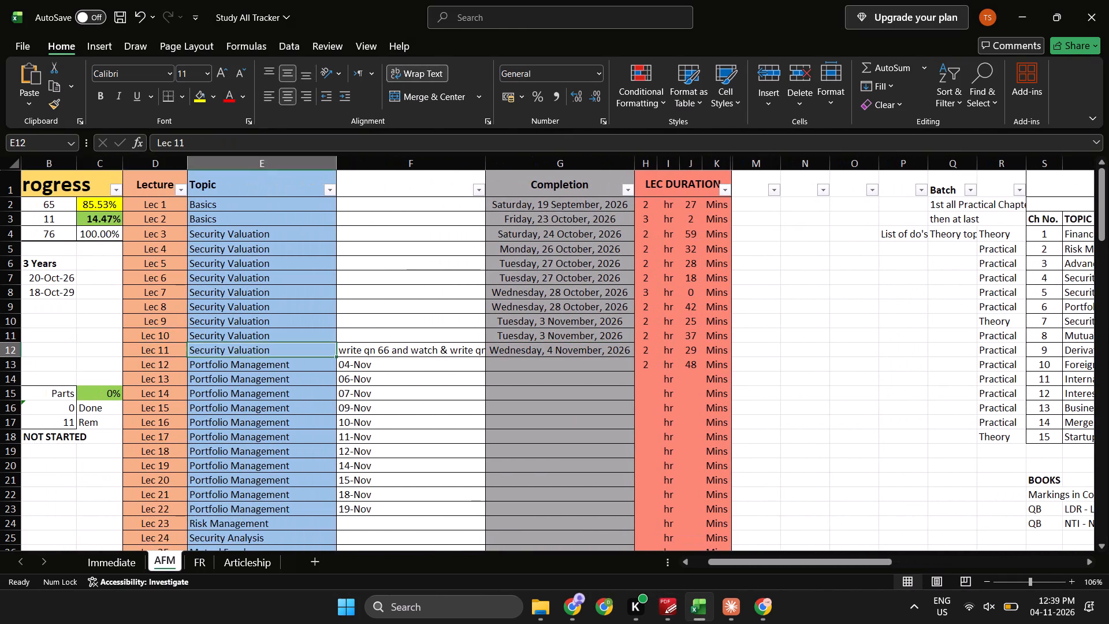
key("Up")
key("Right")
key("Down")
key("Left")
key("Right")
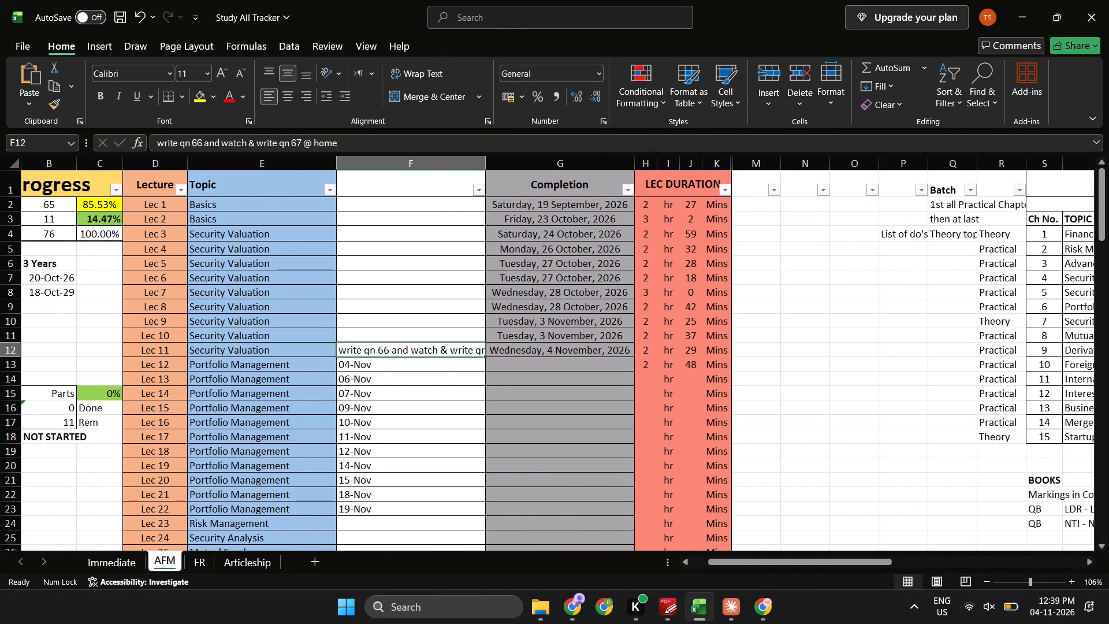
key("Left")
key("Right")
key("Right")
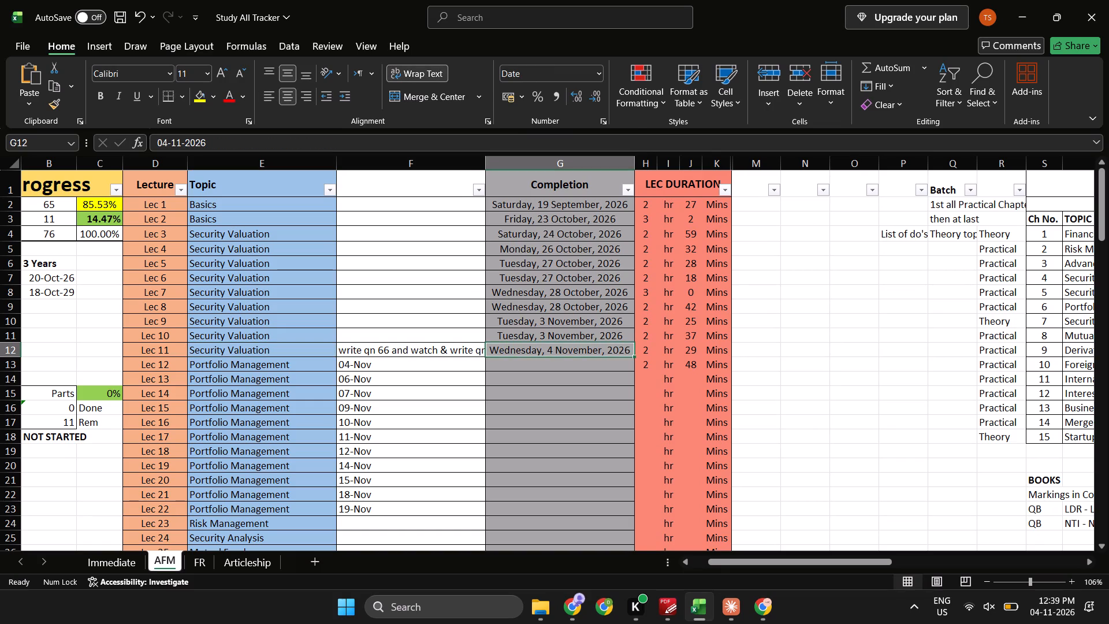
Examine the AFM ICAI index of chapters together with their Theory or Practical classification.
key("Right")
key("Right")
key("Right")
key("Right")
key("Right")
key("Right")
key("Right")
key("Right")
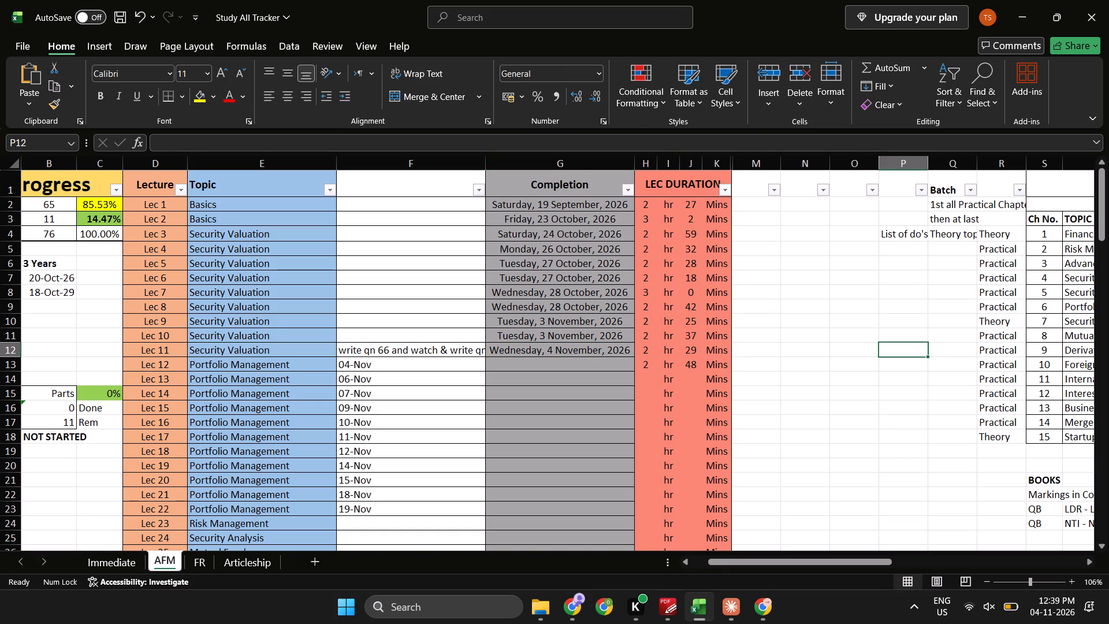
key("Right")
key("Right")
key("Right")
key("Right")
key("Right")
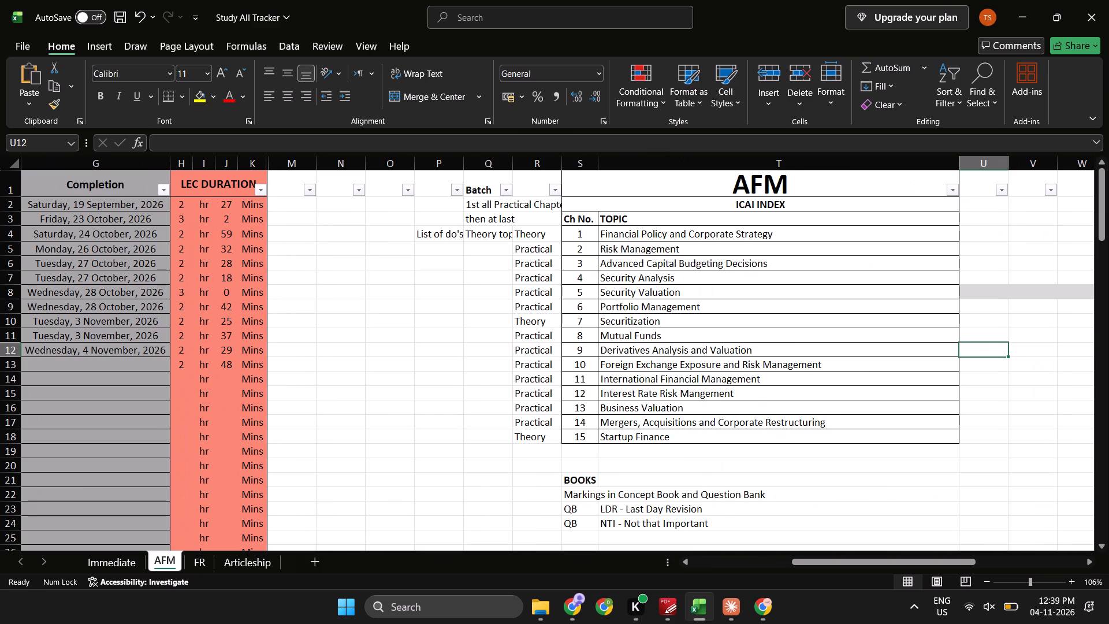
key("Left")
key("Left")
key("Up")
key("Left")
key("Up")
key("Right")
key("Up")
key("Up")
key("Up")
key("Left")
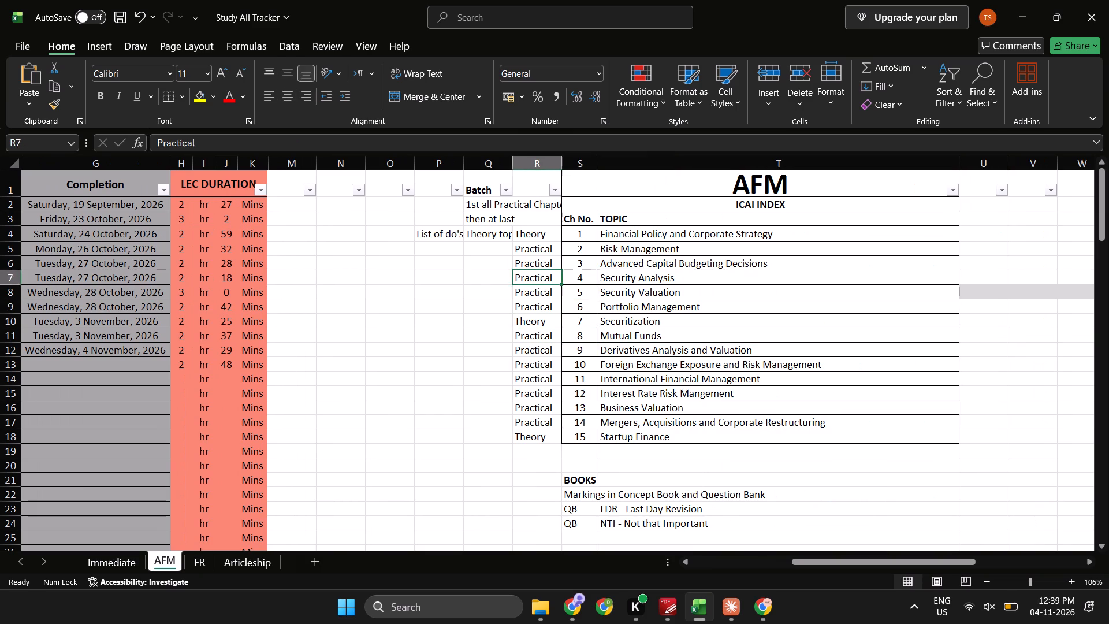
key("Up")
key("Up")
key("Right")
key("Down")
key("Left")
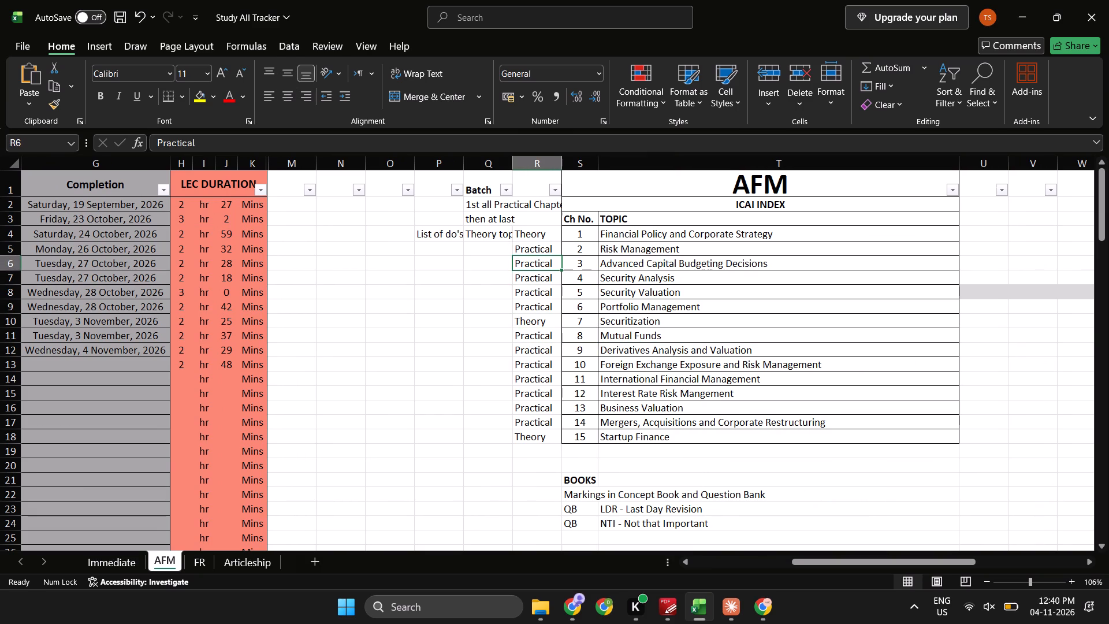
key("Down")
key("Down")
key("Down")
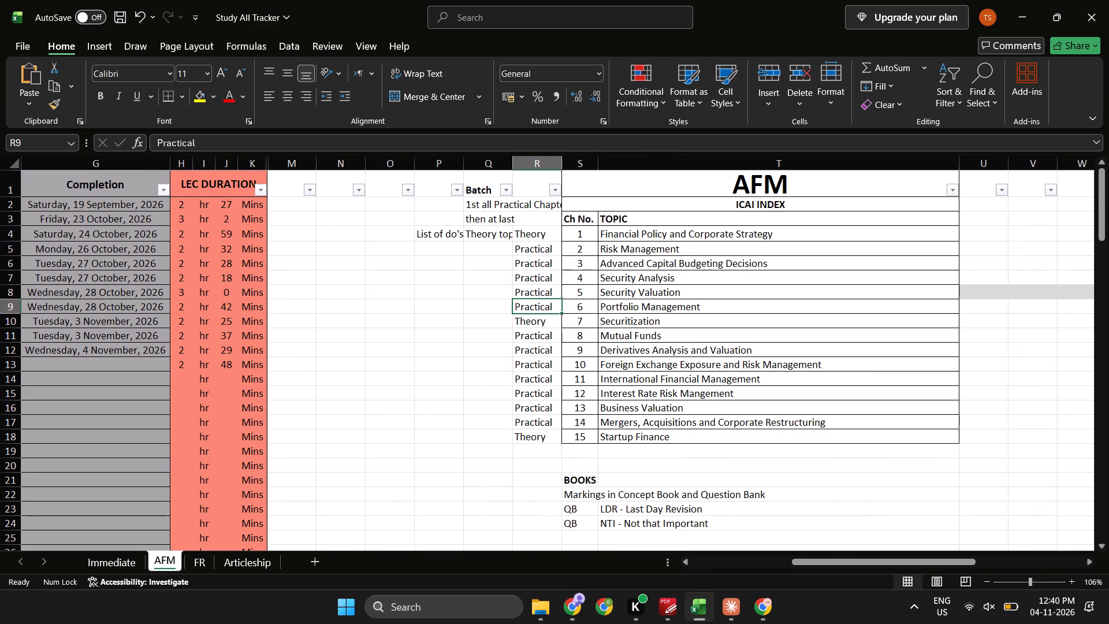
key("Down")
key("Down")
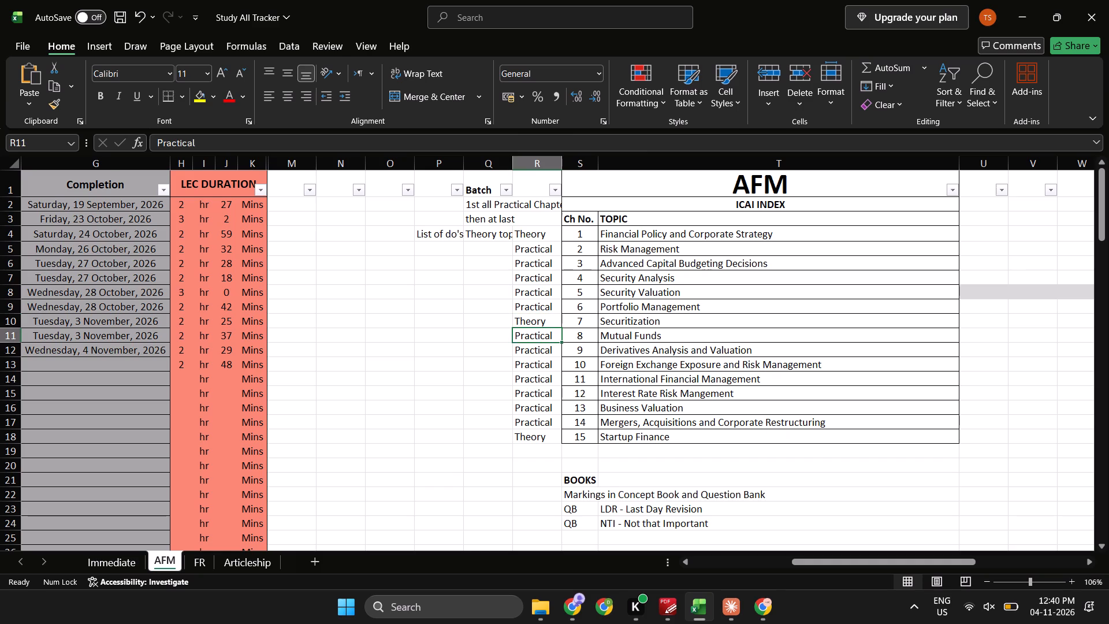
key("Down")
key("Down")
key("Down")
key("Down")
Go back to the AFM lecture list and look over the Security Valuation lectures.
key("Left")
key("Left")
key("Left")
key("Left")
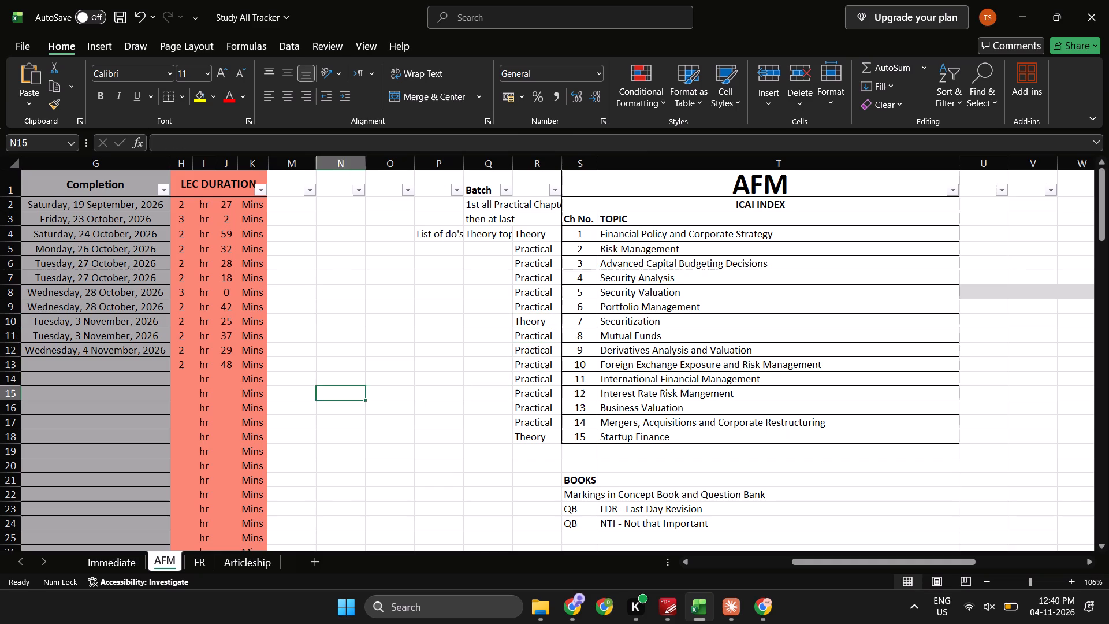
key("Left")
key("Left")
key("Left")
key("Left")
key("Left")
key("Left")
key("Left")
key("Left")
key("Up")
key("Up")
key("Left")
key("Up")
key("Up")
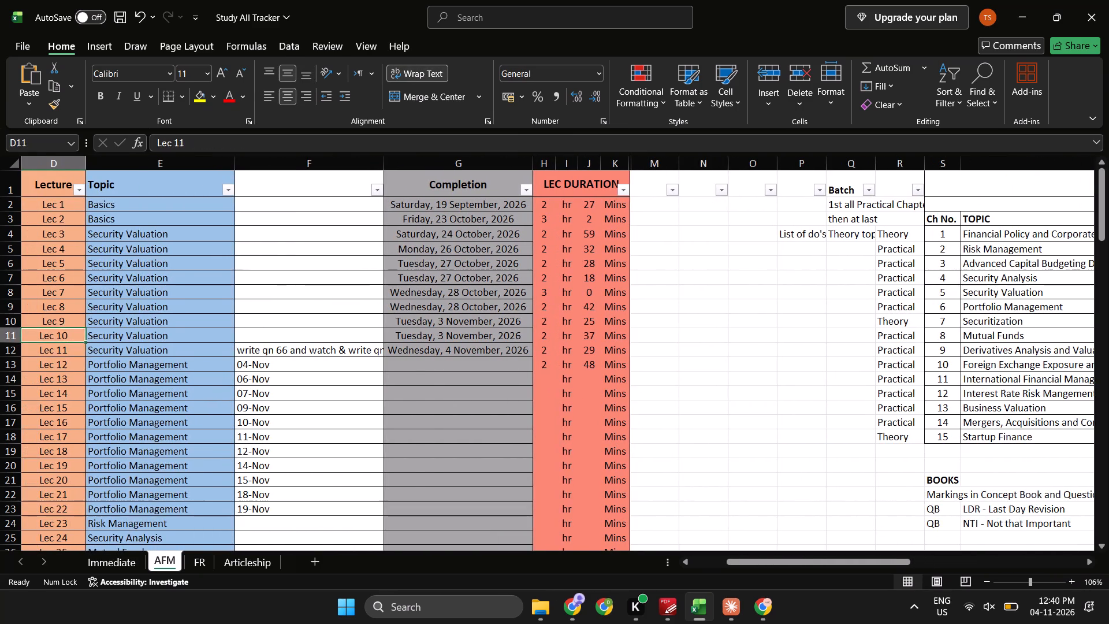
Look over the AFM progress summary and batch details beside the lecture list.
key("Up")
key("Left")
key("Left")
key("Down")
key("Right")
key("Down")
key("Down")
key("Down")
key("Down")
key("Down")
key("Down")
key("Down")
key("Down")
key("Down")
key("Down")
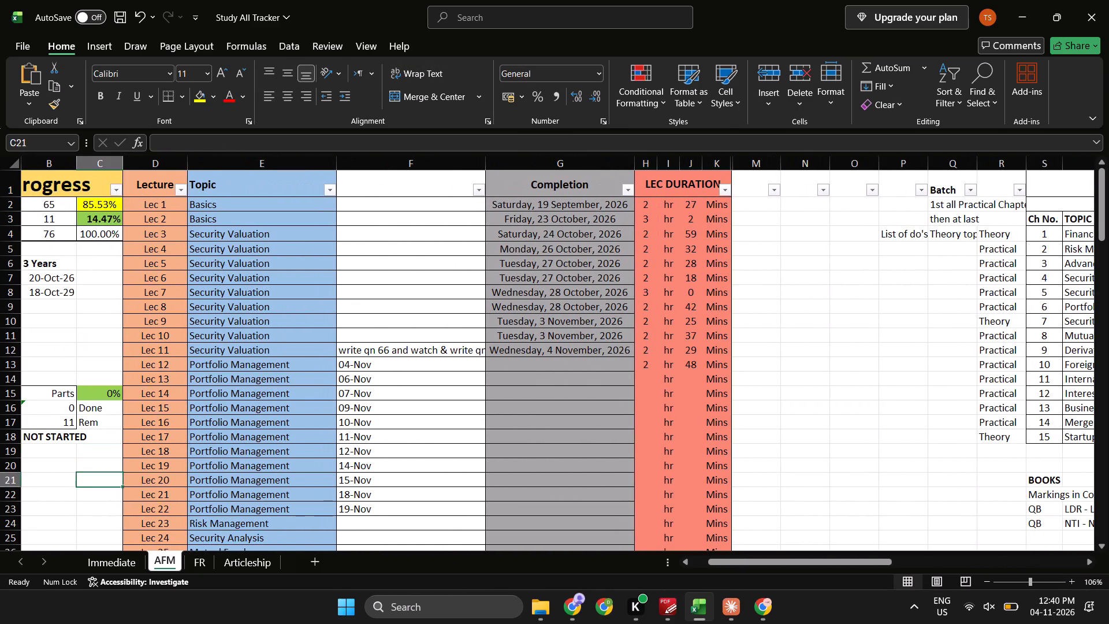
Look down the AFM lecture list past the Portfolio Management lectures to the Risk Management, Security Analysis and Mutual Funds rows.
key("Right")
key("Down")
key("Down")
key("Down")
key("Down")
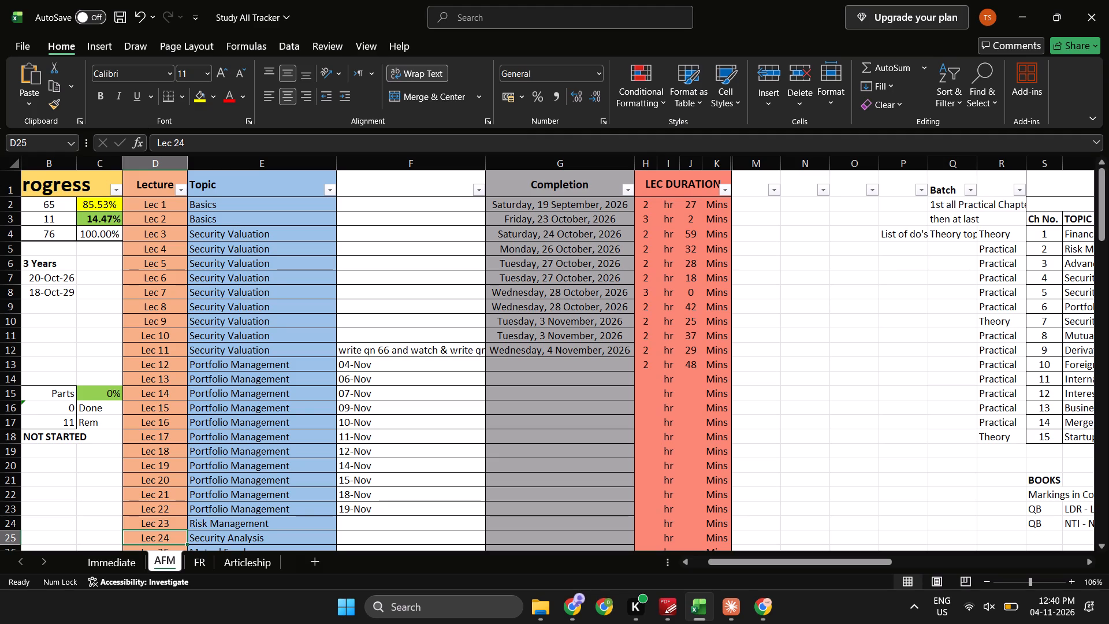
scroll(600, 254, "left", 1)
scroll(620, 305, "down", 1)
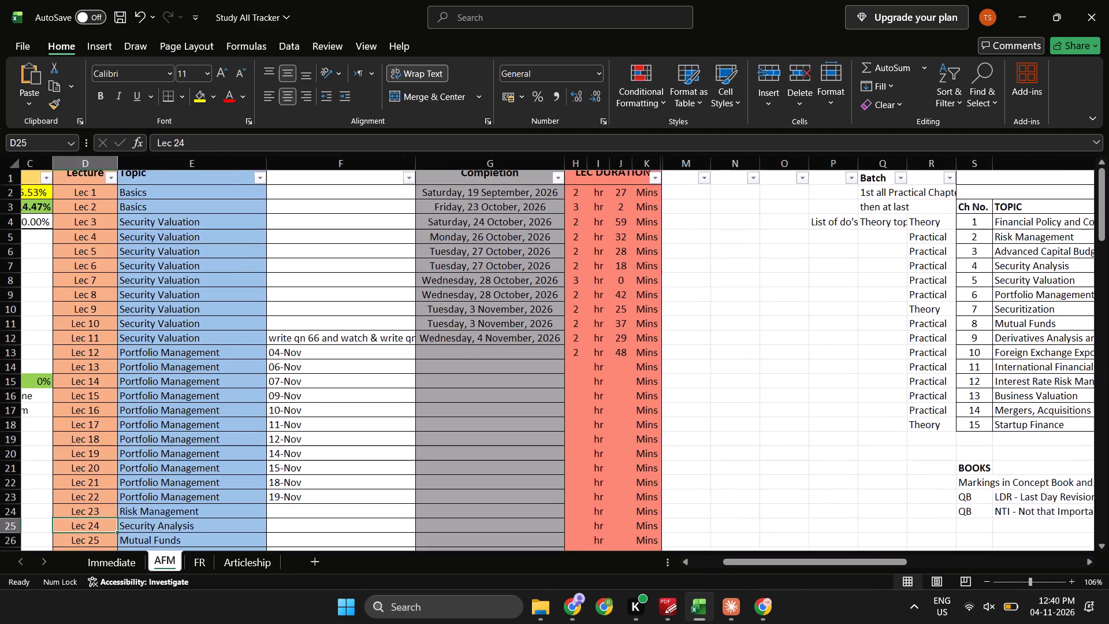
scroll(620, 305, "down", 1)
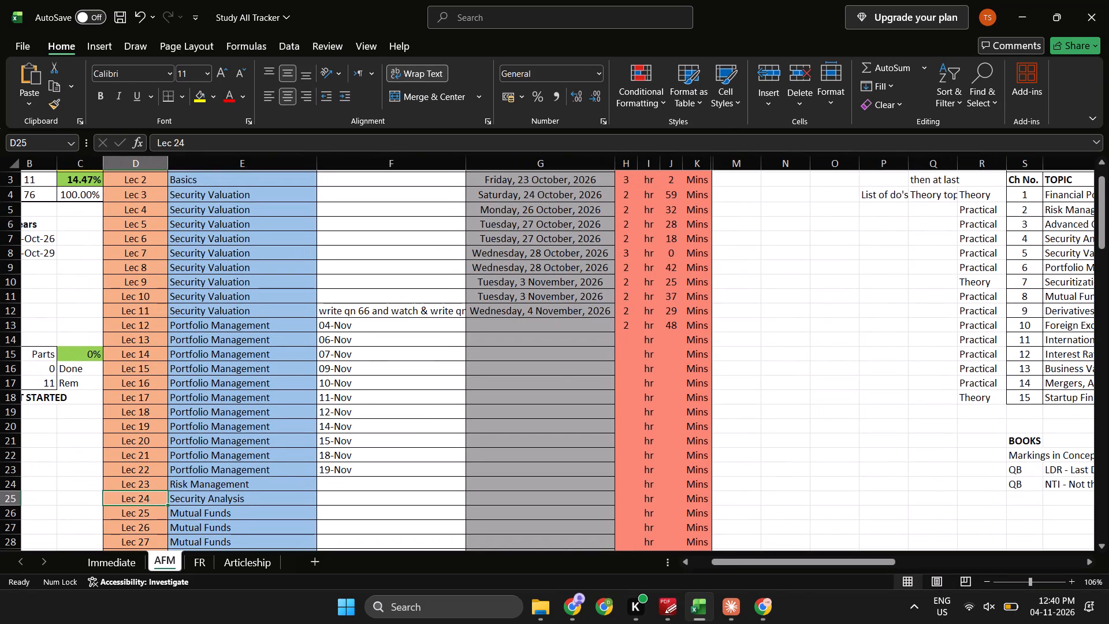
scroll(567, 324, "left", 1)
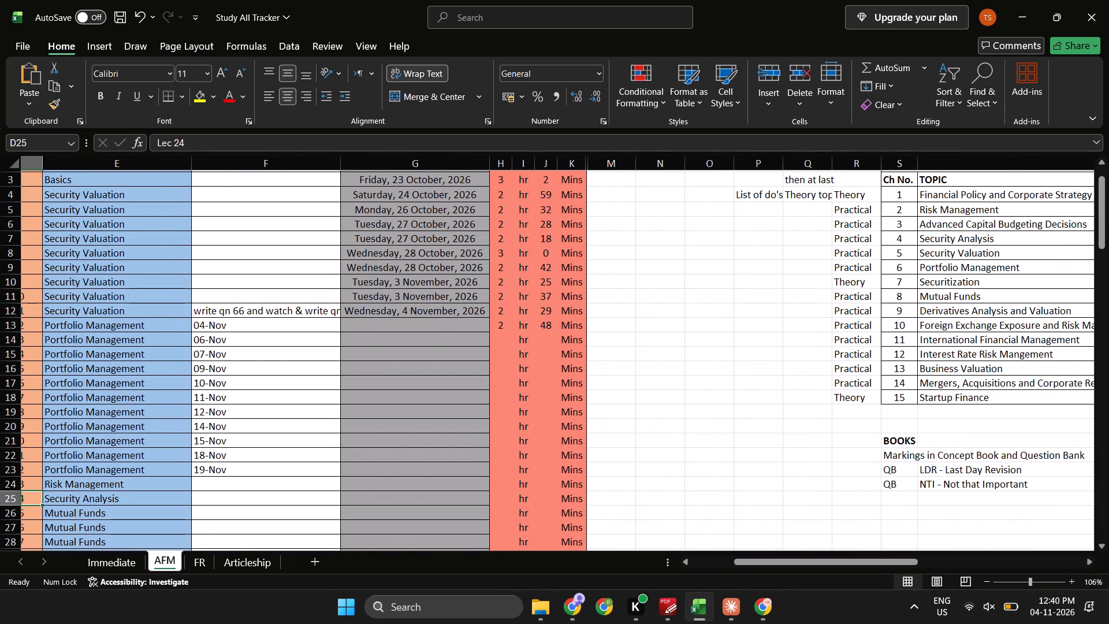
Look through the FR and Articleship sheets and check the actual duration of the AFM batch in the batch price table.
key("ctrl+Page_Down")
key("ctrl+Page_Up")
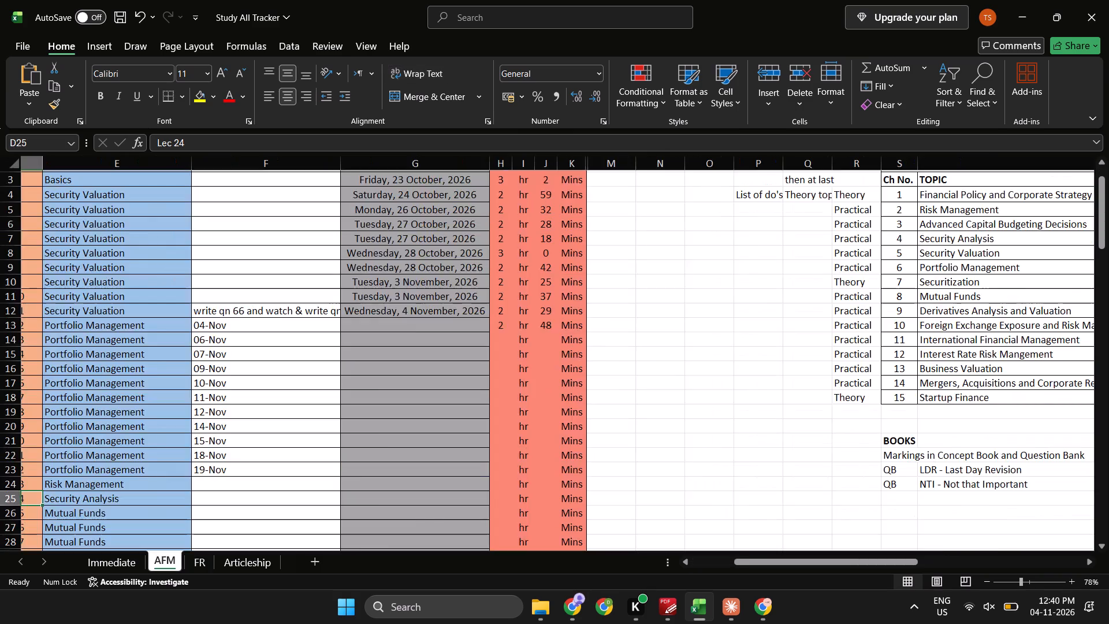
key("ctrl+Page_Down")
key("ctrl+Page_Down")
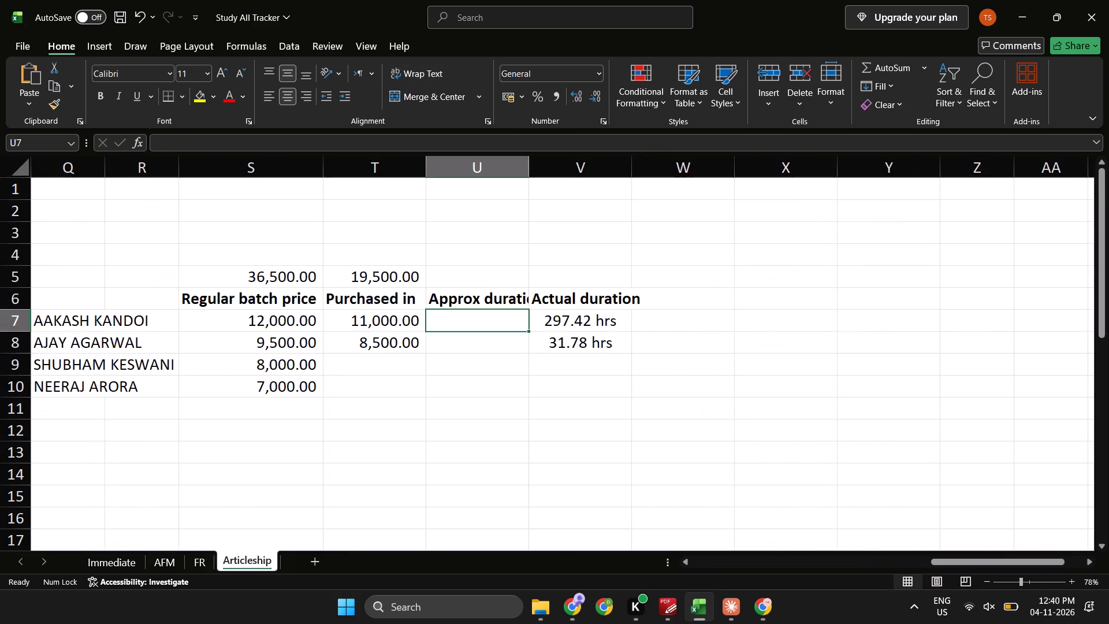
key("ctrl+Page_Up")
key("ctrl+Page_Up")
key("ctrl+Page_Down")
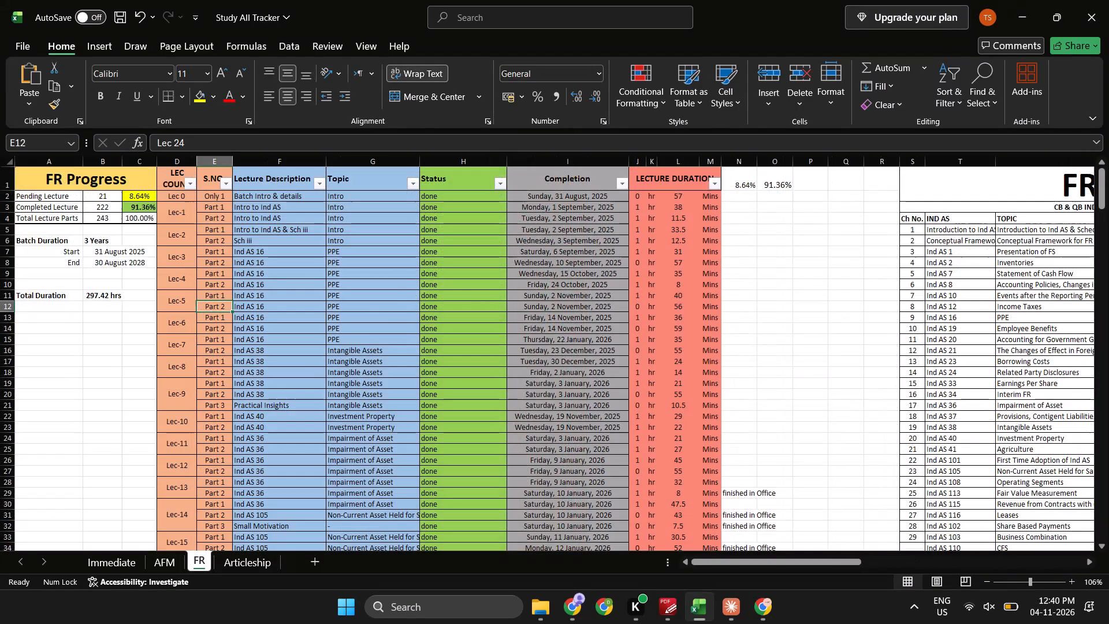
key("ctrl+Page_Down")
key("Right")
key("Down")
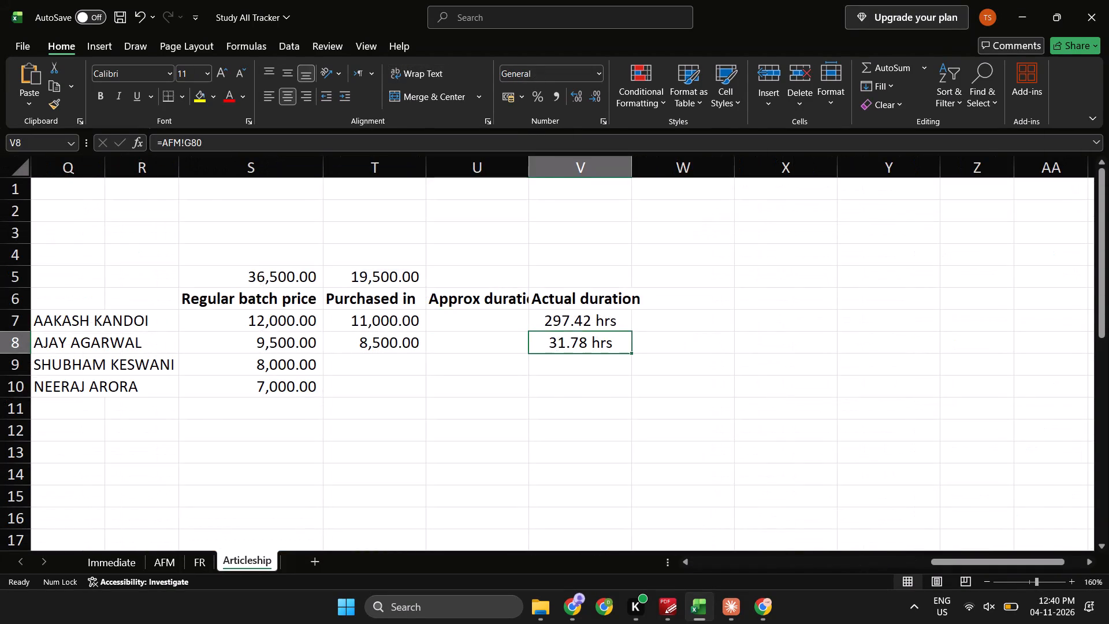
key("ctrl+Page_Up")
key("ctrl+Page_Down")
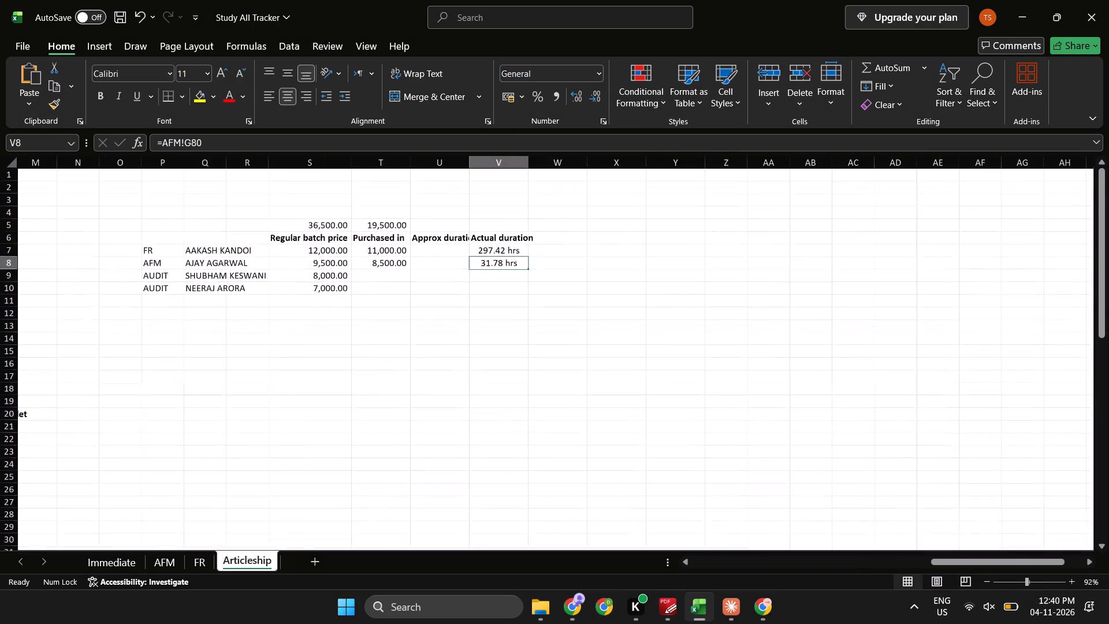
Examine the Articleship sheet's law chapter status table, subject finish targets and month-wise study plan.
scroll(580, 389, "right", 4)
scroll(580, 389, "down", 1)
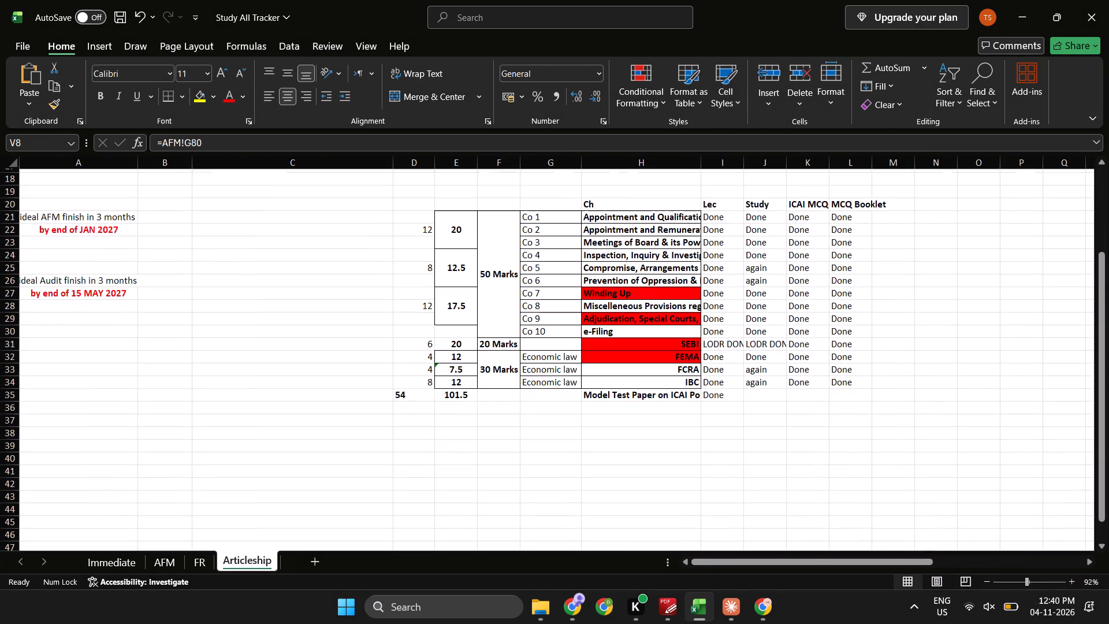
scroll(580, 389, "down", 1)
scroll(580, 389, "up", 1)
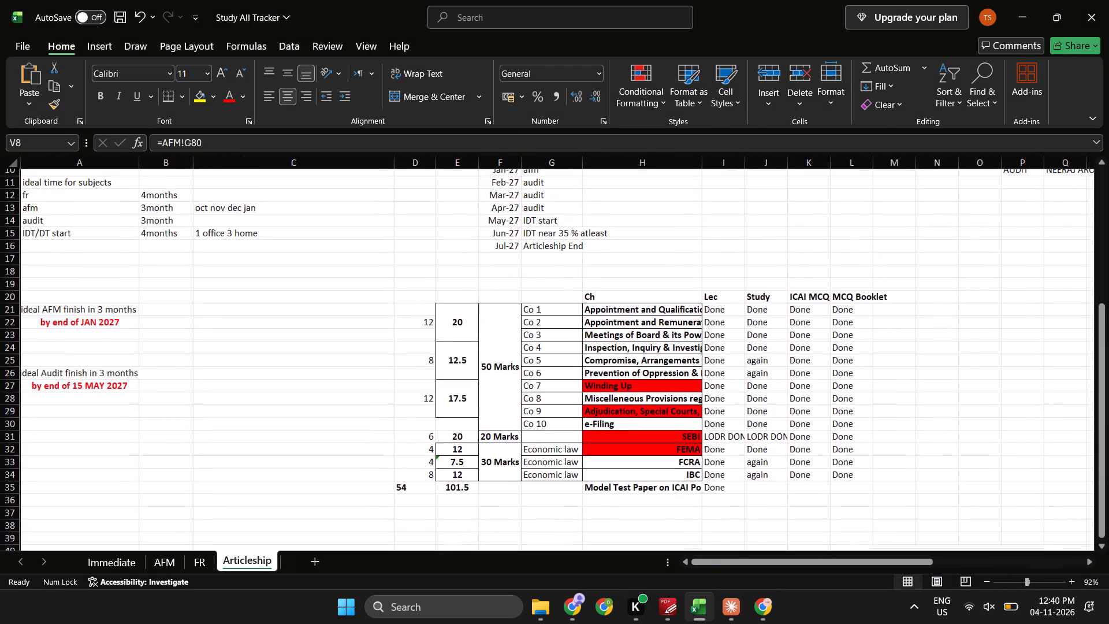
scroll(580, 389, "up", 2)
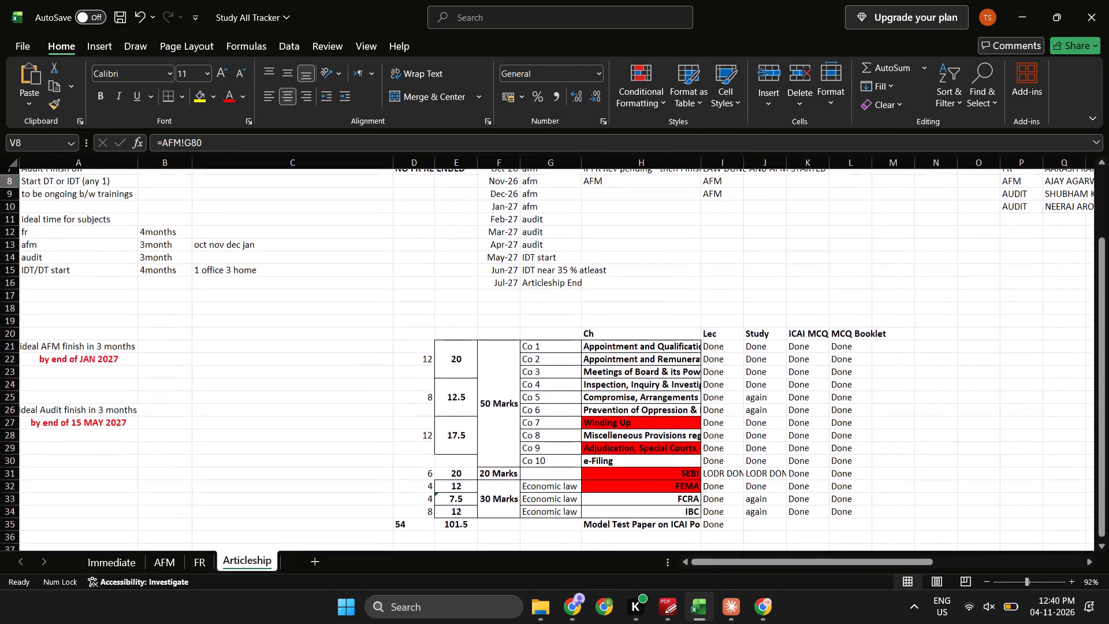
scroll(580, 389, "up", 2)
scroll(580, 389, "down", 1)
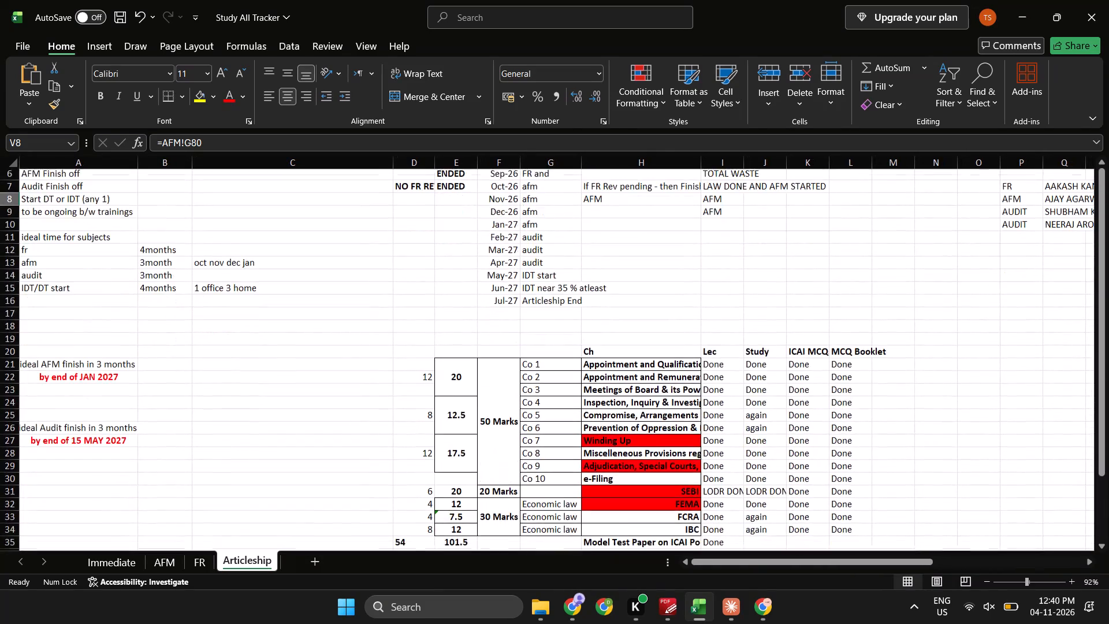
scroll(580, 389, "down", 1)
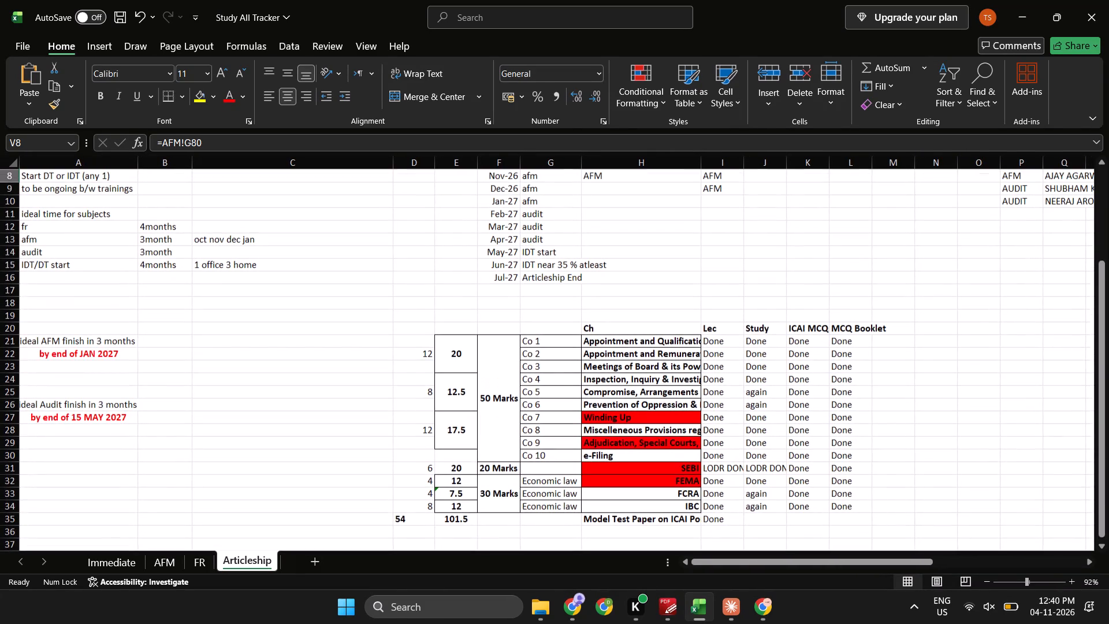
scroll(580, 389, "up", 1)
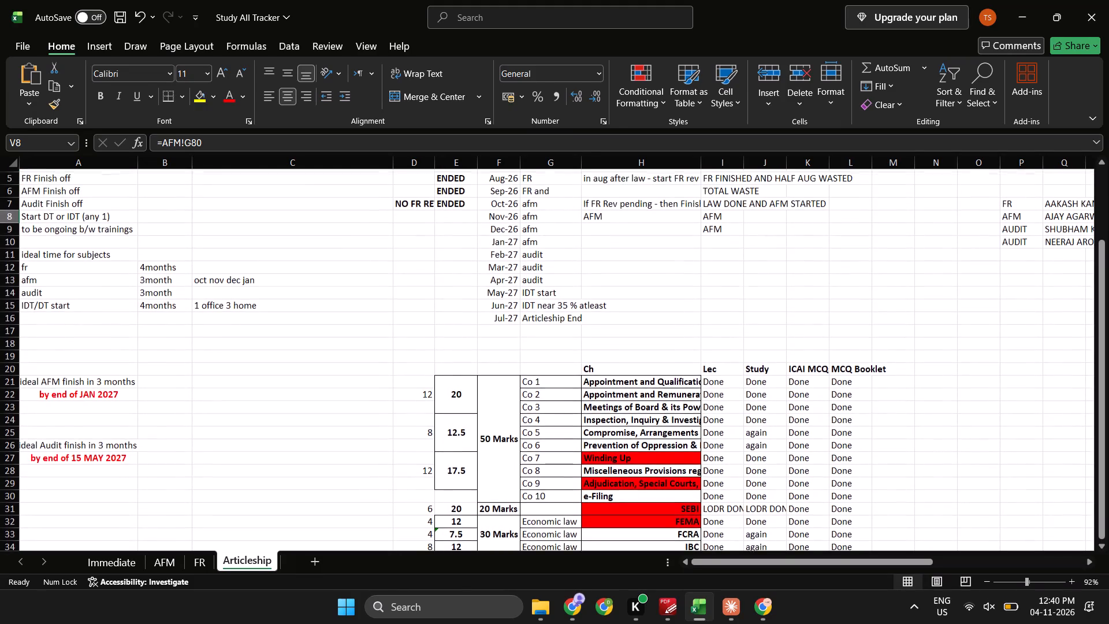
scroll(580, 389, "up", 1)
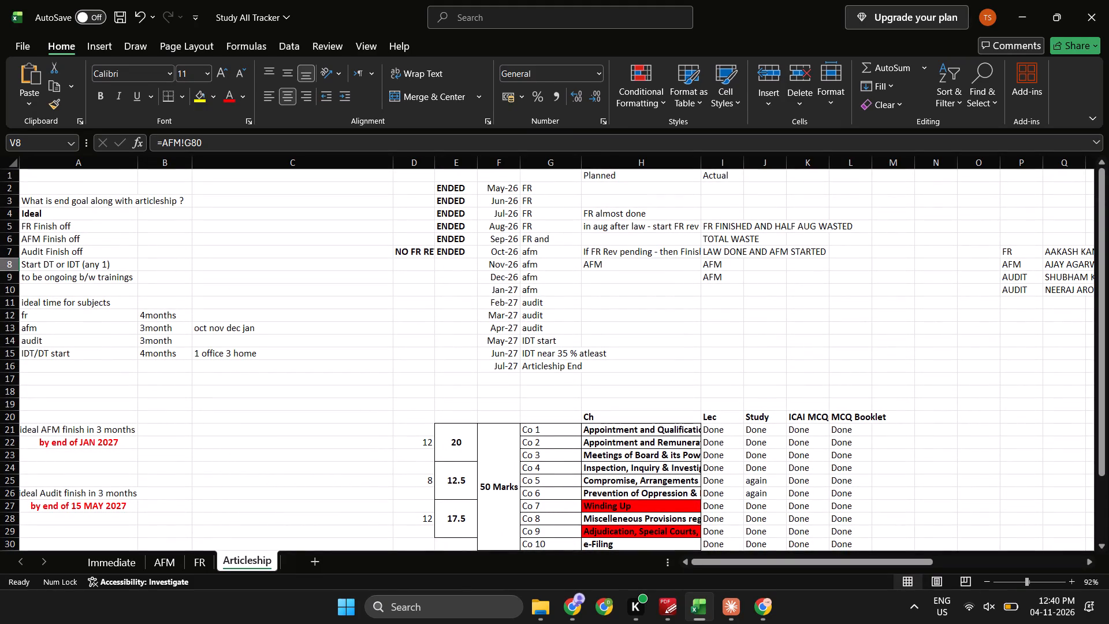
Review the Planned and Actual entries for October to December 2026 in the Articleship month-wise plan.
left_click(426, 254)
left_click(468, 259)
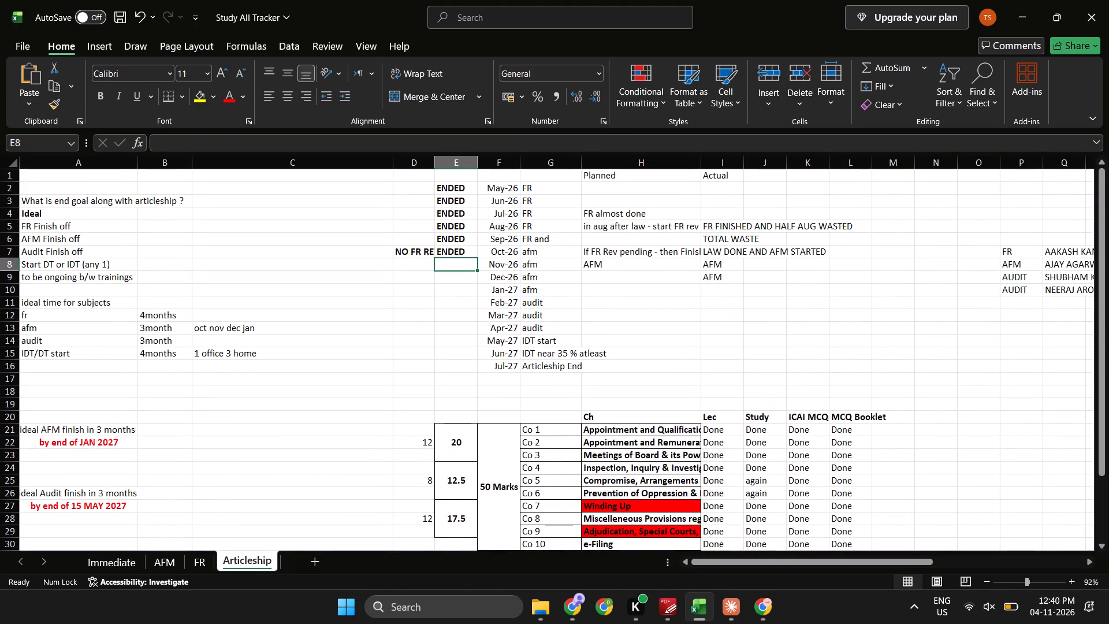
key("Up")
key("Right")
key("Right")
key("Right")
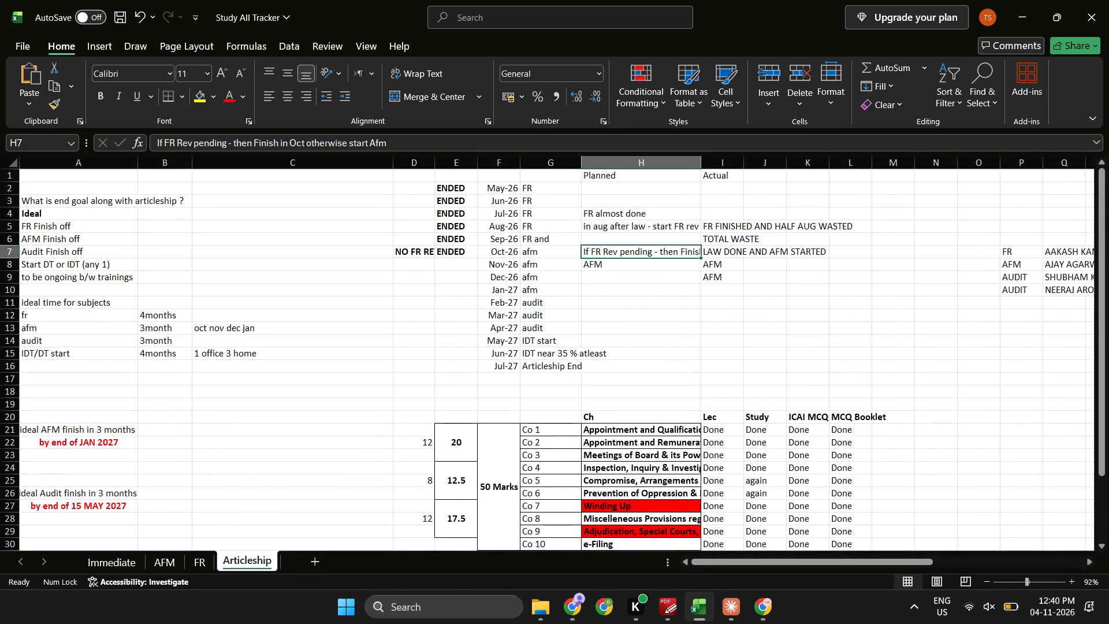
key("Down")
key("Right")
key("Up")
key("Left")
key("Right")
key("Down")
key("Right")
key("Down")
key("Left")
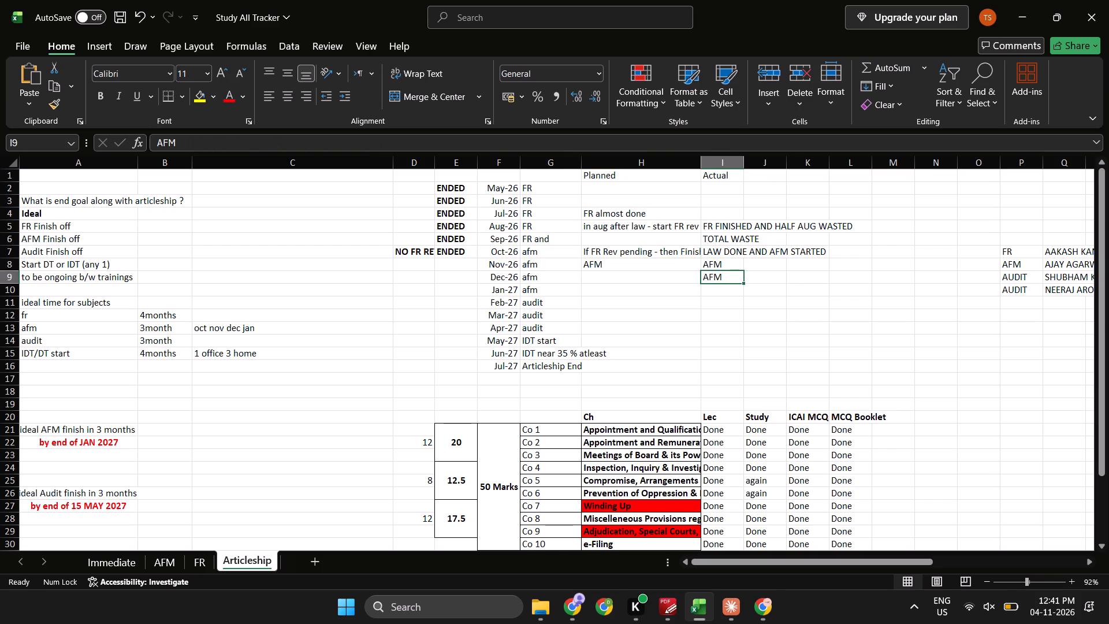
Go back from the Articleship sheet to the AFM sheet.
key("ctrl+Page_Up")
key("ctrl+Page_Up")
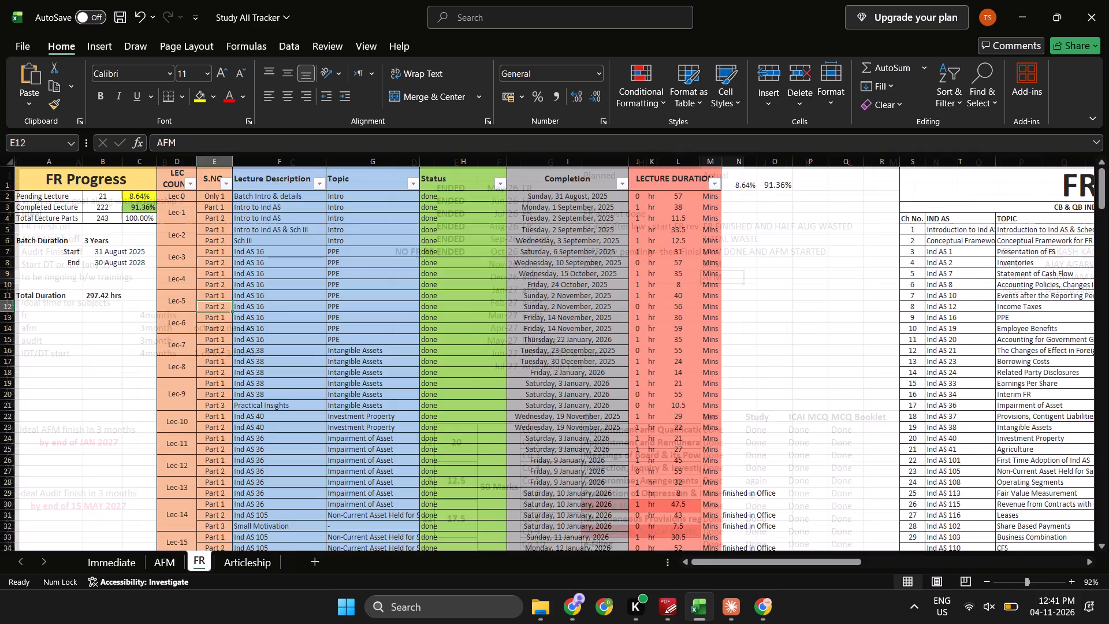
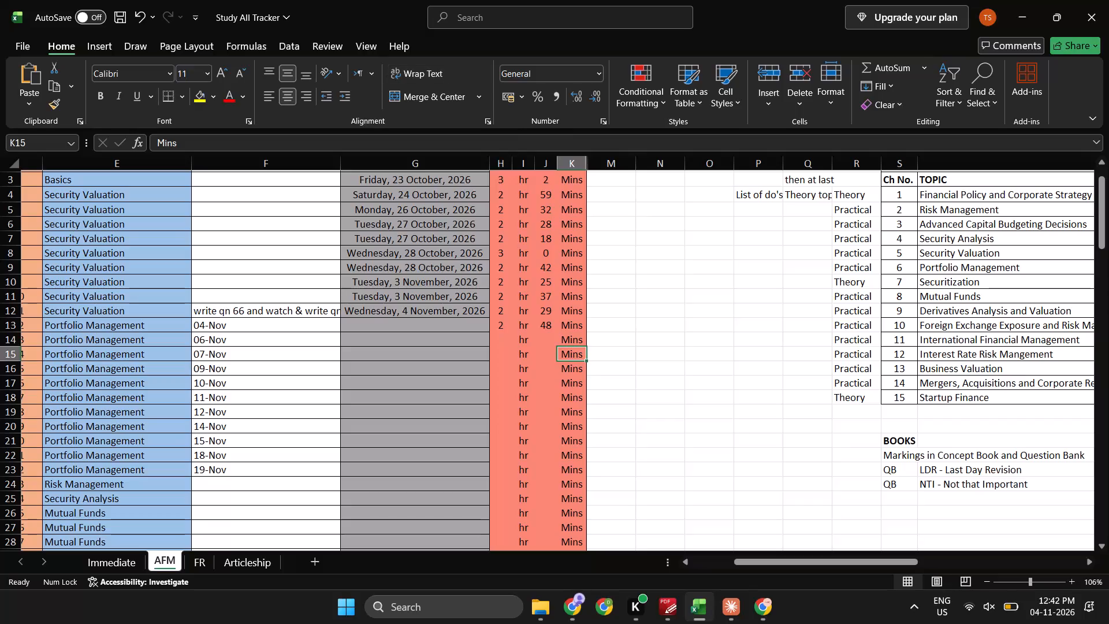
Clear the planned dates from 04-Nov to 19-Nov beside the Portfolio Management lectures, Lec 12 to Lec 22, on the AFM sheet.
scroll(505, 348, "right", 2)
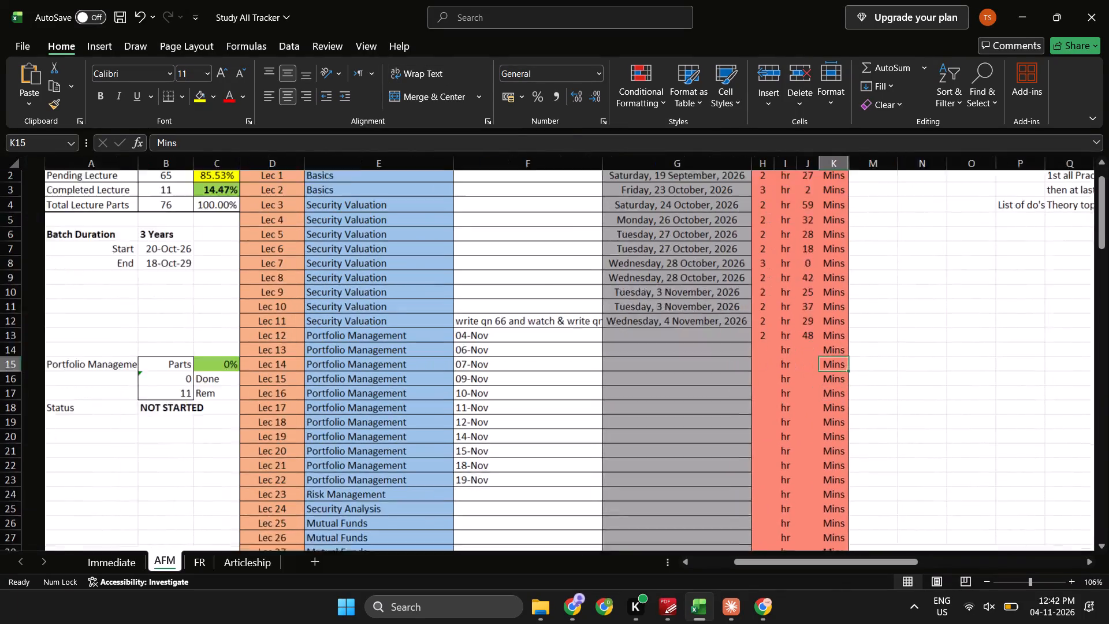
scroll(505, 348, "right", 1)
left_click(544, 358)
left_click(544, 358)
key("Left")
key("Up")
key("Up")
key("Up")
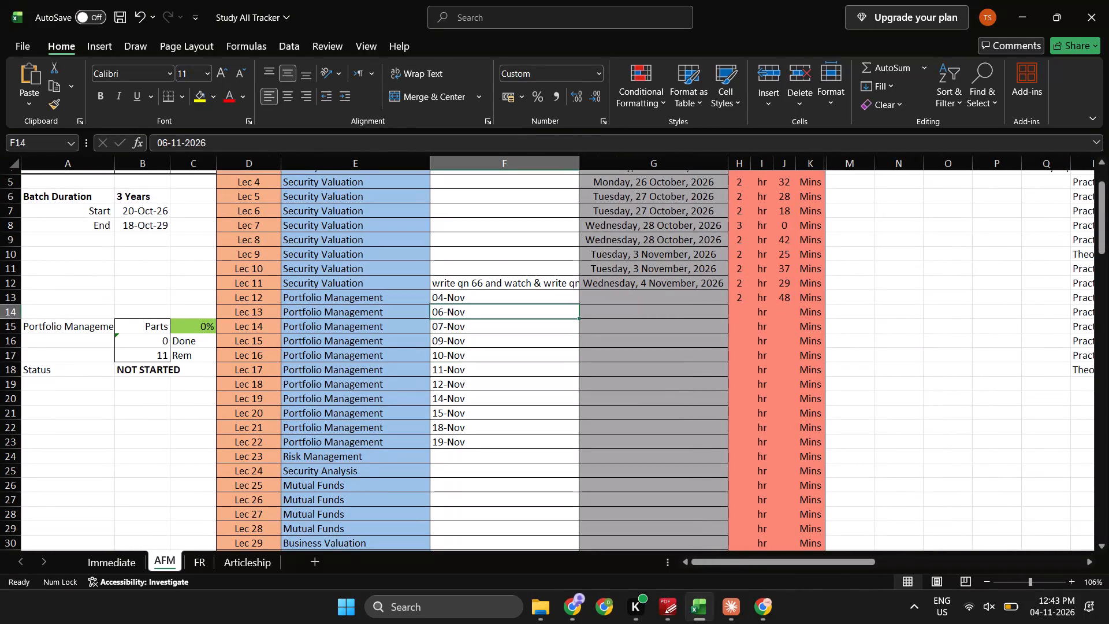
key("ctrl+shift+Down")
key("Up")
key("ctrl+shift+Down")
key("Delete")
Merge and centre cells F9 to F12 holding the qn 66 and qn 67 note, and wrap its text.
key("Left")
key("Right")
key("Up")
key("Left")
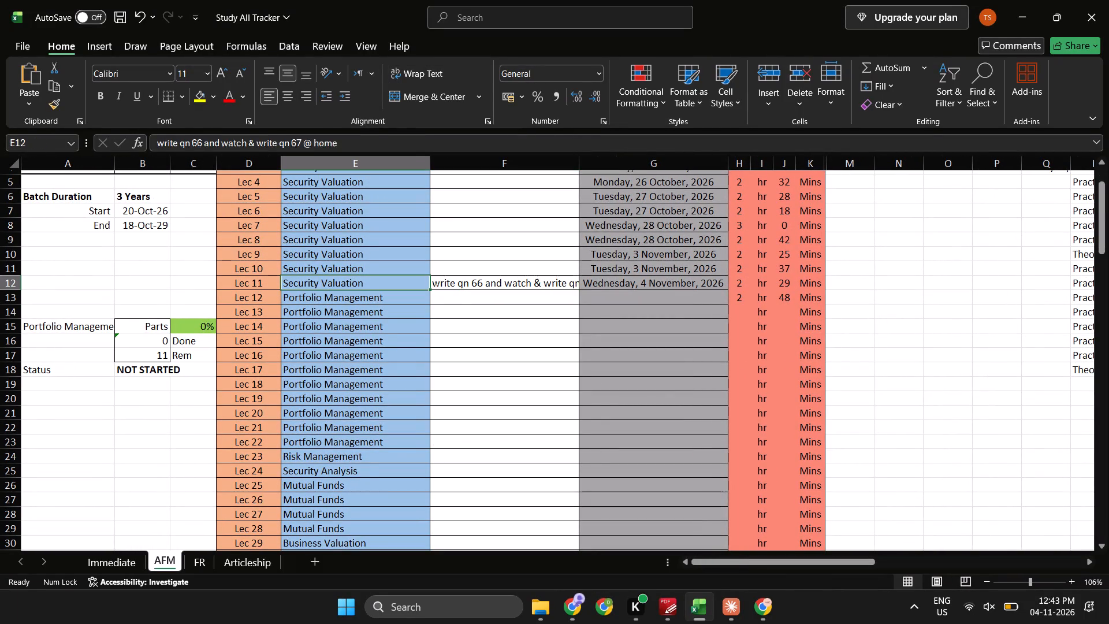
key("Right")
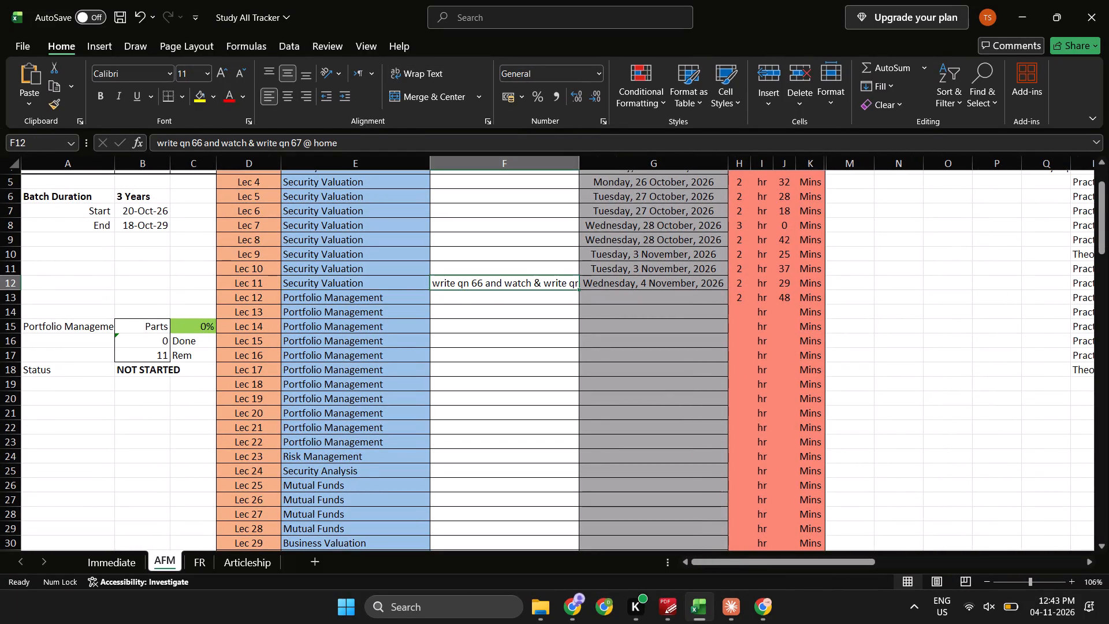
key("shift+Up")
key("shift+Up")
key("shift+Up")
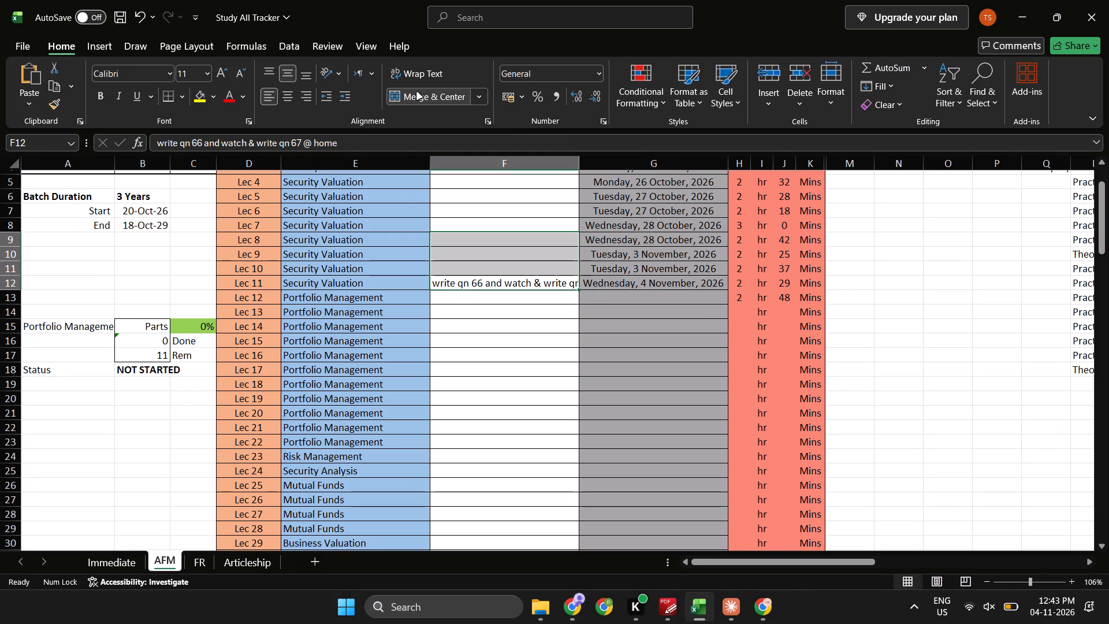
left_click(417, 92)
left_click(427, 67)
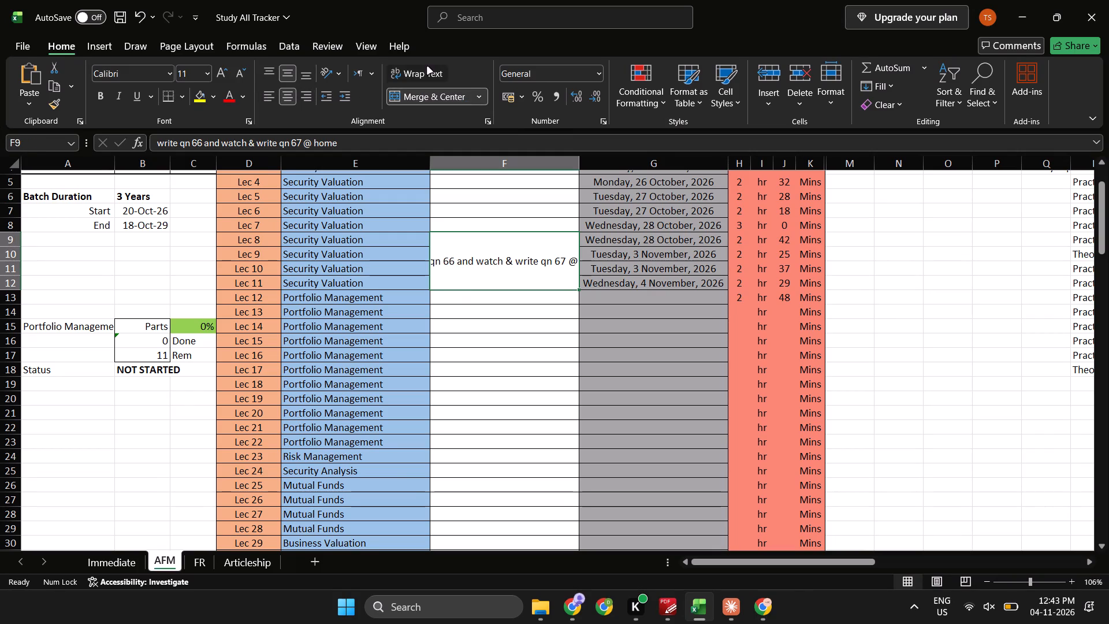
Narrow column F to about half its width so the wrapped note fits on four lines.
left_click(688, 261)
key("Left")
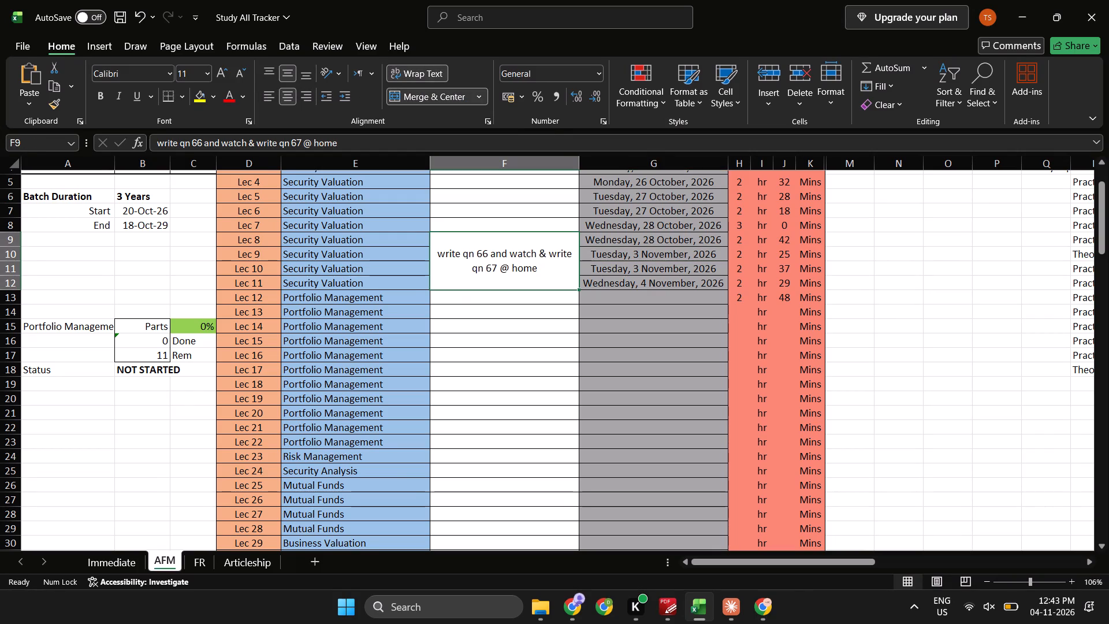
left_click_drag(582, 161, 505, 170)
scroll(506, 278, "up", 1)
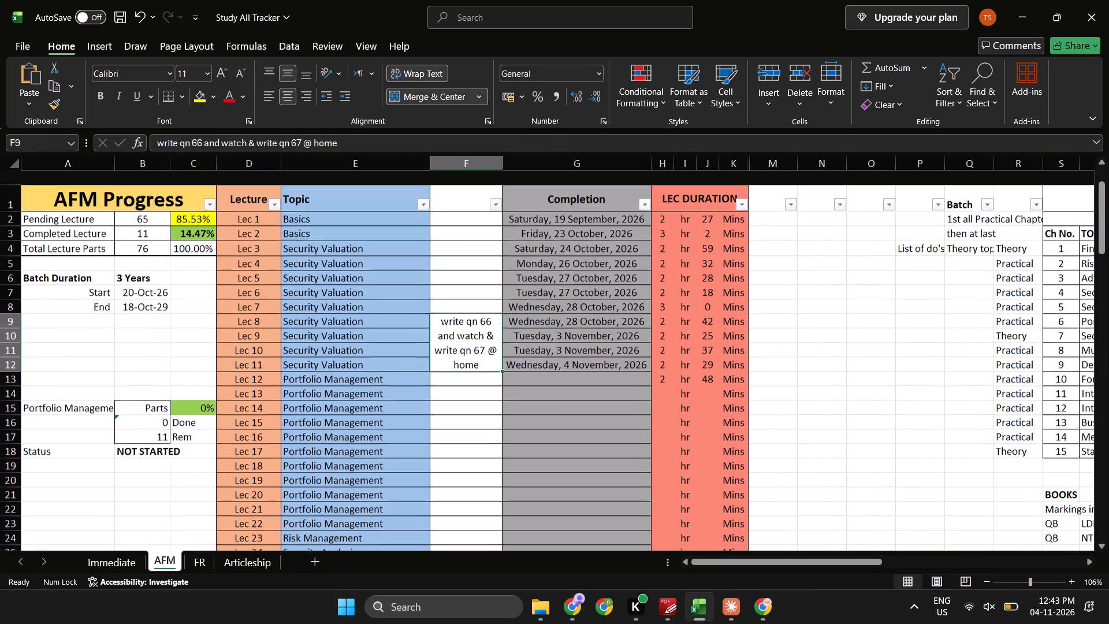
scroll(506, 278, "up", 1)
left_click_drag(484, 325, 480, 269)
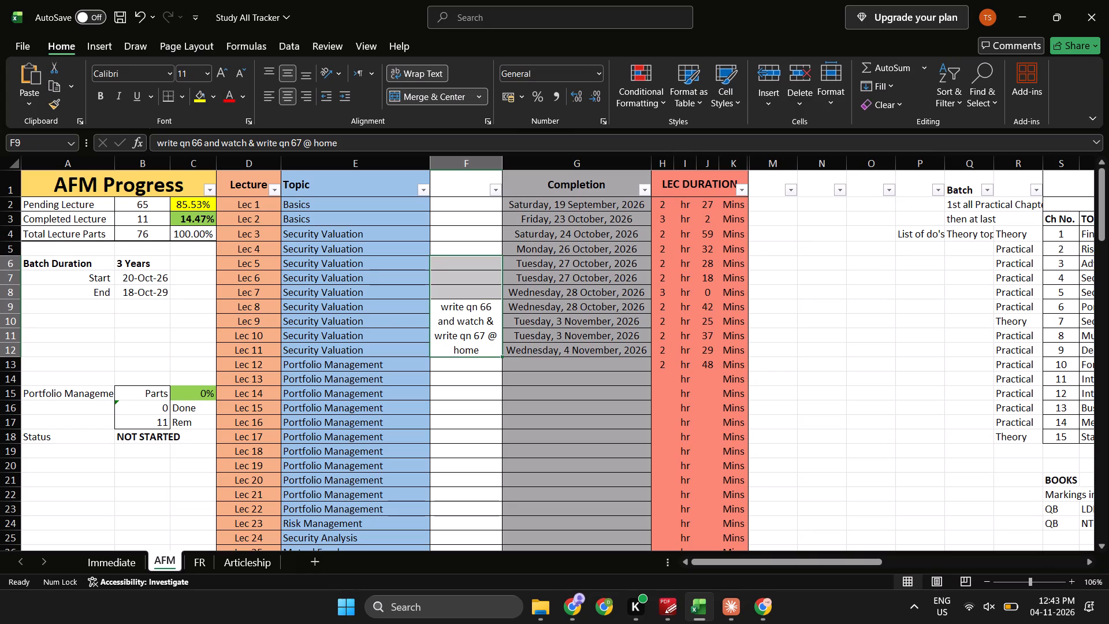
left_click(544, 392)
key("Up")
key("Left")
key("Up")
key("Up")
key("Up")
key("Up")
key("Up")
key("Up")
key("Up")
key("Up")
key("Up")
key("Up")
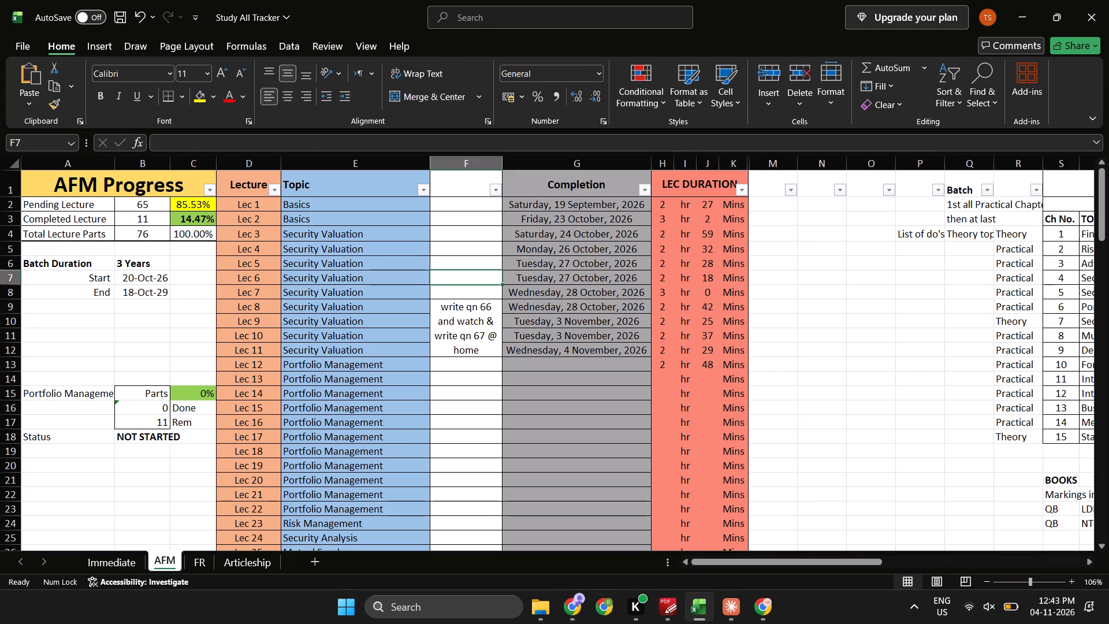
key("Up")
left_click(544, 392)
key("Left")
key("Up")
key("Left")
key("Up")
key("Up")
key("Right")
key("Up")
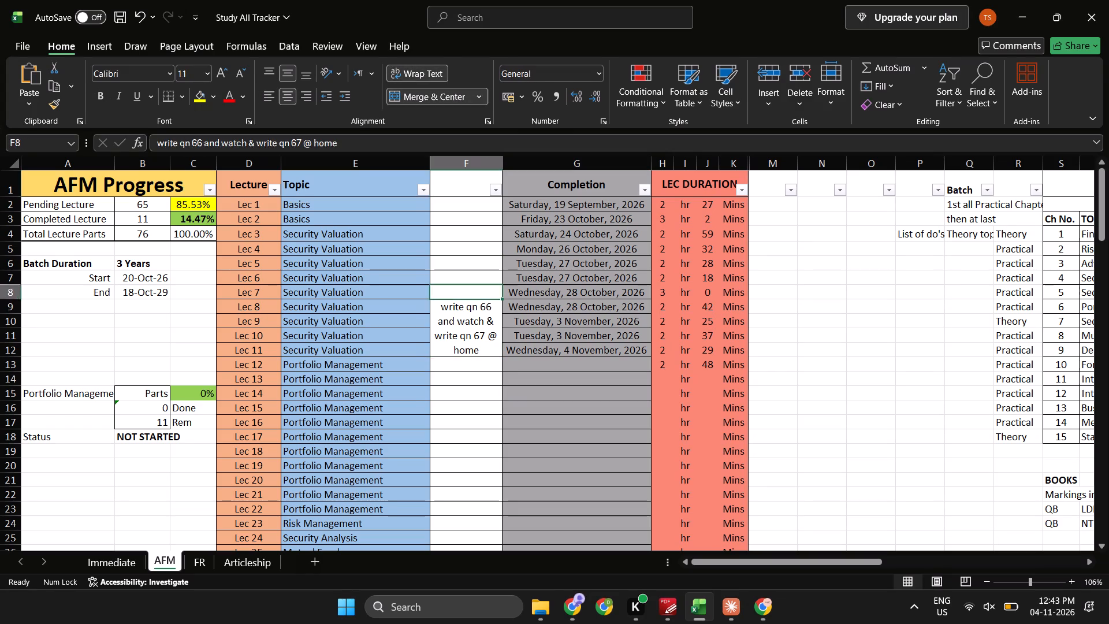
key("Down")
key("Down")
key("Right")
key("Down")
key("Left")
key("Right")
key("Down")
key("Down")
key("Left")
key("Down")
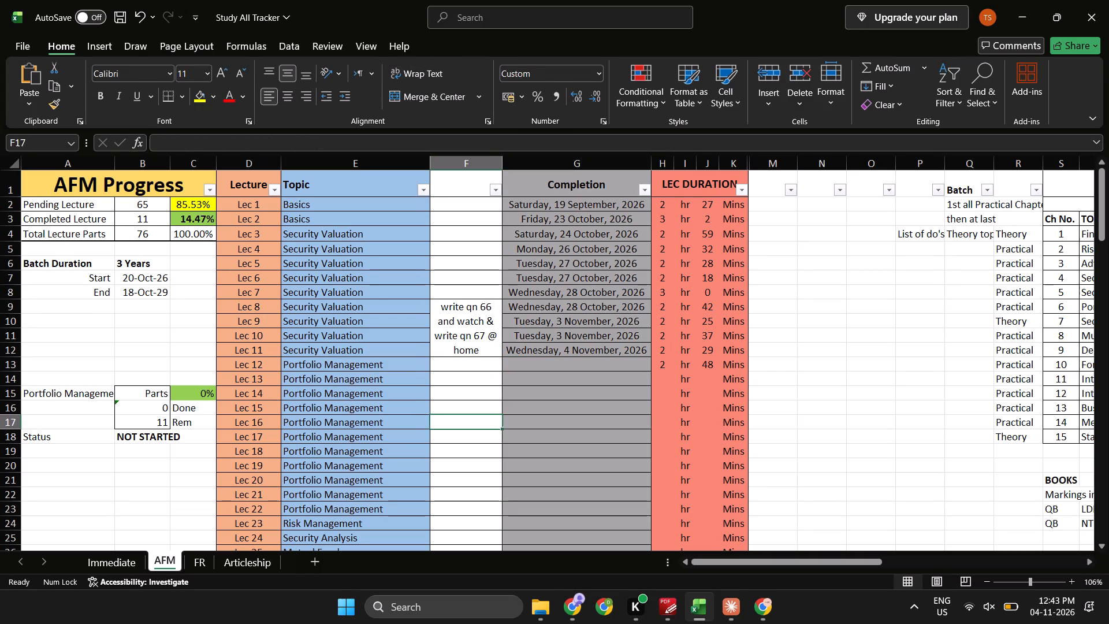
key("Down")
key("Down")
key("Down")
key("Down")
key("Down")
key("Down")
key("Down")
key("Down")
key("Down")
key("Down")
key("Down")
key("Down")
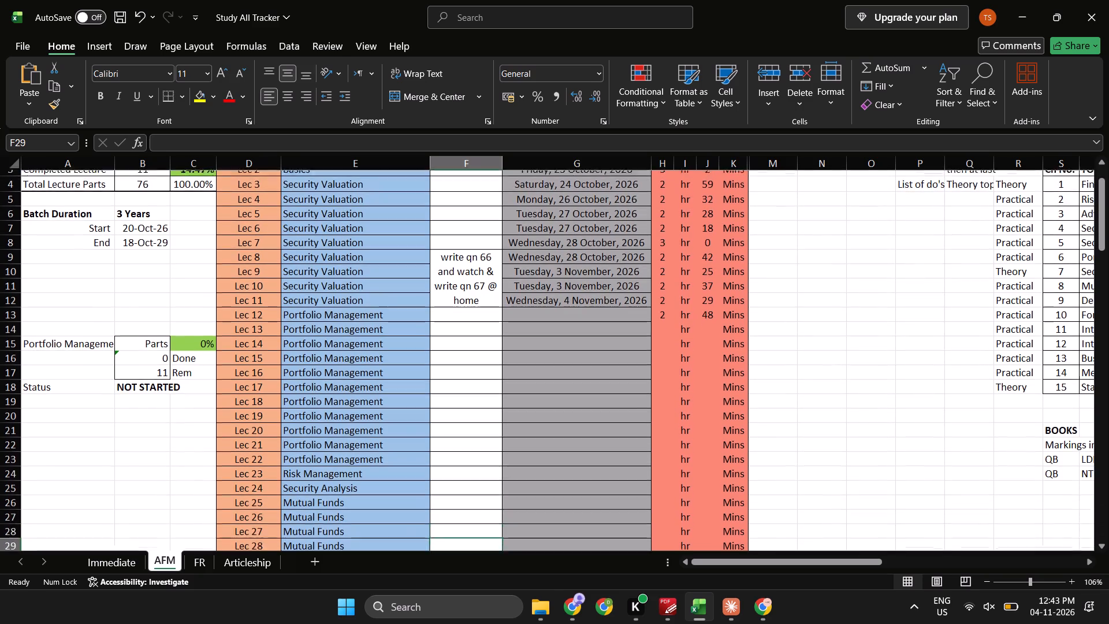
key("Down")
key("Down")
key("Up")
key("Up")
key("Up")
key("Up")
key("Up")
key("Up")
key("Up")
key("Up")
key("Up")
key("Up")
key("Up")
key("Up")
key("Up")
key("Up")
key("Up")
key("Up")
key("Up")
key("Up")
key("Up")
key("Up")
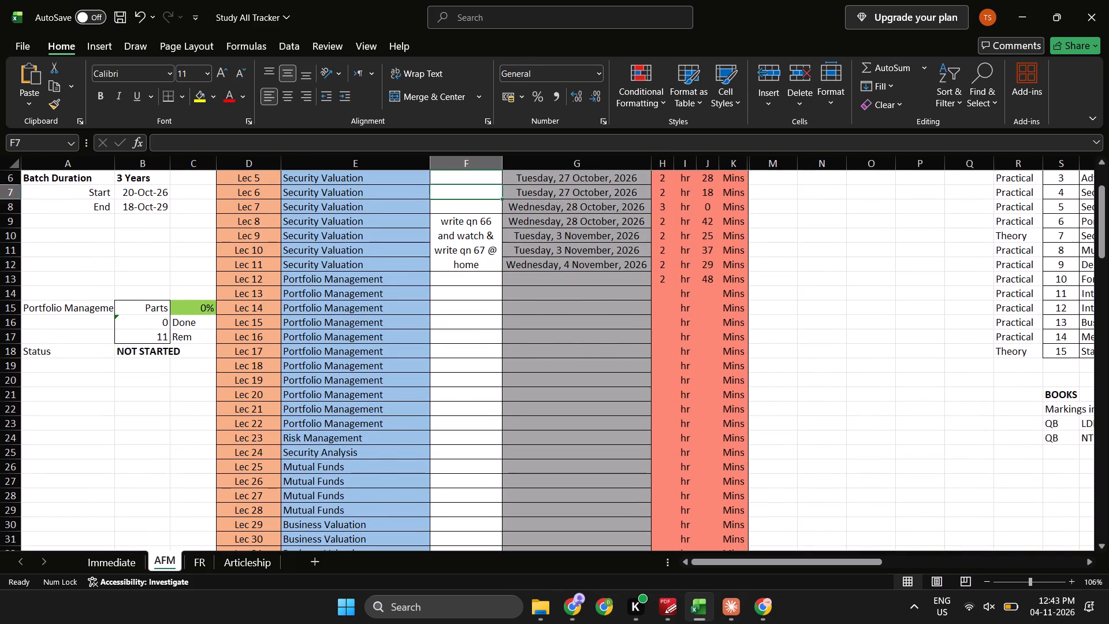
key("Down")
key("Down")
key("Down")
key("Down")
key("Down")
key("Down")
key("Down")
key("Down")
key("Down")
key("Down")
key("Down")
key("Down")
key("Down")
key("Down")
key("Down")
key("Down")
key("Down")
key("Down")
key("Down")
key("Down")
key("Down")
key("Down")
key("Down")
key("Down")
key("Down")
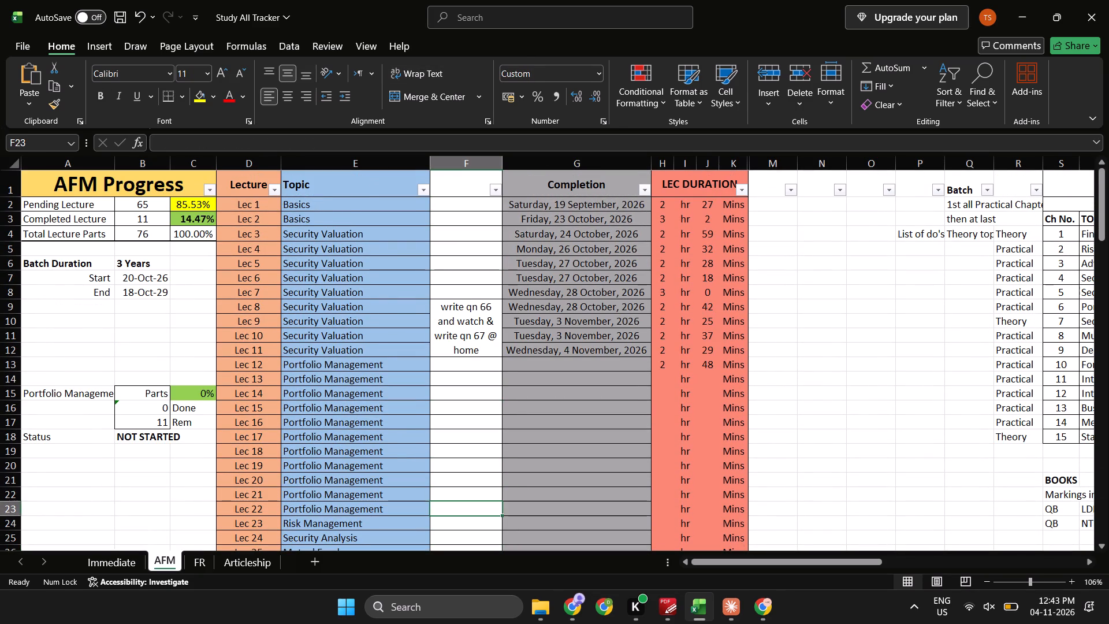
Look through the AFM lecture list from Security Valuation to IIRM and the row of the first Portfolio Management lecture, Lec 12.
scroll(627, 400, "left", 2)
scroll(627, 400, "down", 1)
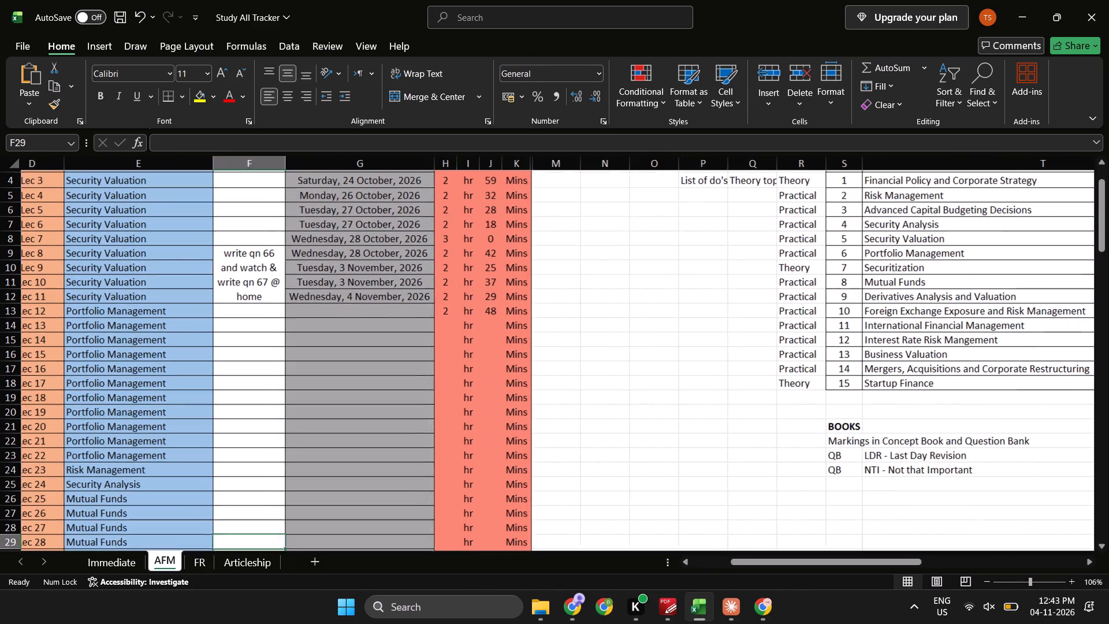
scroll(627, 400, "down", 1)
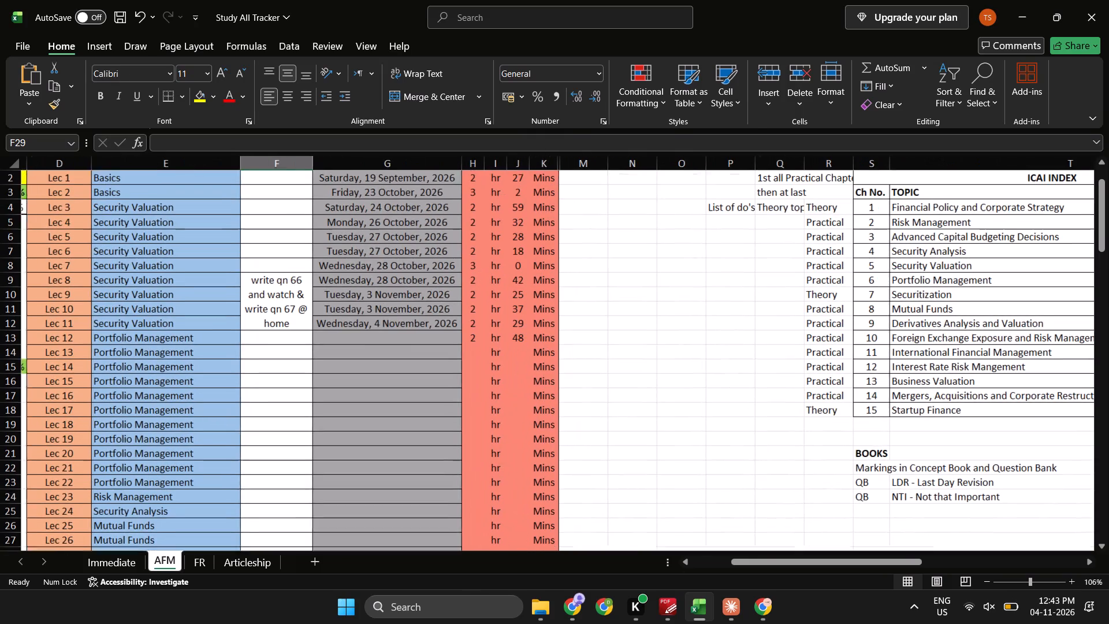
scroll(627, 400, "down", 1)
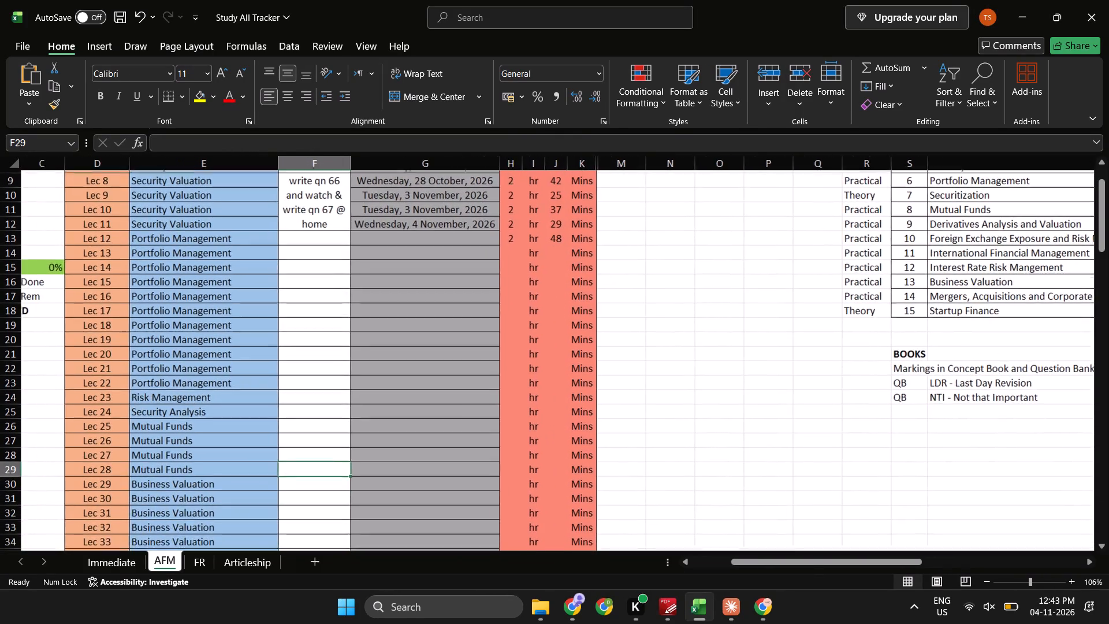
scroll(627, 400, "down", 1)
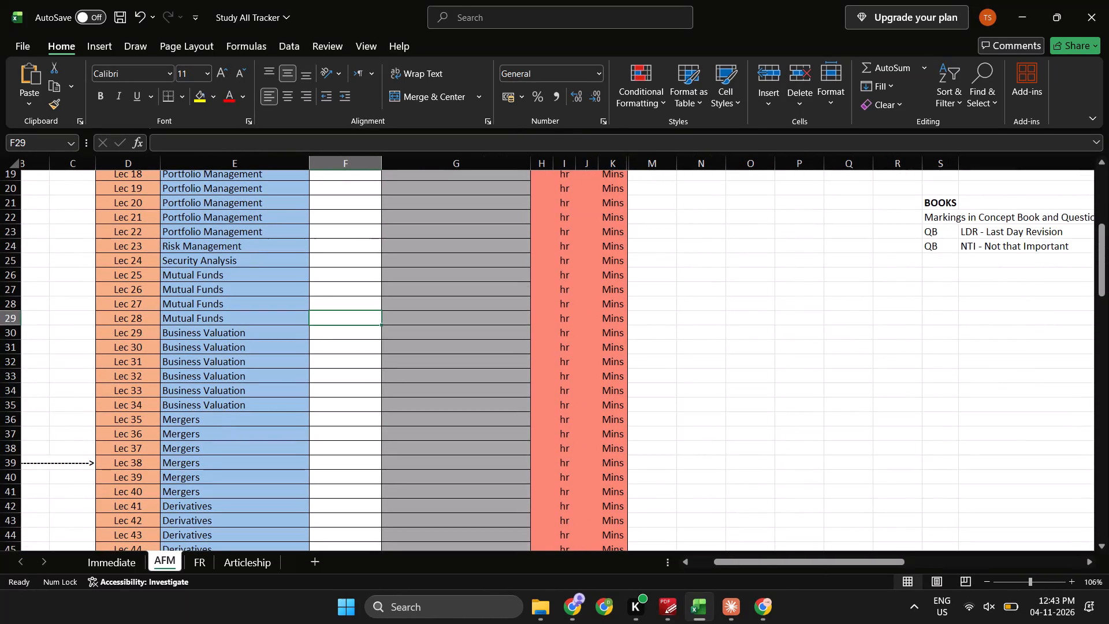
scroll(627, 400, "up", 1)
scroll(627, 400, "right", 1)
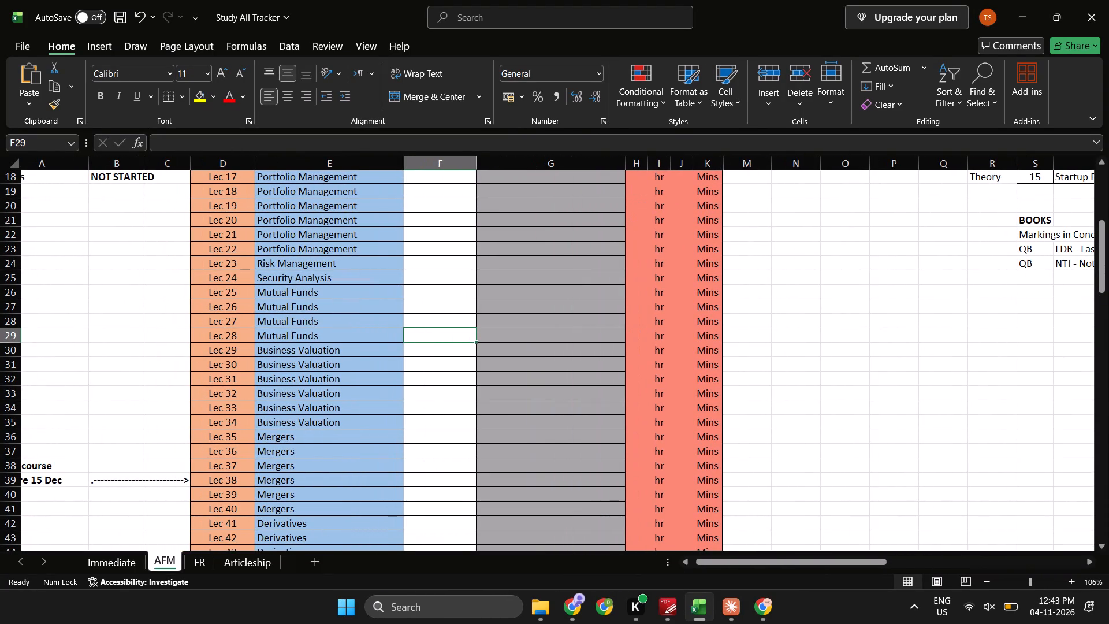
scroll(627, 400, "down", 1)
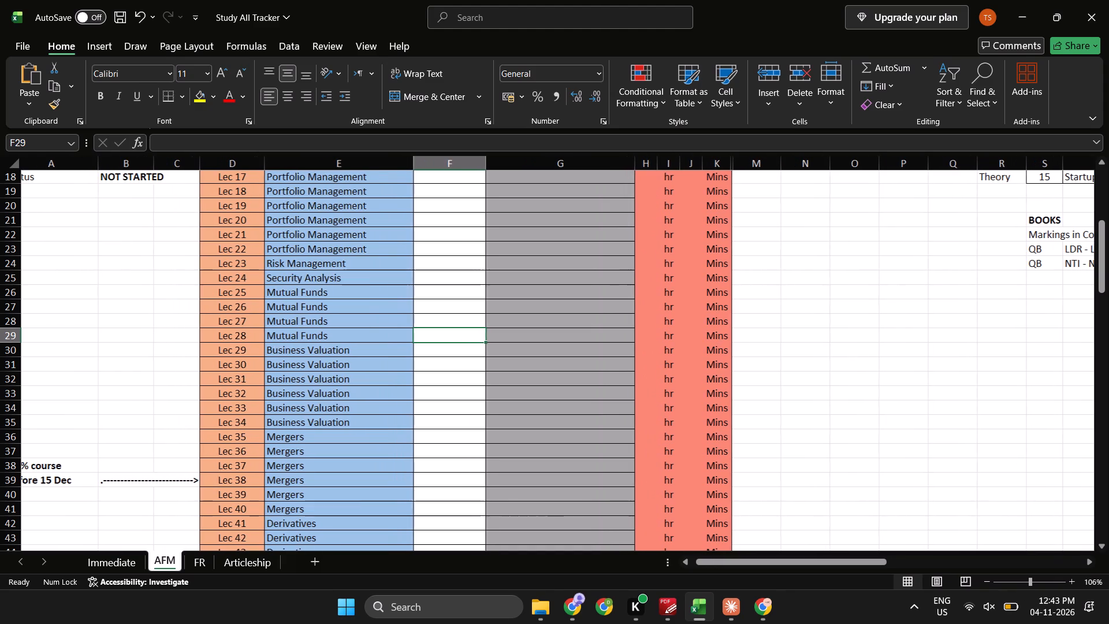
scroll(627, 400, "down", 3)
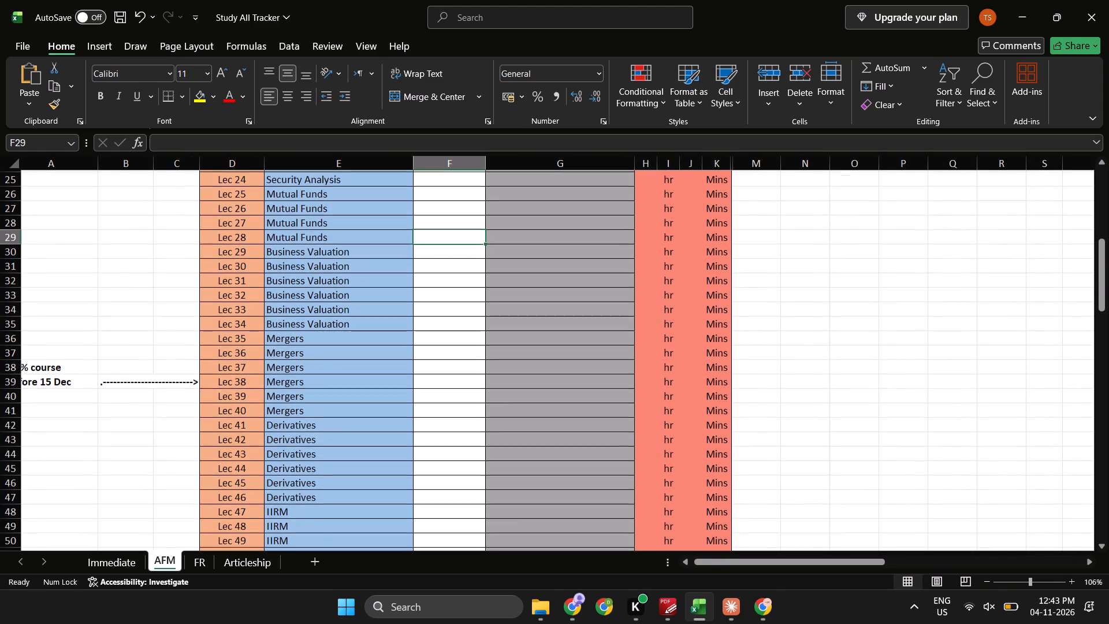
scroll(627, 400, "right", 1)
scroll(627, 400, "up", 1)
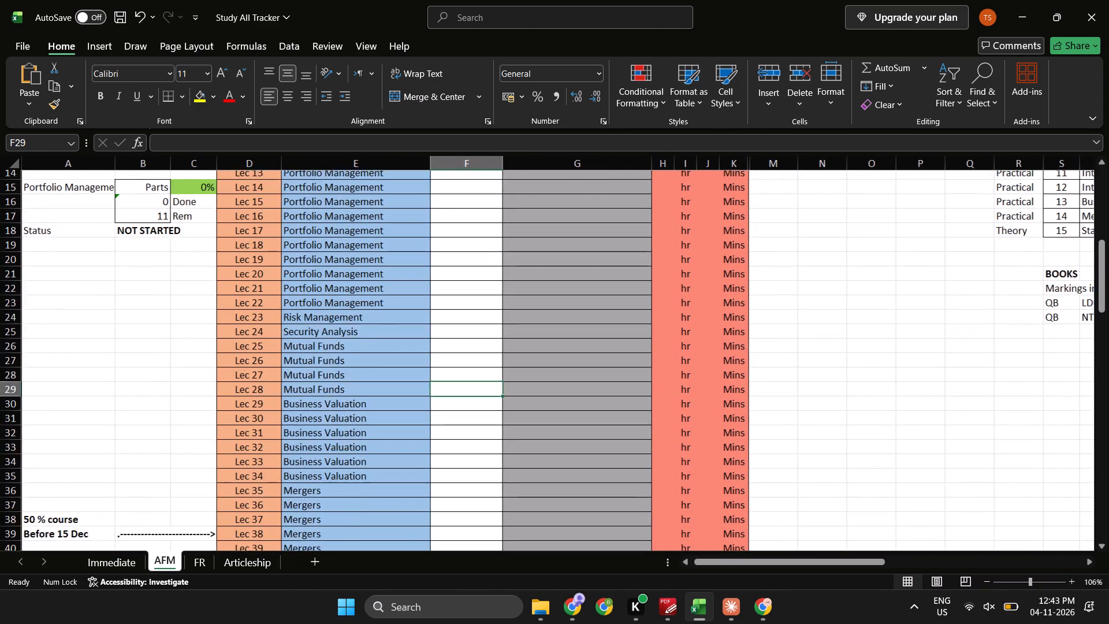
scroll(627, 400, "up", 1)
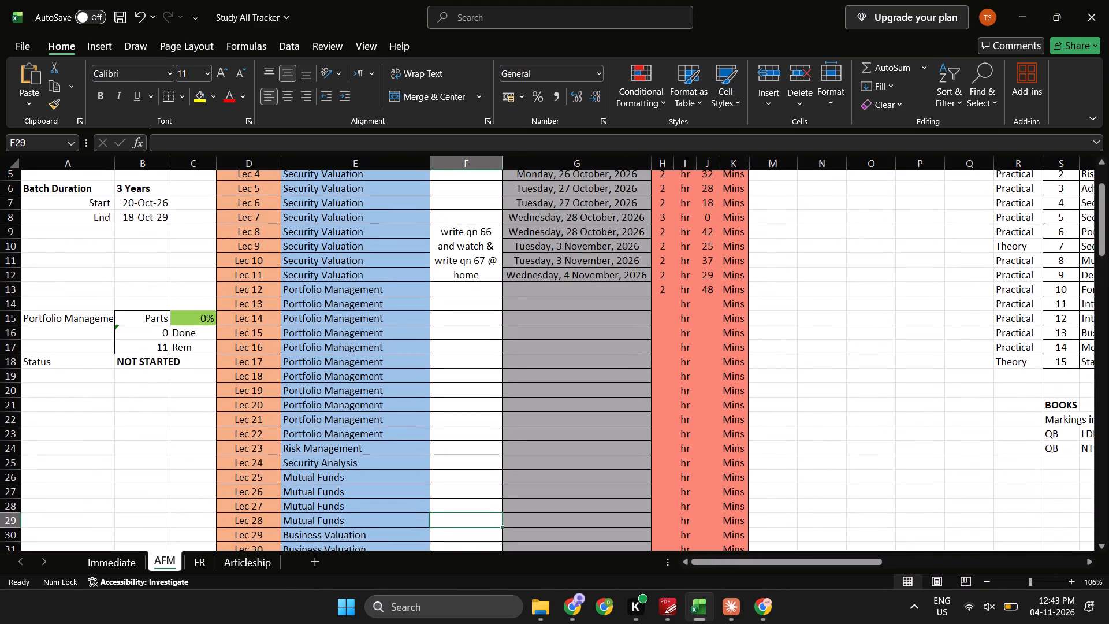
left_click(548, 277)
key("Down")
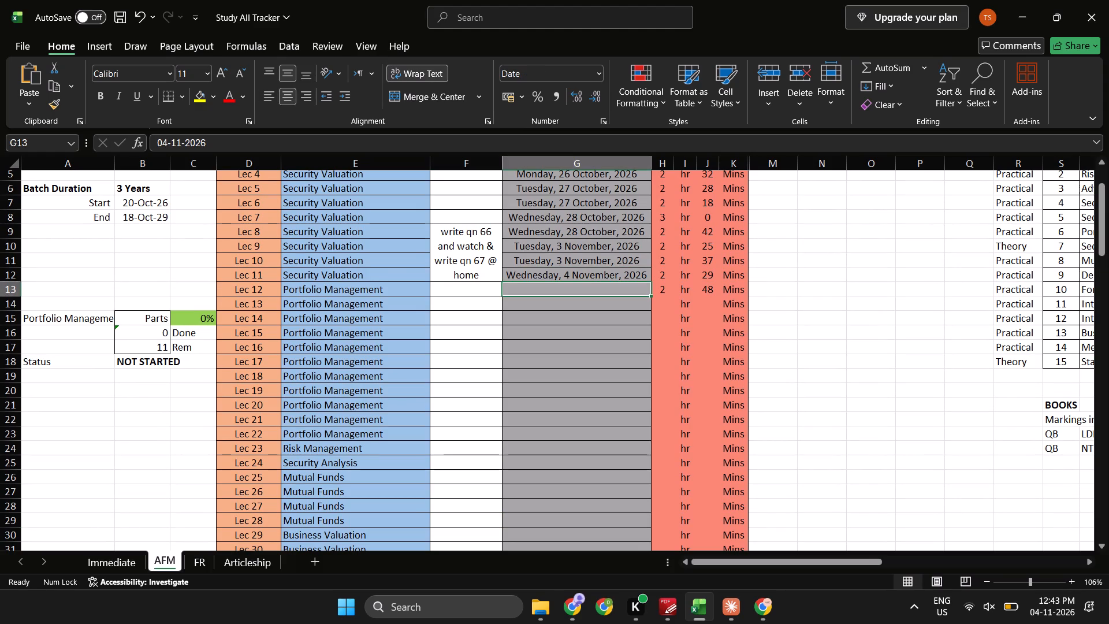
key("Right")
key("Right")
key("Right")
key("Left")
key("Left")
key("Left")
key("Left")
key("Left")
key("Left")
key("Left")
key("Right")
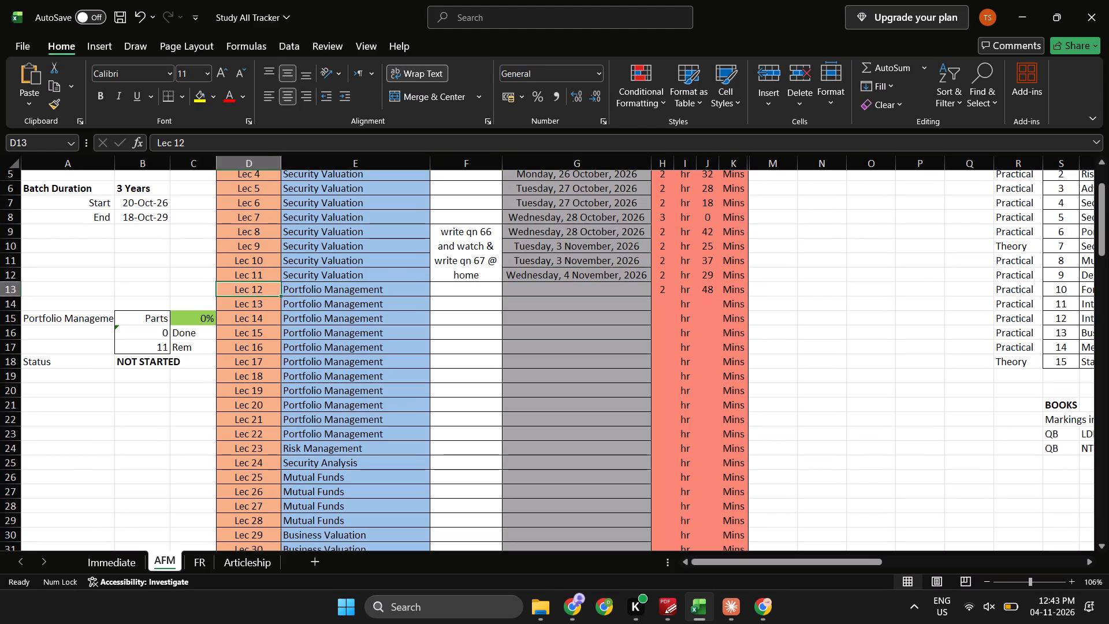
key("Right")
Switch to the 6_Portfolio notes in PDF-XChange Editor and read the Portfolio Management overview and the introduction to Part I.
key("alt+Tab")
key("alt+Tab")
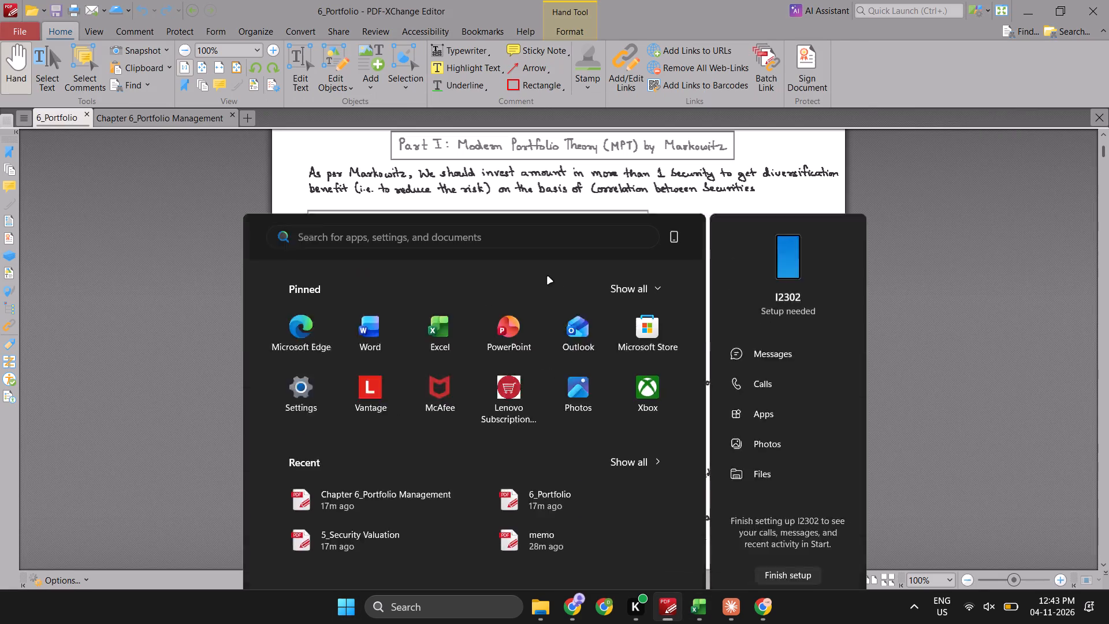
key("Escape")
scroll(548, 277, "up", 6)
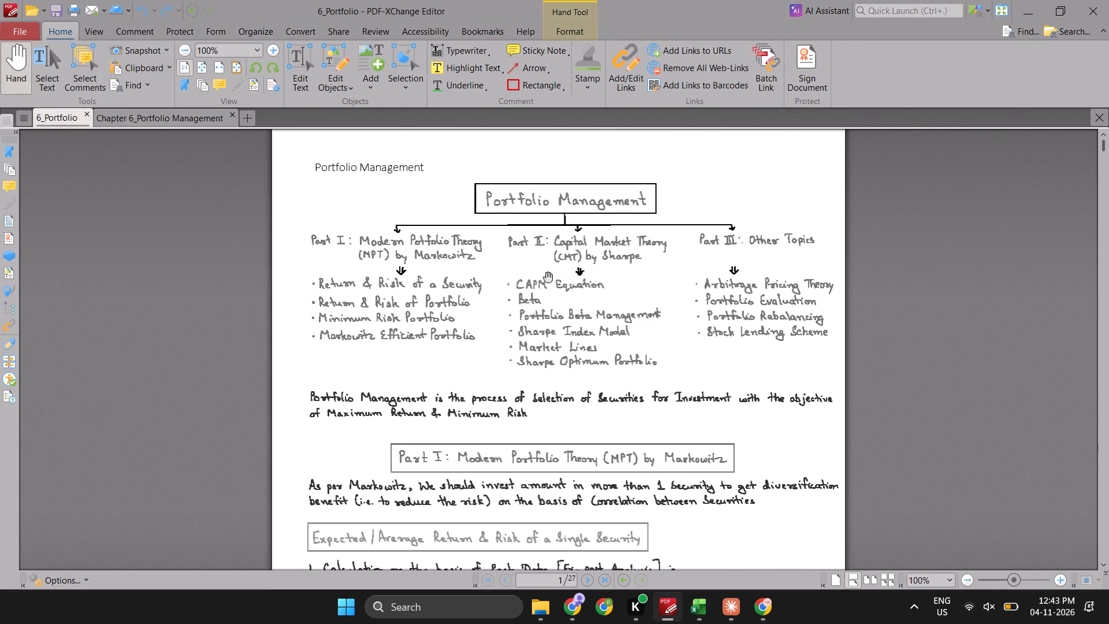
scroll(548, 277, "up", 1)
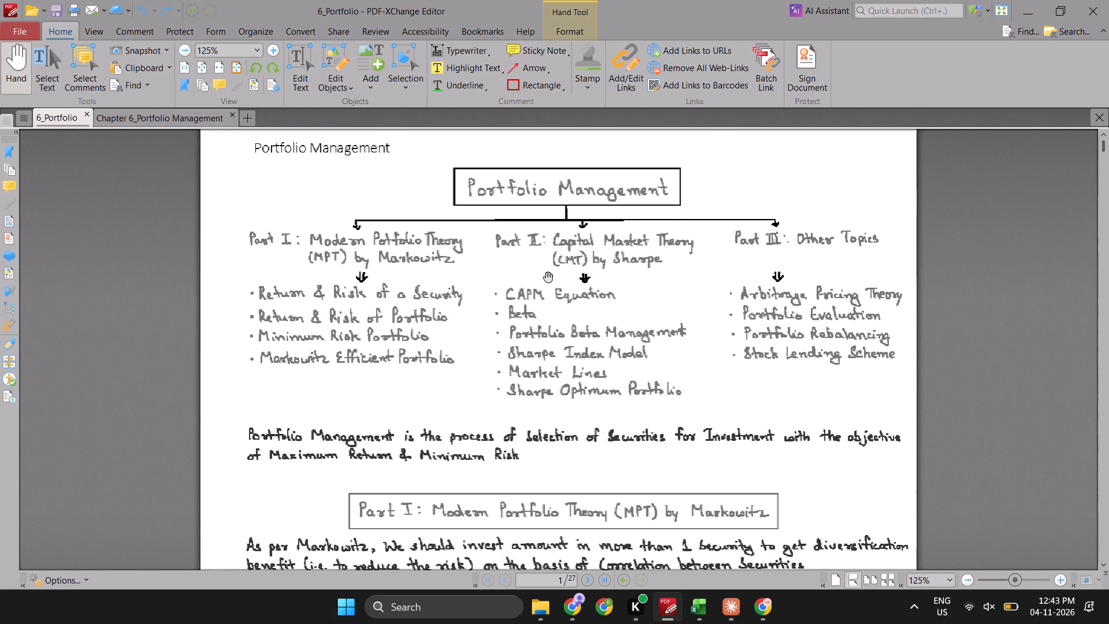
scroll(548, 277, "down", 2)
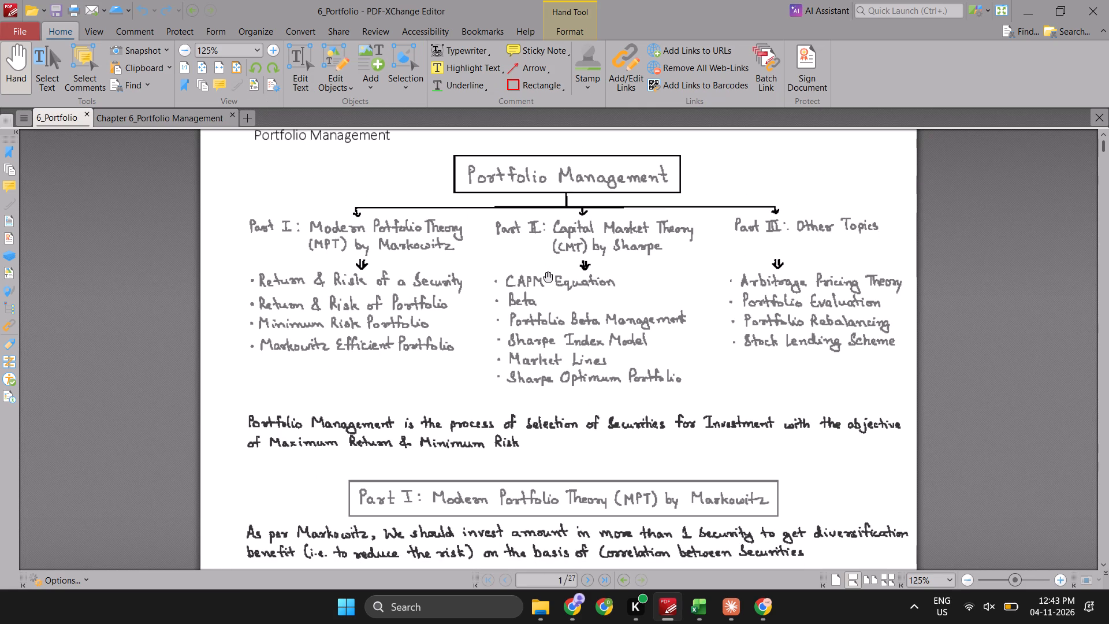
scroll(548, 277, "down", 4)
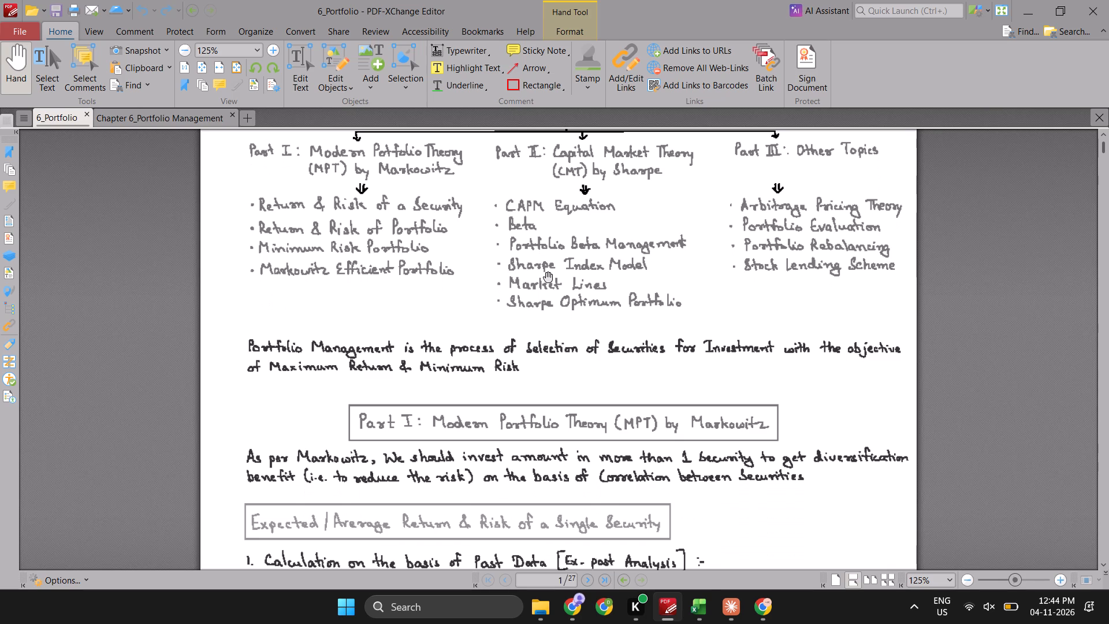
scroll(548, 277, "up", 2)
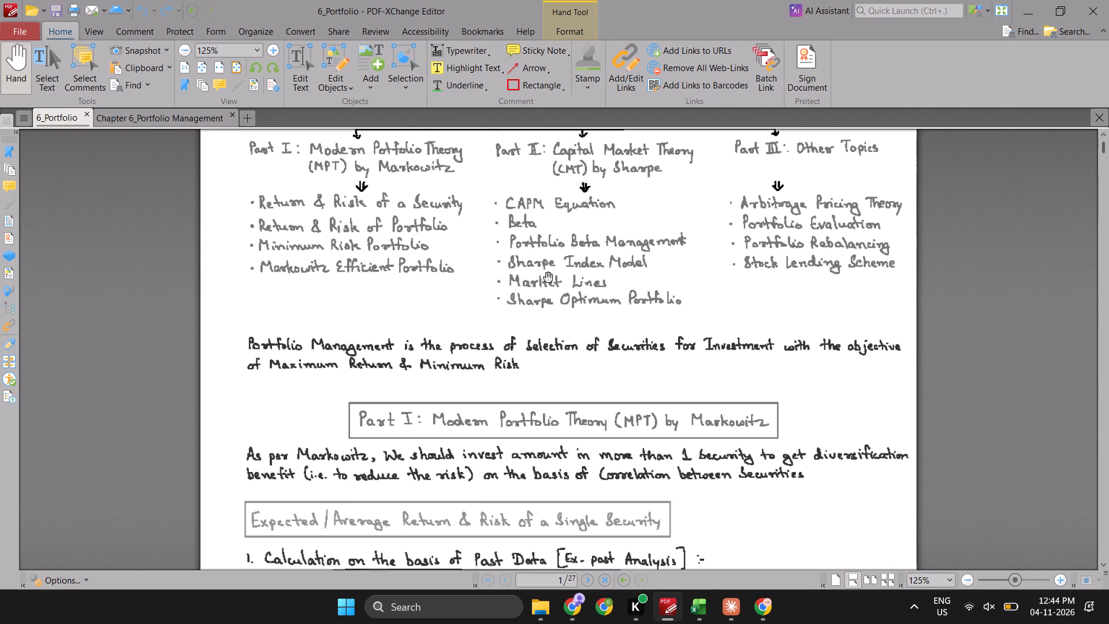
Reread the Portfolio Management topic overview and definition on page 1 of the 6_Portfolio notes, glancing ahead at the single-security steps.
scroll(548, 277, "up", 1)
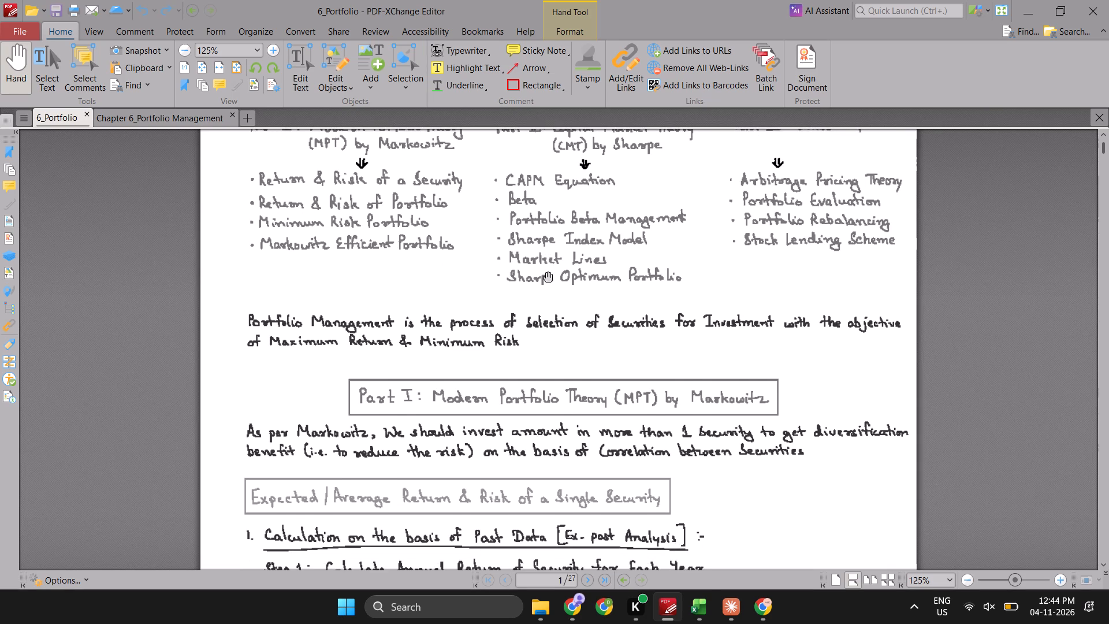
scroll(548, 277, "up", 3)
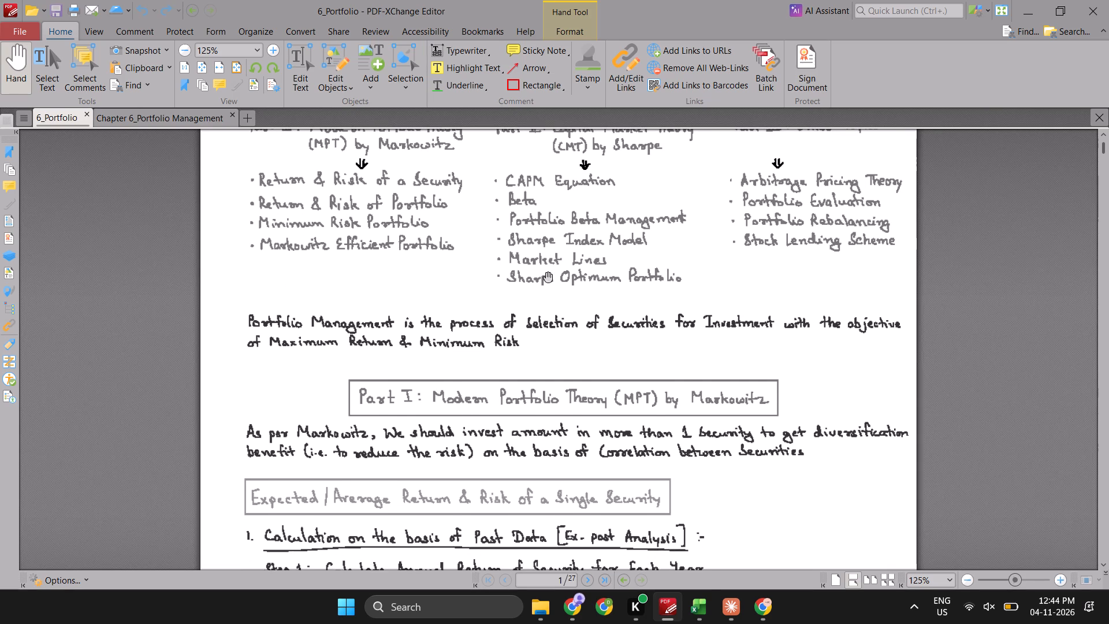
scroll(548, 277, "up", 1)
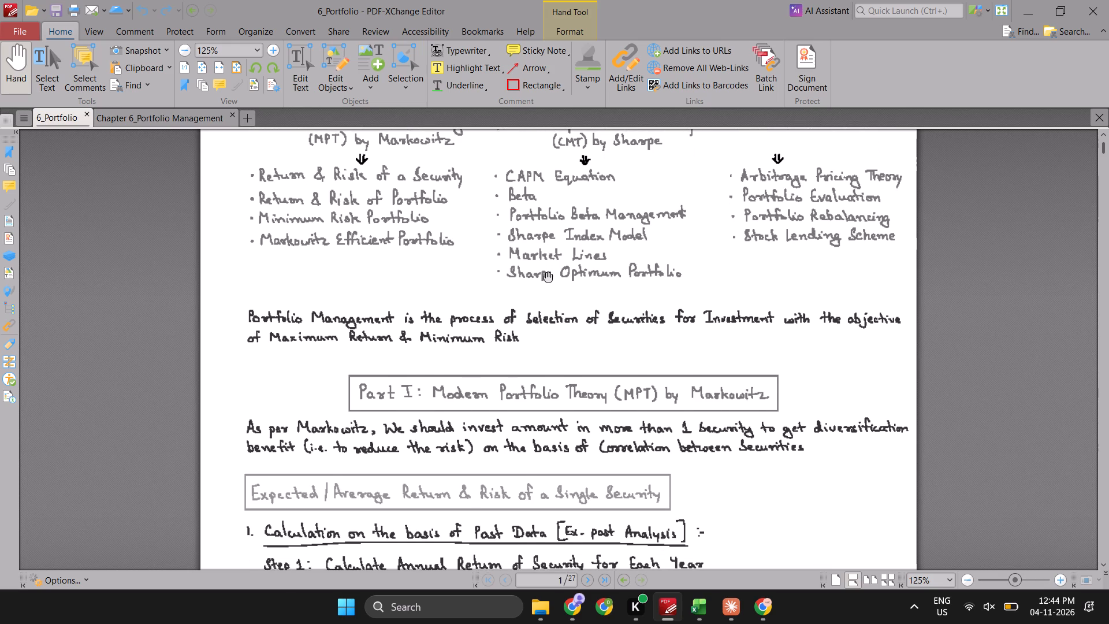
scroll(548, 277, "up", 2)
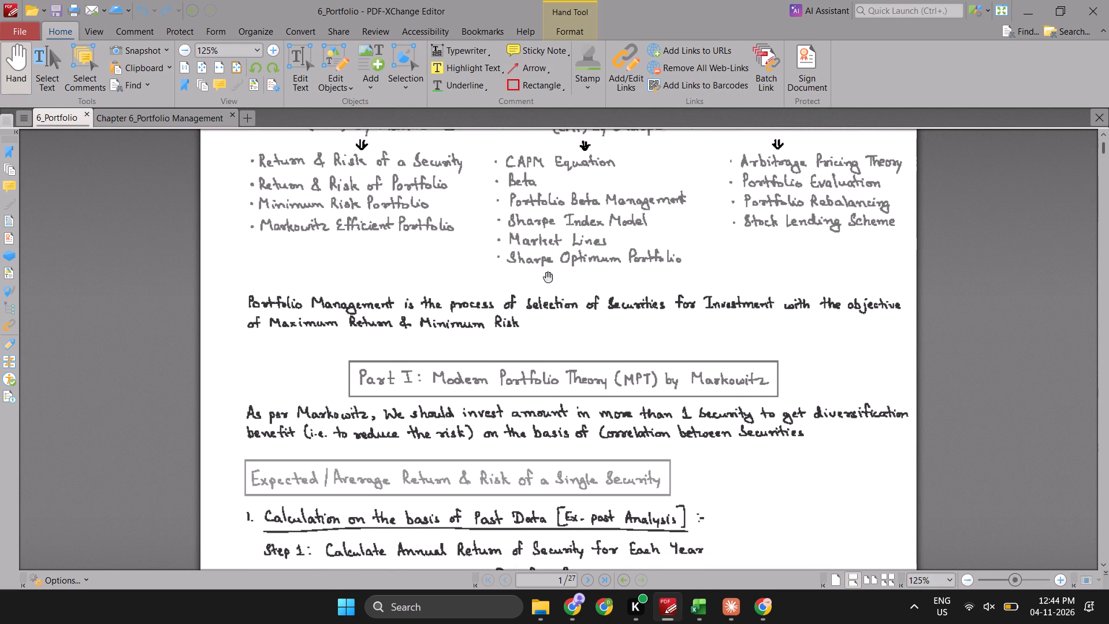
scroll(548, 277, "up", 2)
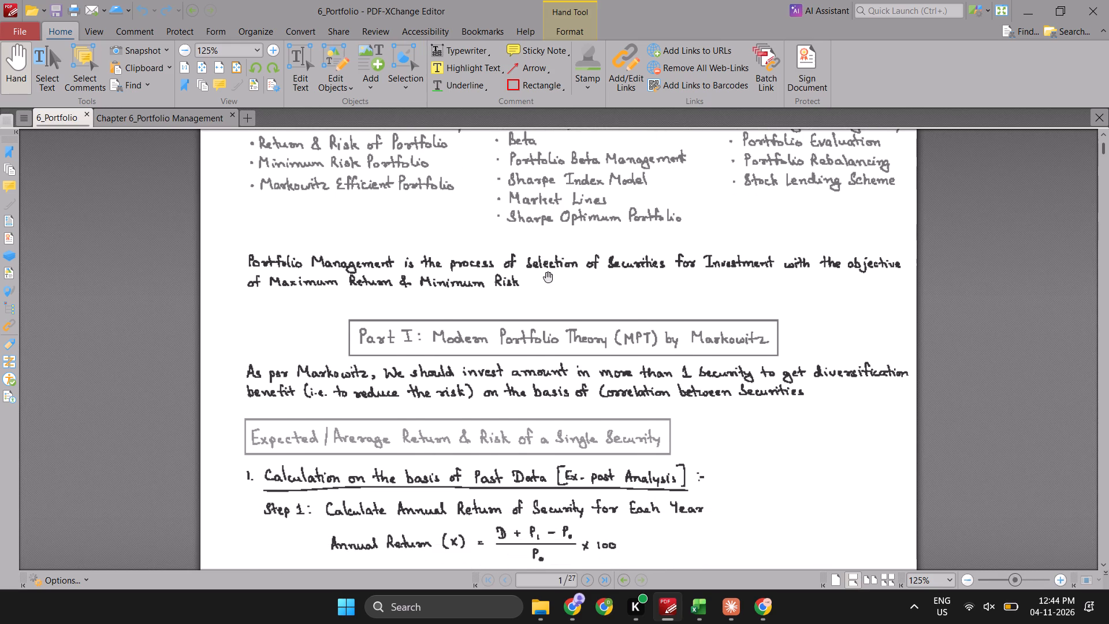
scroll(548, 277, "up", 1)
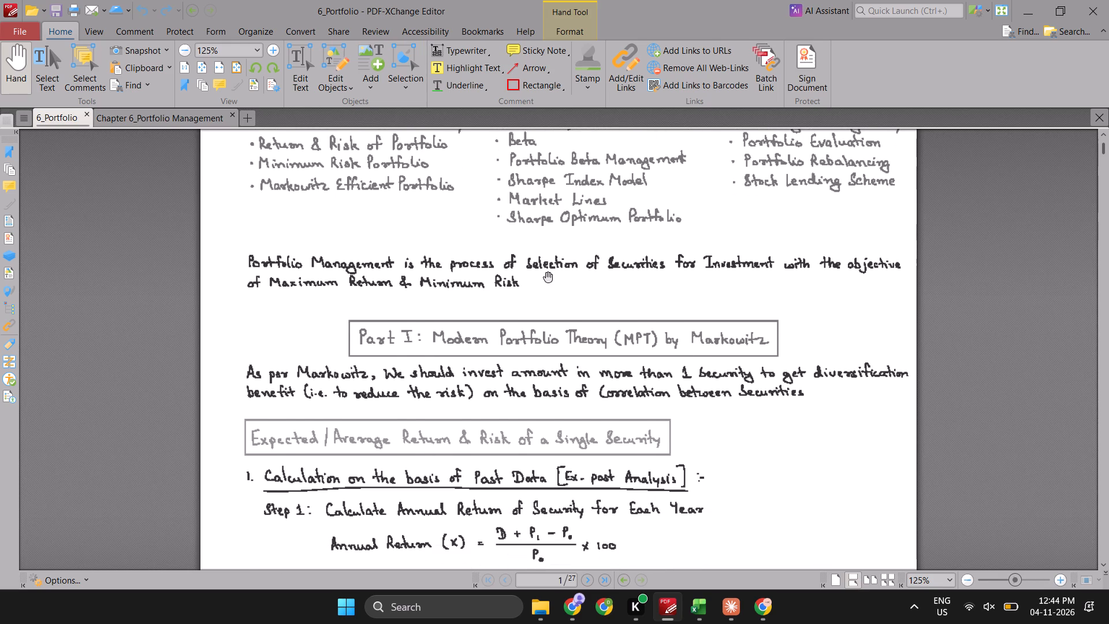
scroll(548, 277, "up", 4)
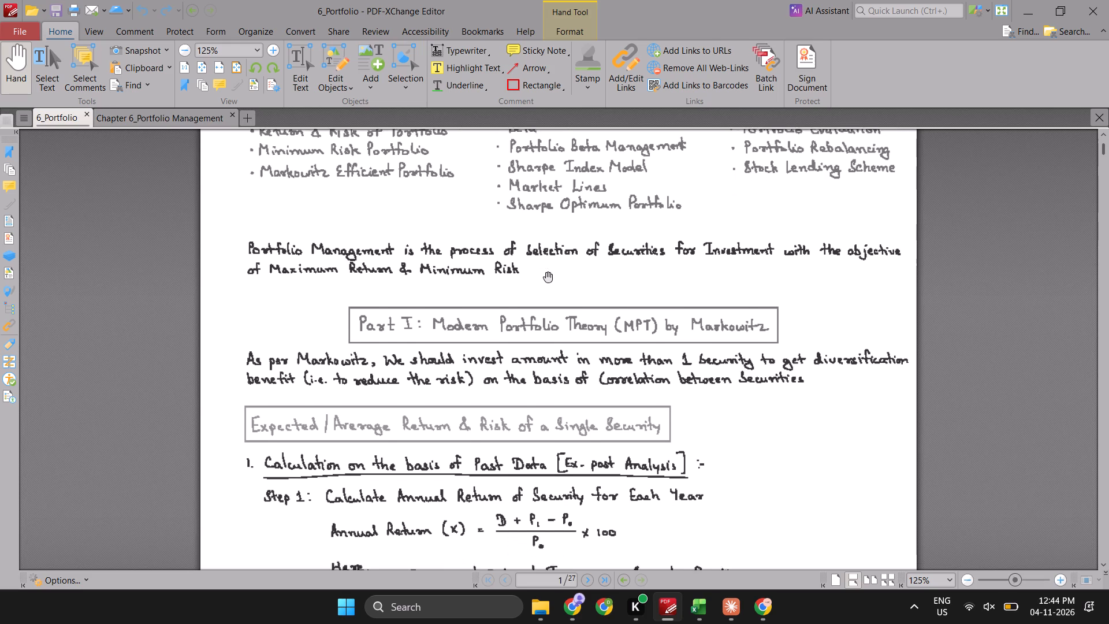
scroll(548, 277, "up", 1)
scroll(548, 277, "down", 2)
scroll(548, 277, "up", 6)
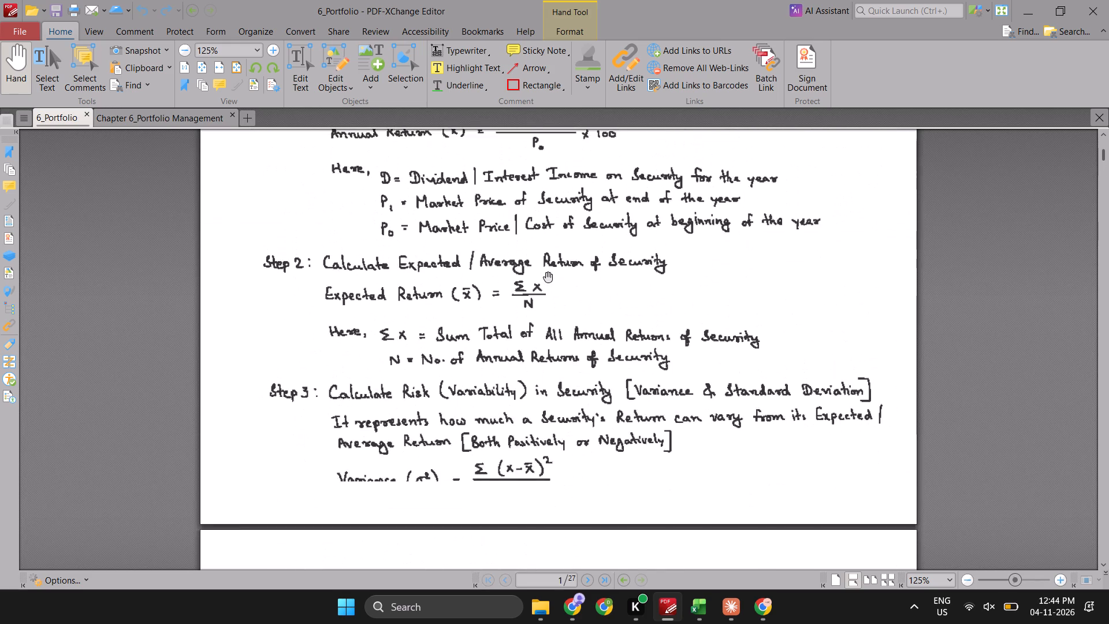
scroll(548, 277, "up", 6)
scroll(548, 277, "down", 2)
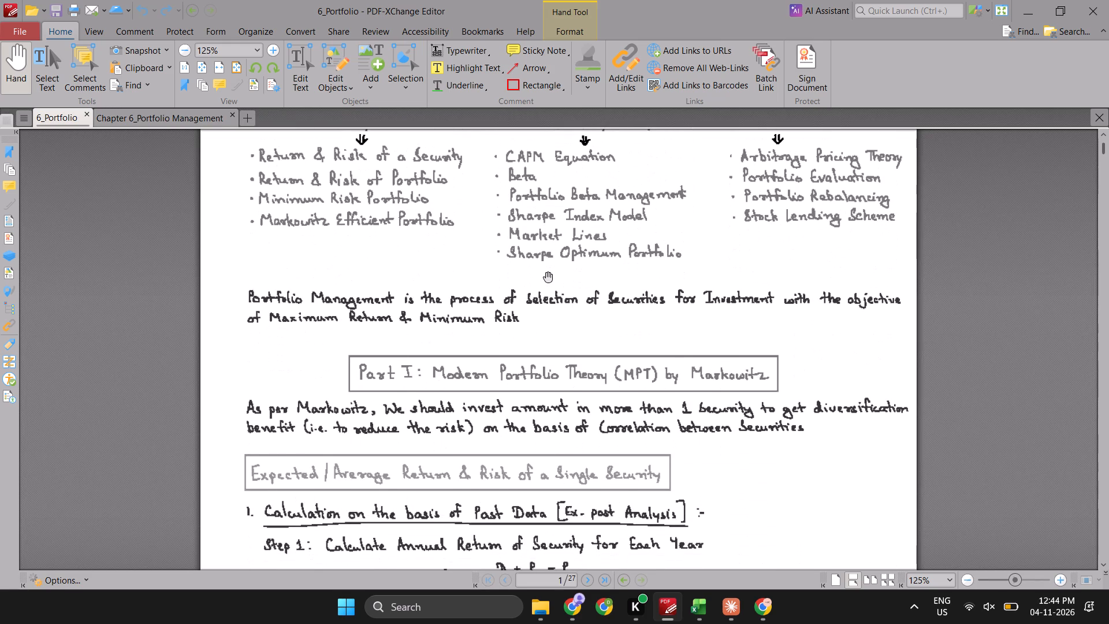
Read the Markowitz Modern Portfolio Theory introduction and the past-data steps for calculating a single security's annual and expected return.
scroll(548, 277, "down", 1)
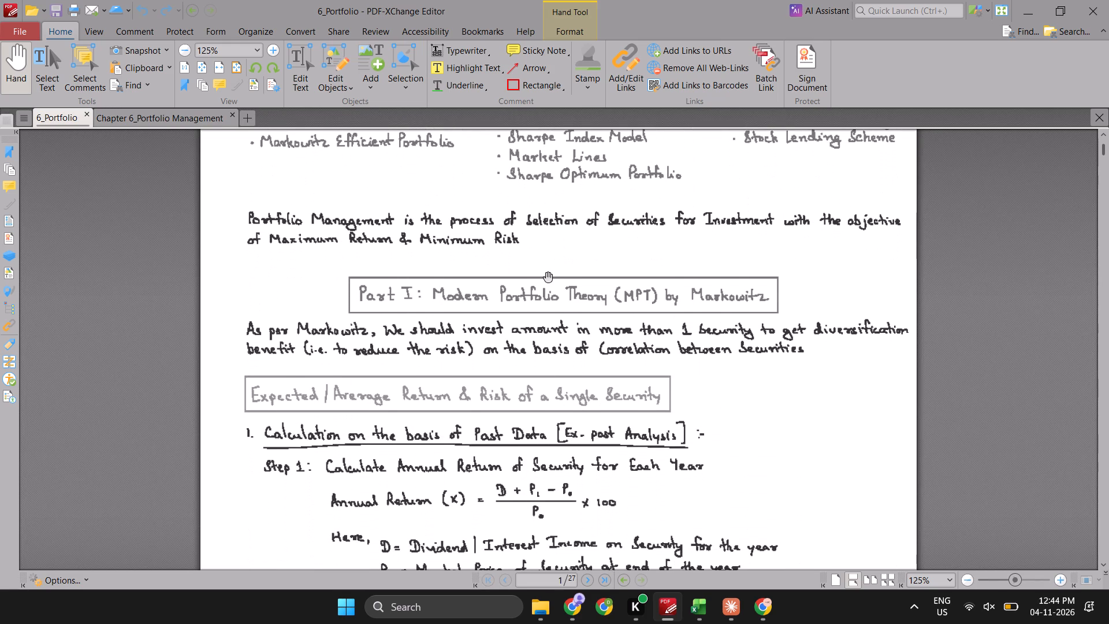
scroll(548, 277, "down", 2)
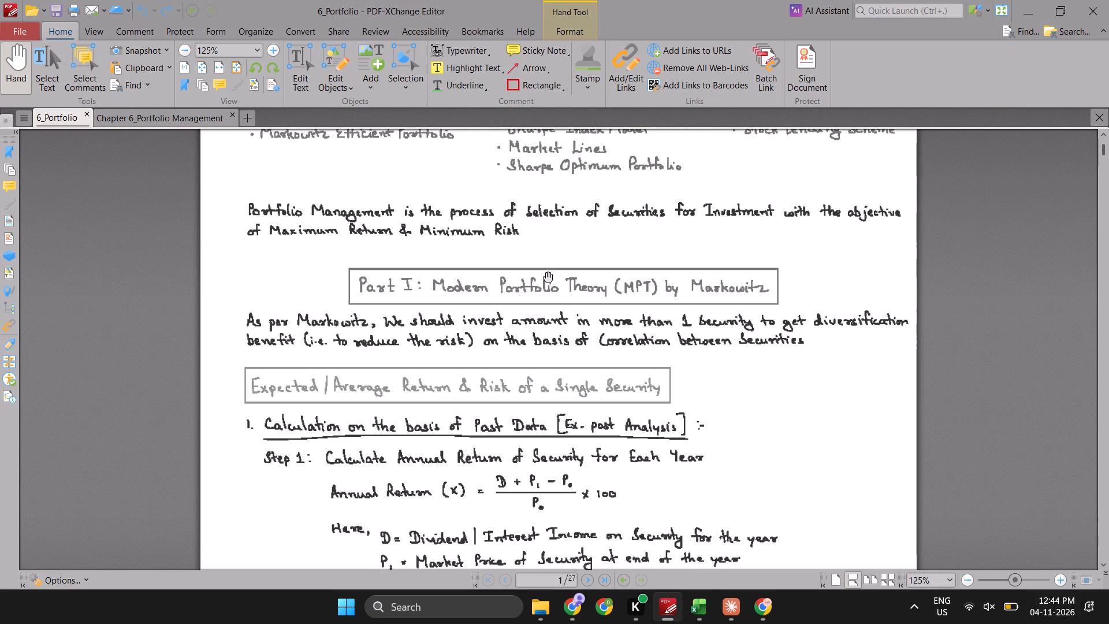
scroll(548, 277, "down", 3)
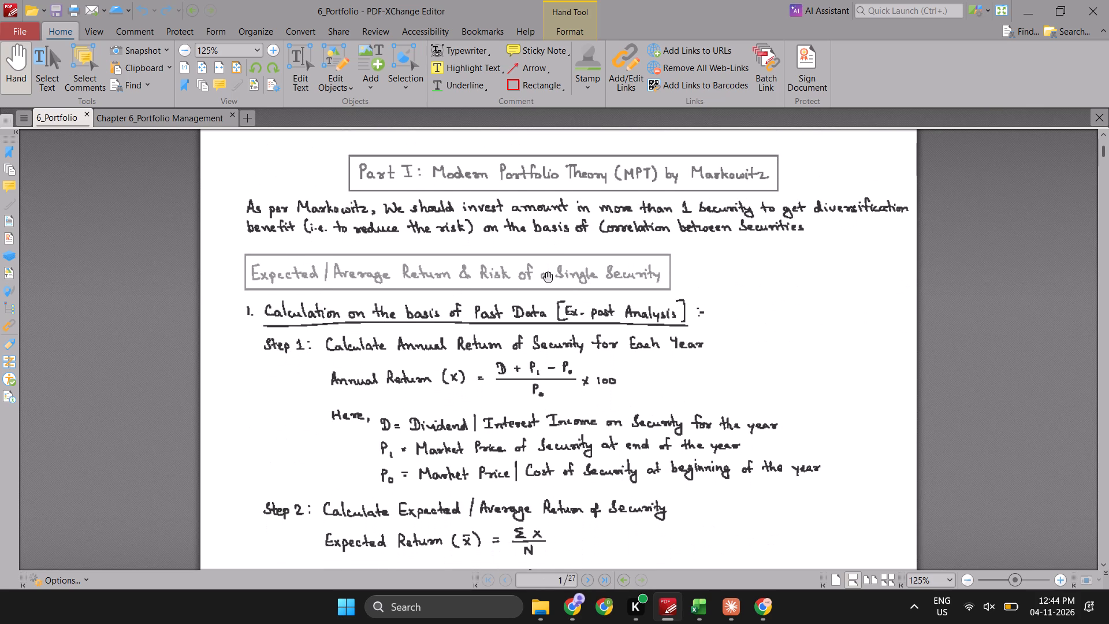
scroll(548, 277, "down", 4)
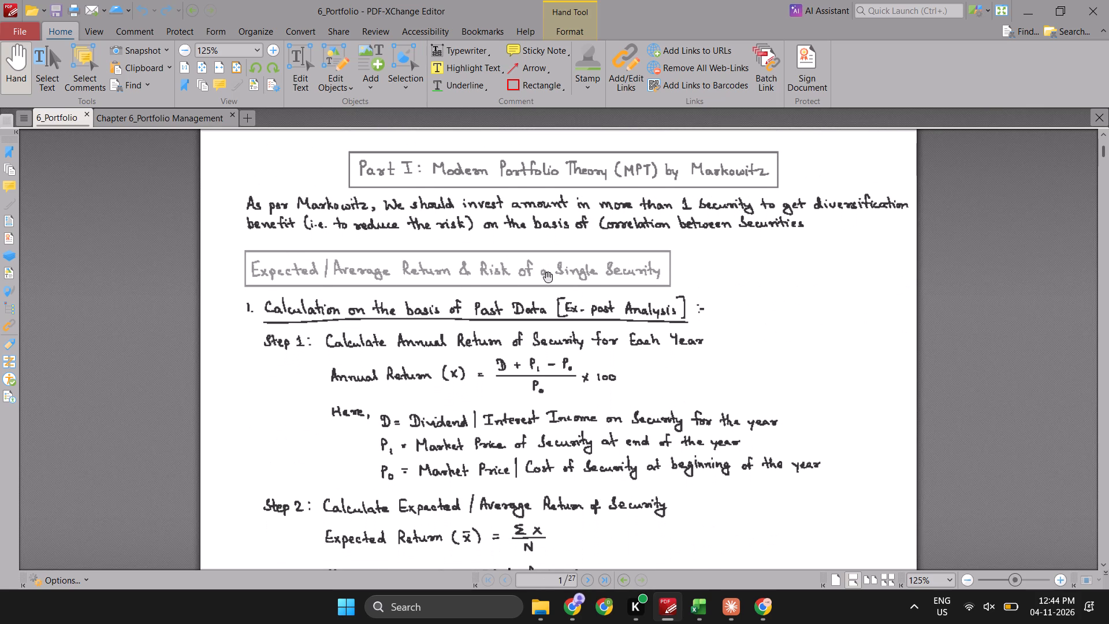
scroll(548, 277, "down", 1)
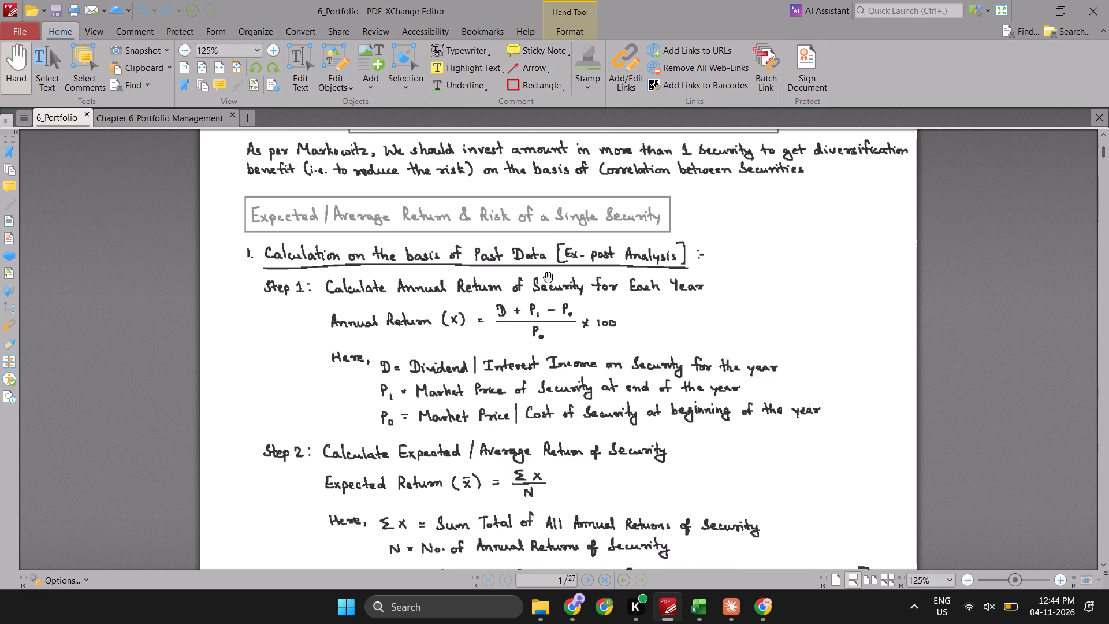
Go back to the Portfolio Management chart and review the topics listed under Parts I, II and III and the definition below it.
scroll(548, 277, "down", 2)
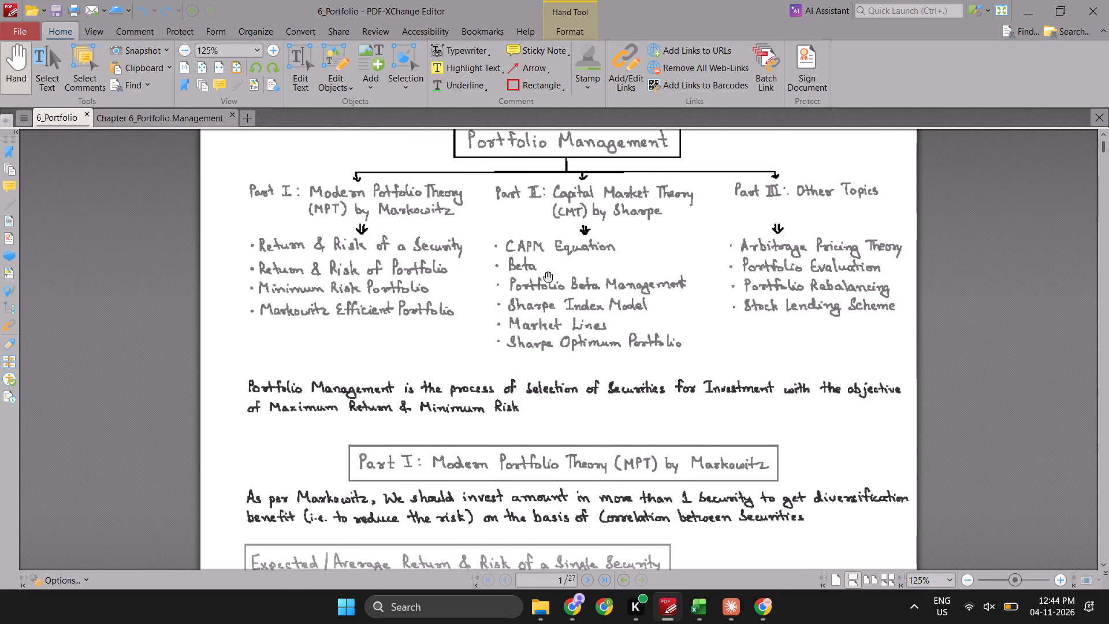
scroll(548, 277, "down", 3)
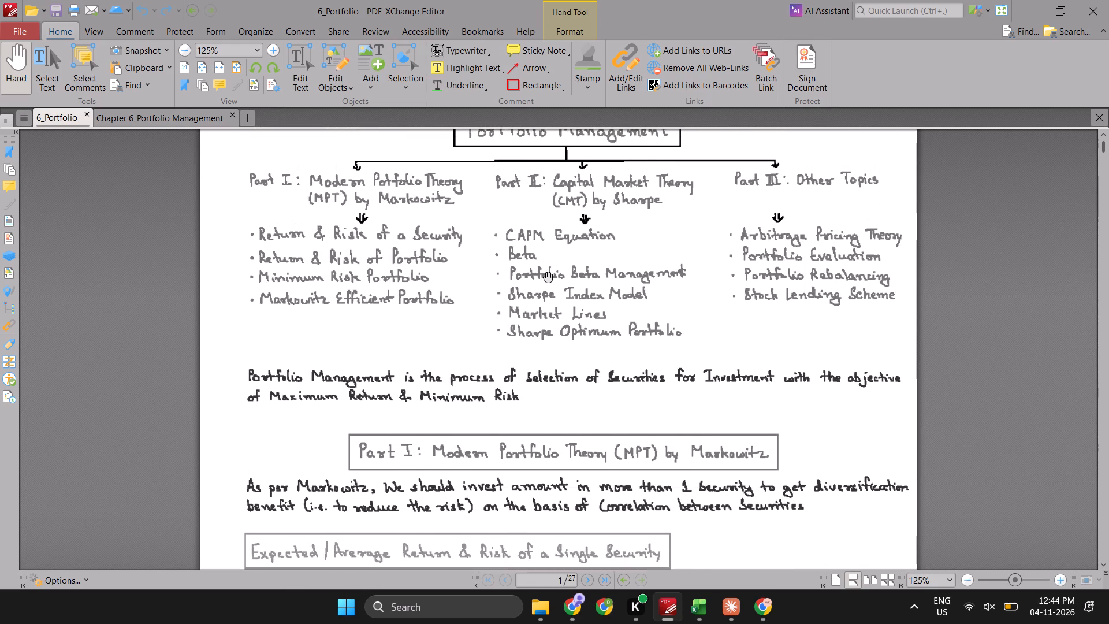
scroll(548, 277, "down", 2)
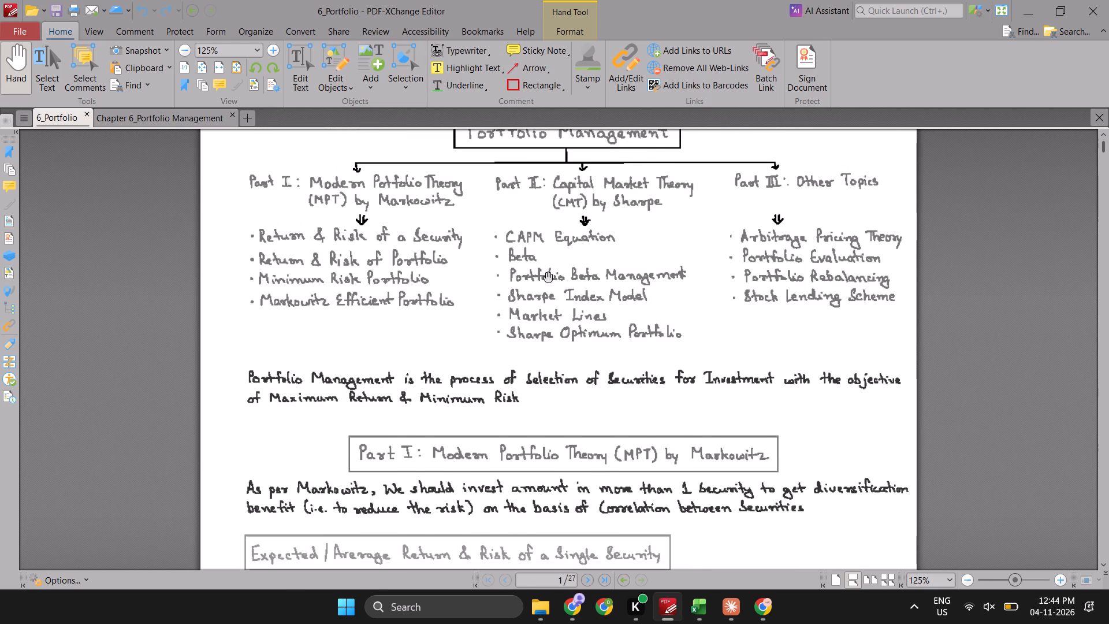
scroll(548, 277, "down", 1)
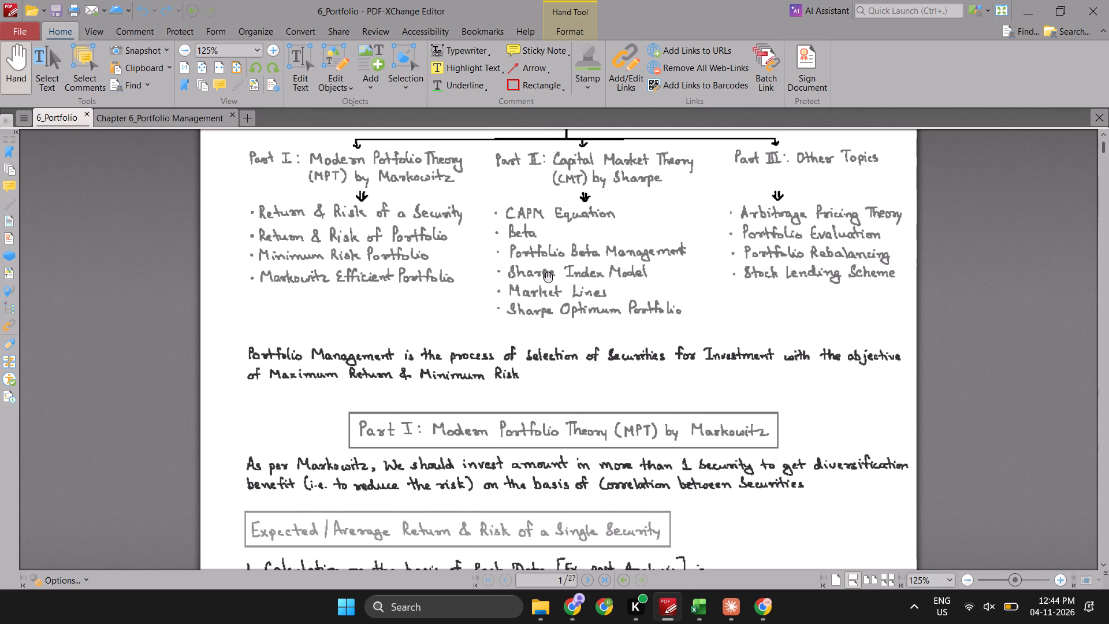
scroll(548, 277, "down", 3)
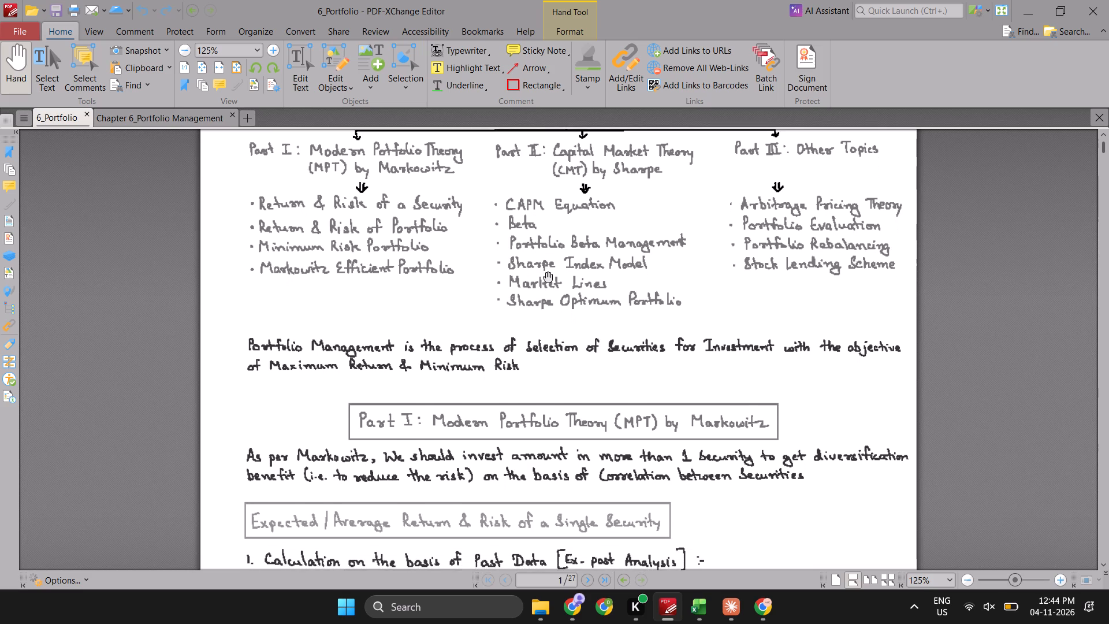
scroll(548, 277, "down", 3)
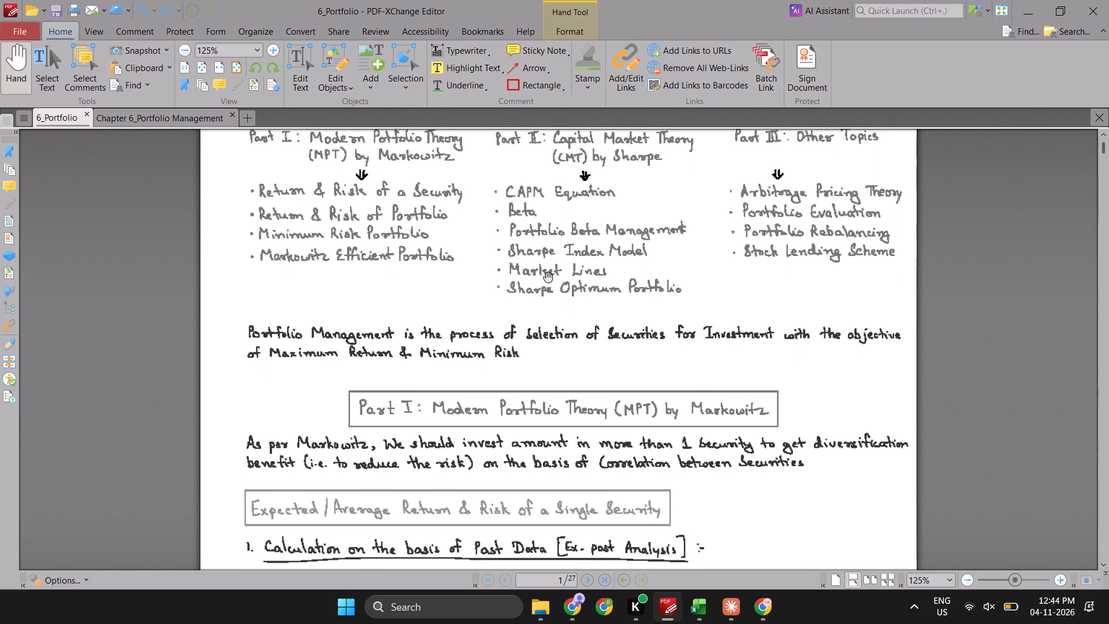
scroll(548, 277, "down", 2)
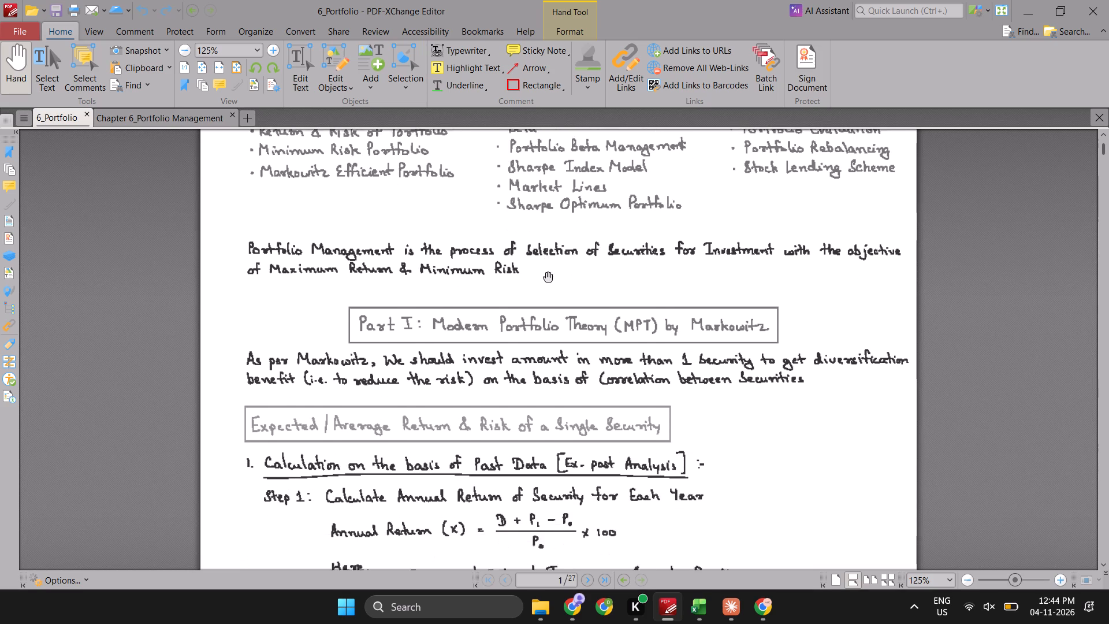
Skim the ex-post and ex-ante calculations of a single security's return and risk, with their examples, on pages 1 to 3.
scroll(548, 277, "down", 2)
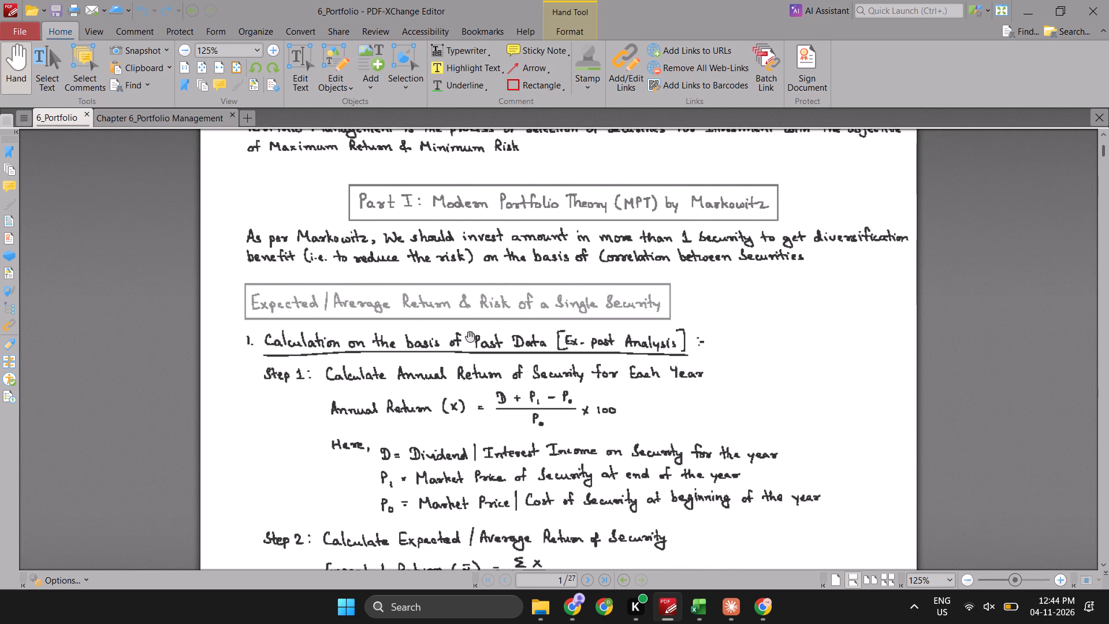
scroll(470, 336, "down", 5)
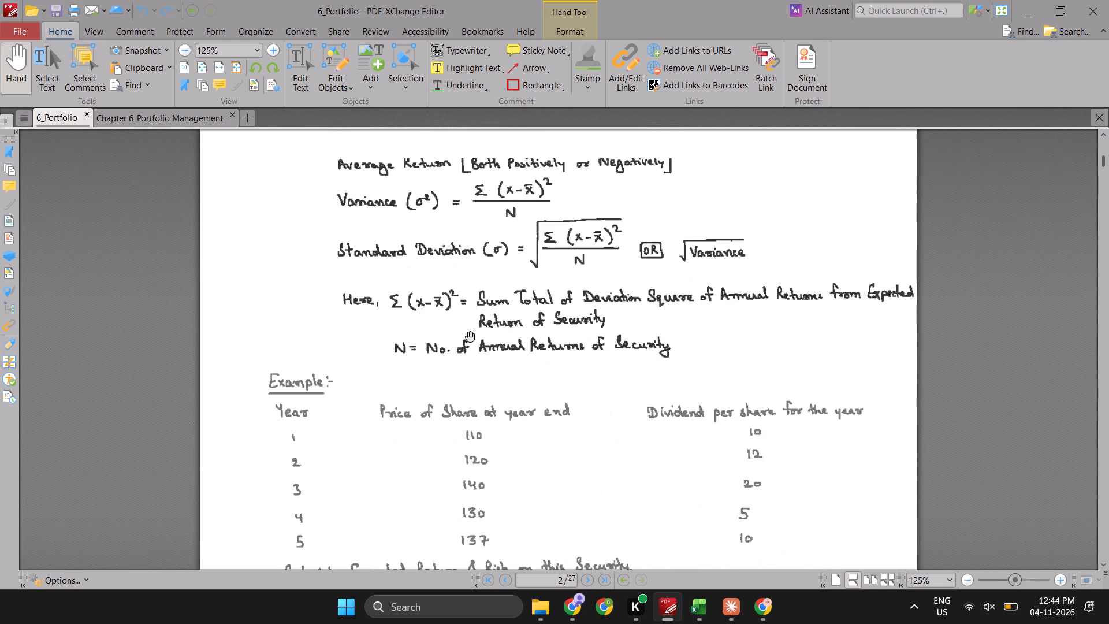
scroll(470, 336, "down", 6)
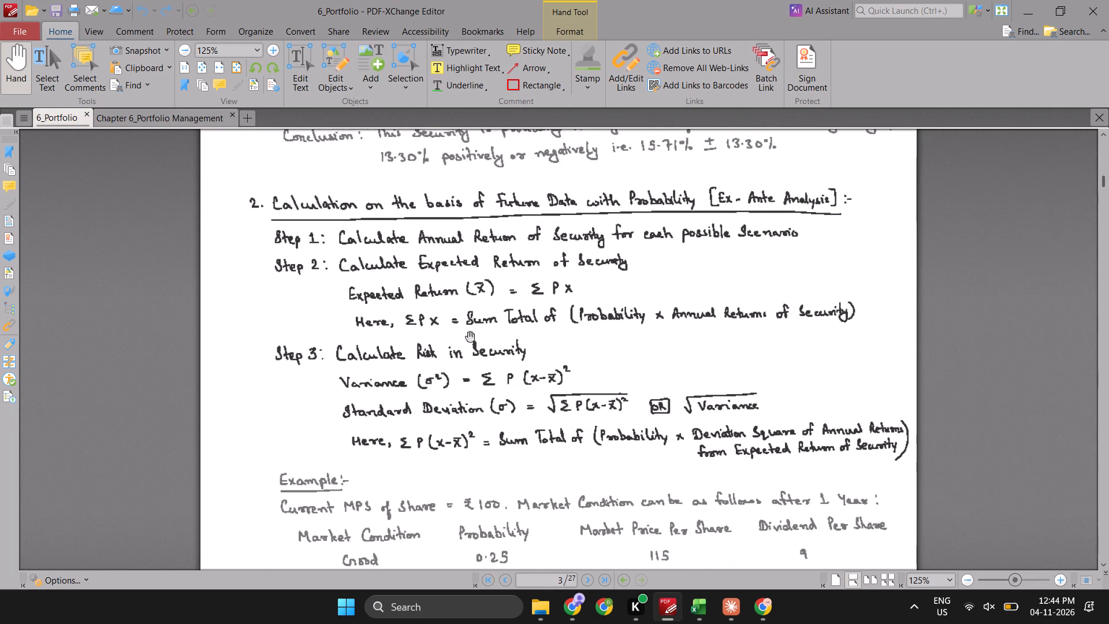
scroll(470, 336, "down", 1)
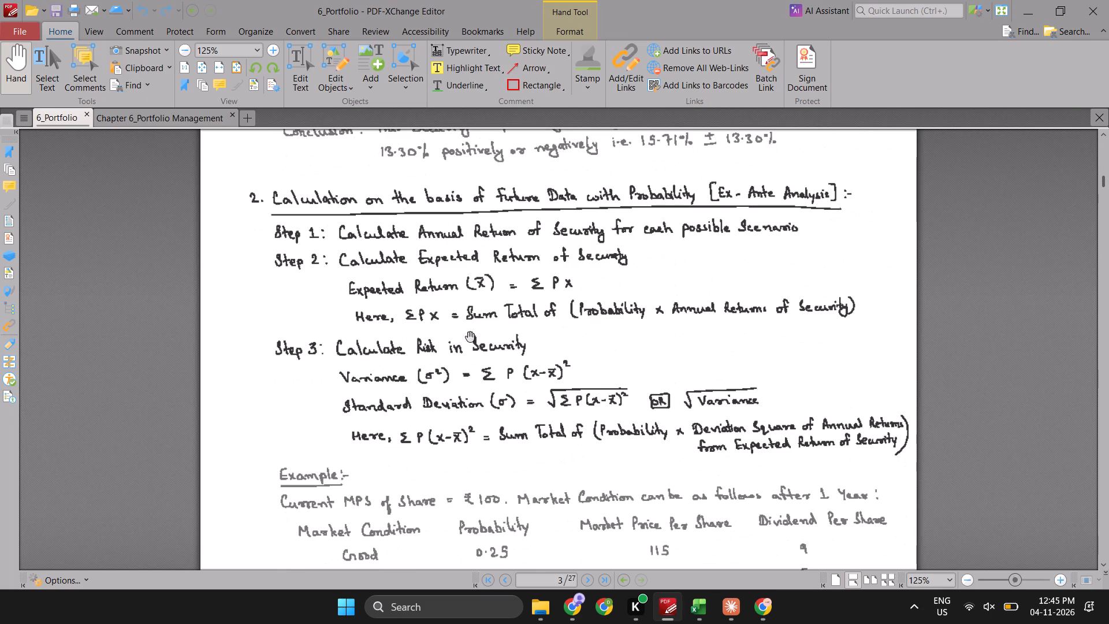
scroll(470, 336, "down", 1)
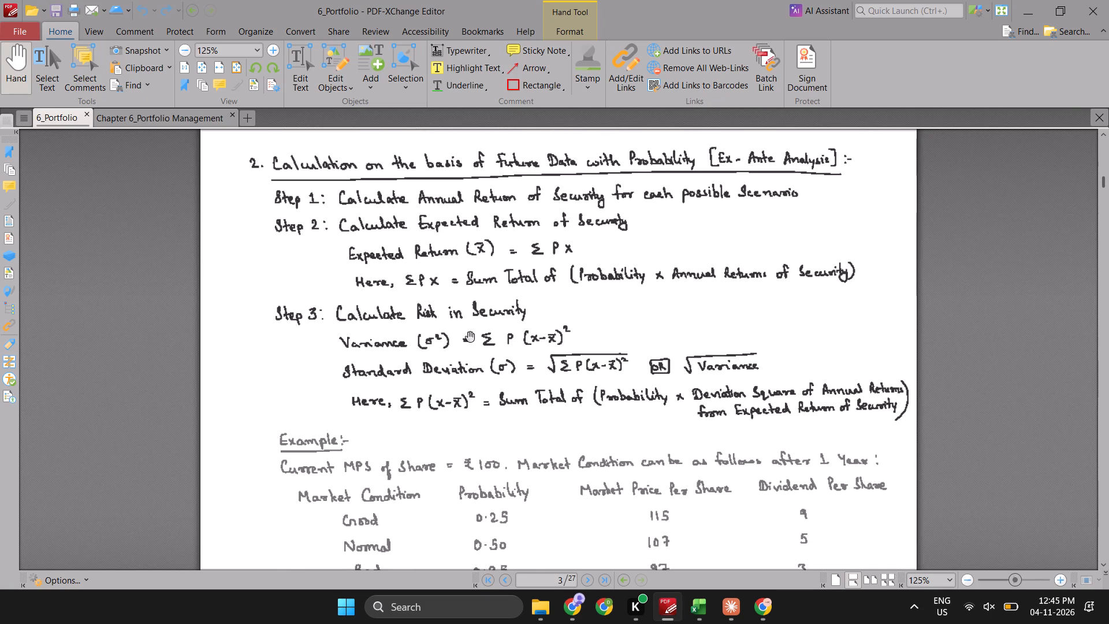
scroll(470, 336, "down", 3)
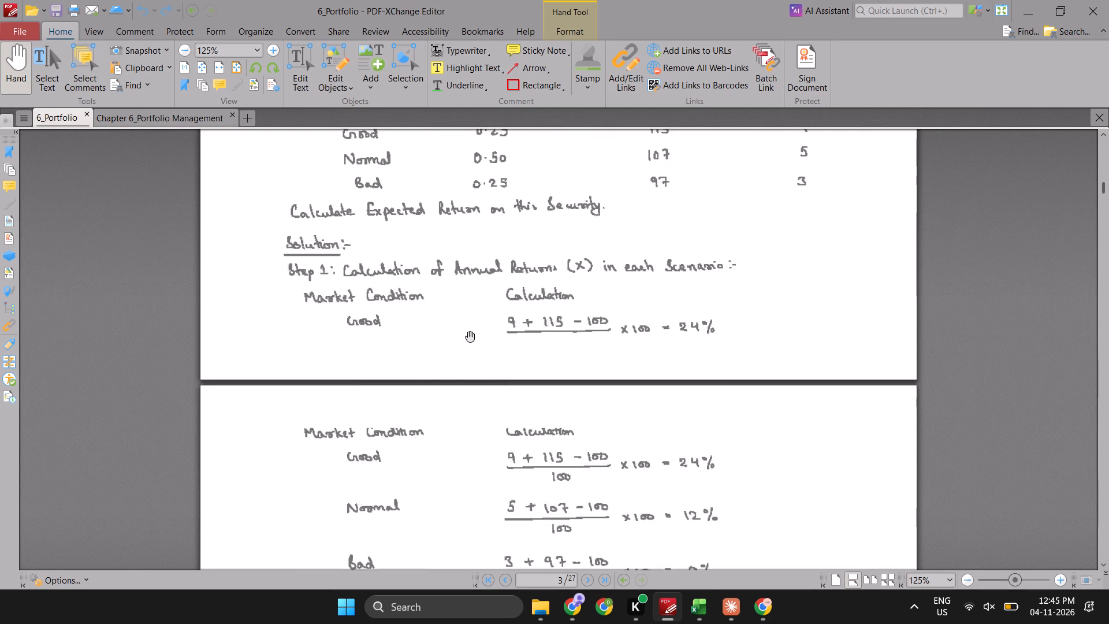
Skim pages 3 to 8 of the 6_Portfolio notes on the portfolio's expected return, correlation, covariance and two-security risk.
scroll(470, 336, "down", 4)
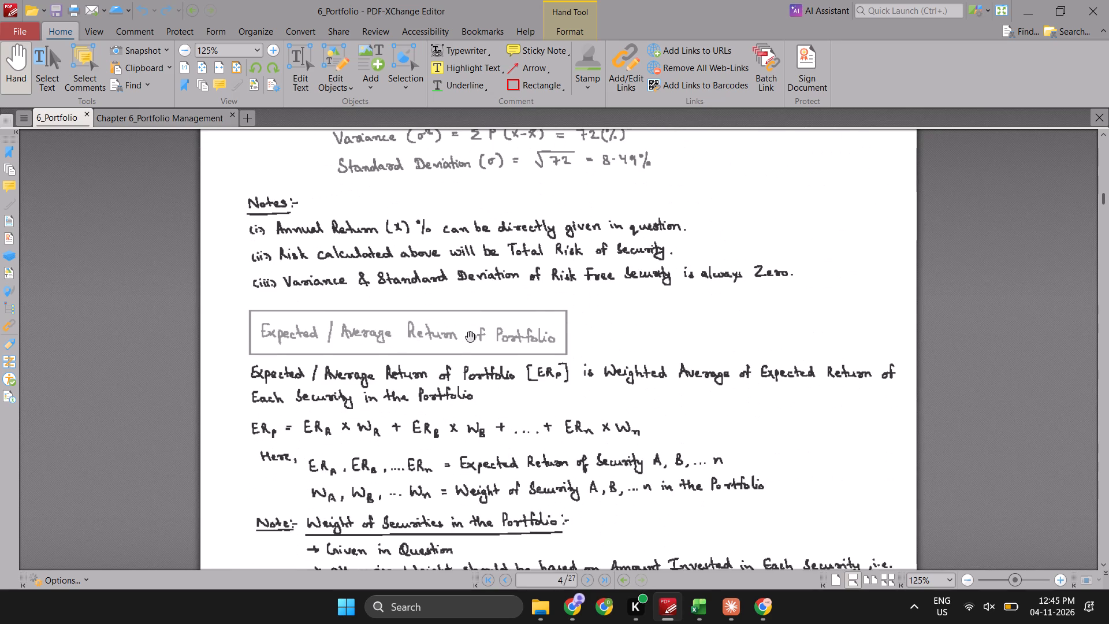
scroll(470, 336, "down", 1)
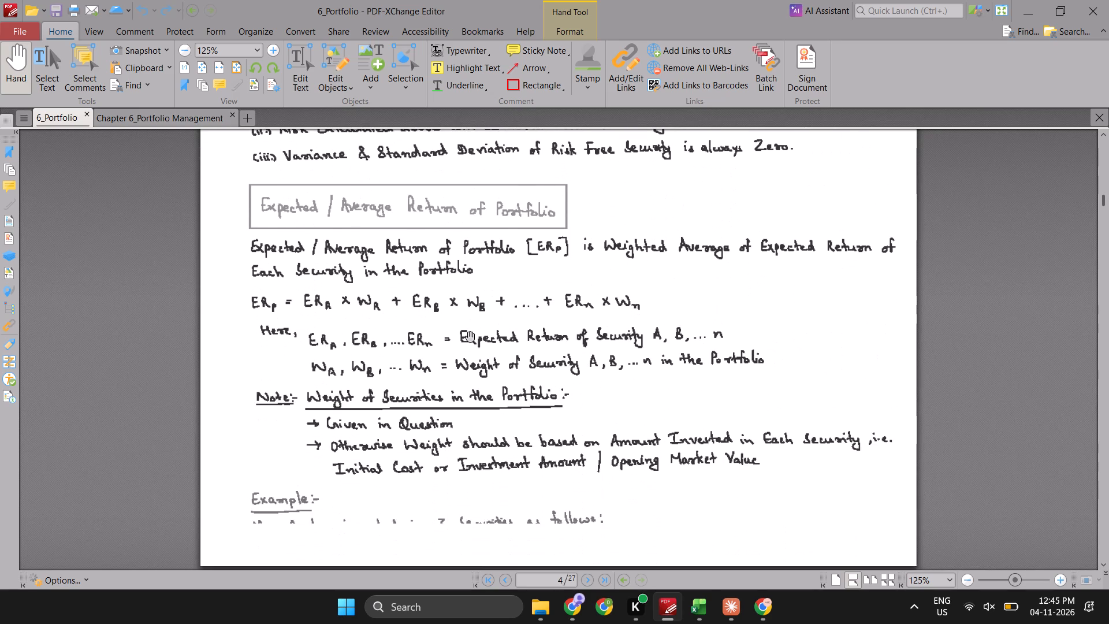
scroll(470, 336, "down", 2)
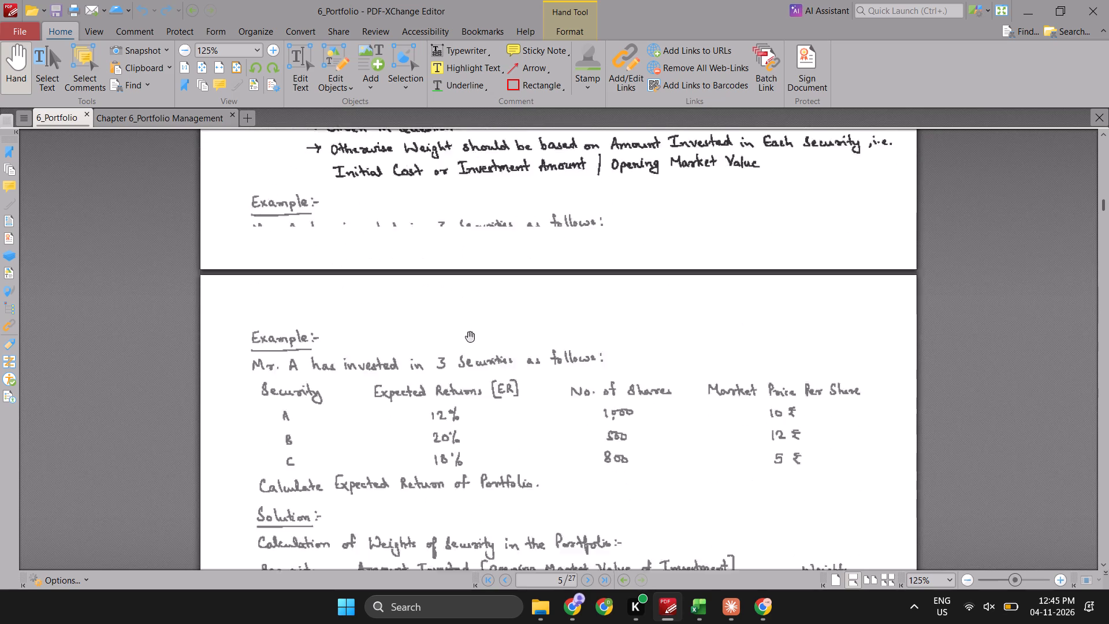
scroll(470, 336, "down", 3)
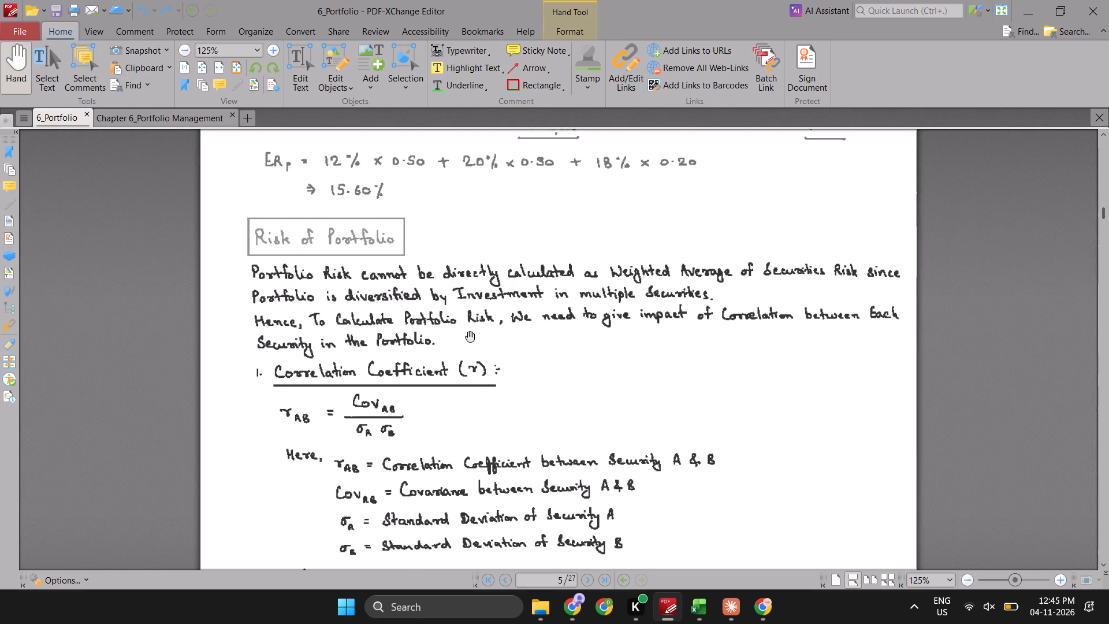
scroll(470, 336, "down", 5)
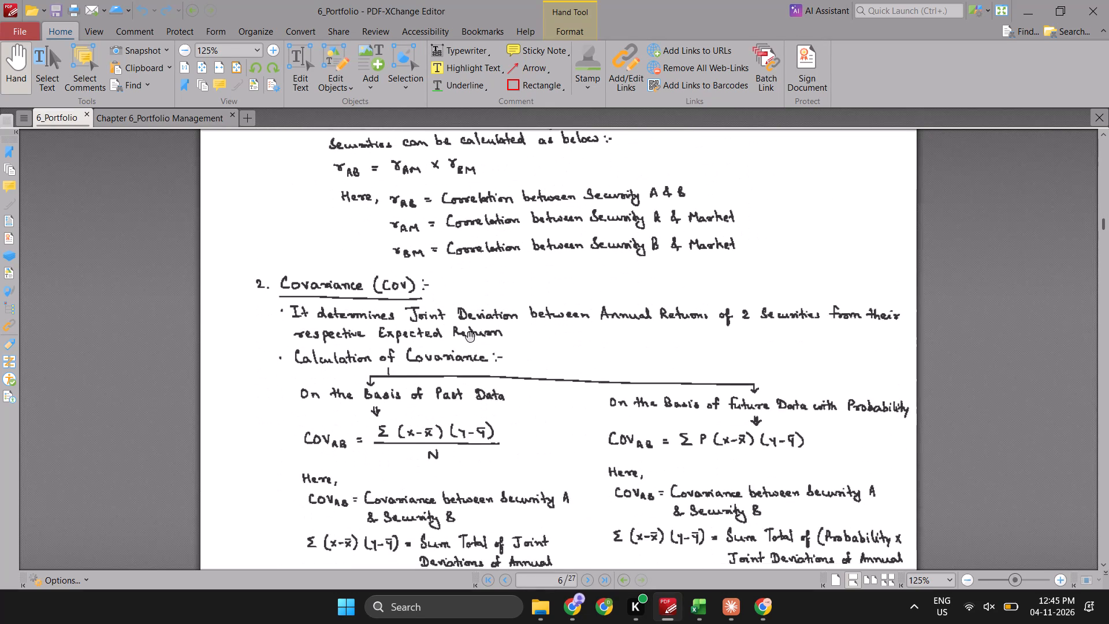
scroll(470, 336, "down", 4)
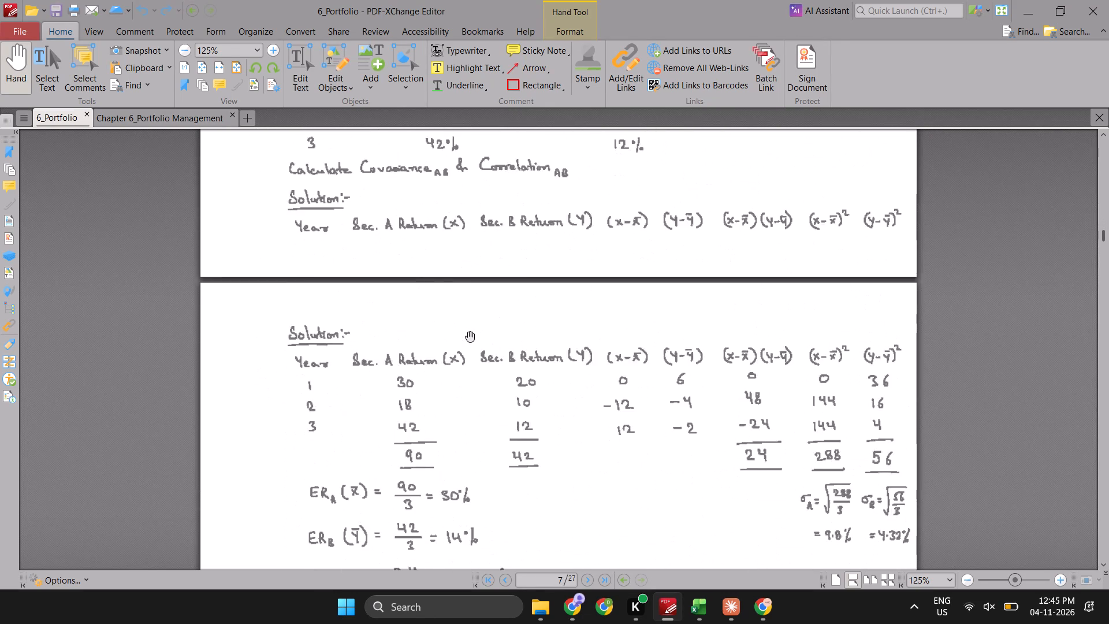
scroll(470, 336, "down", 4)
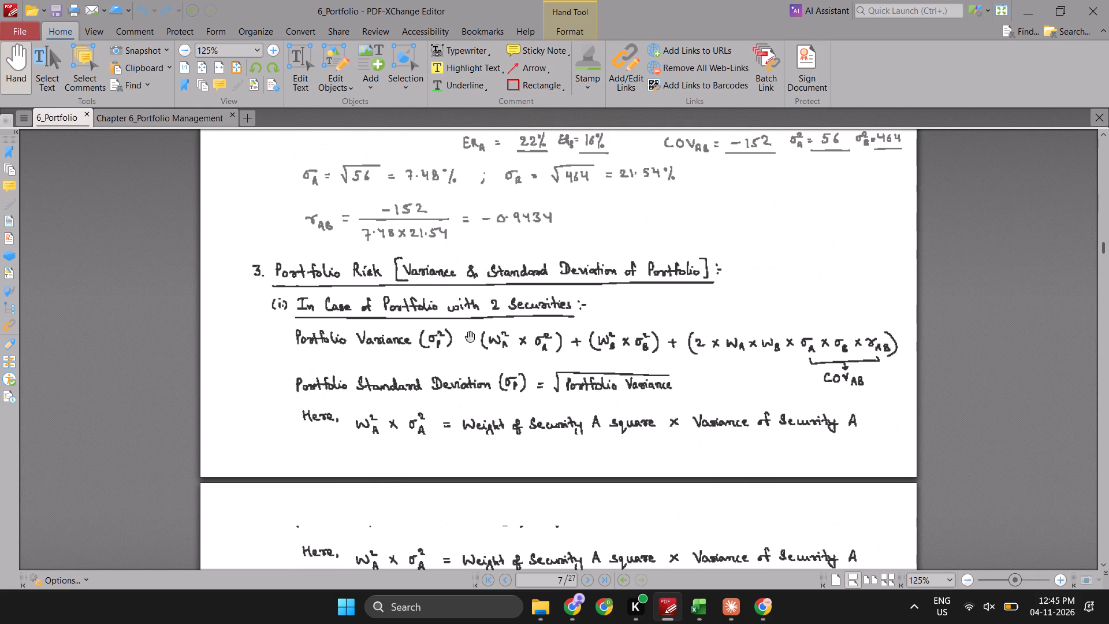
scroll(470, 336, "down", 2)
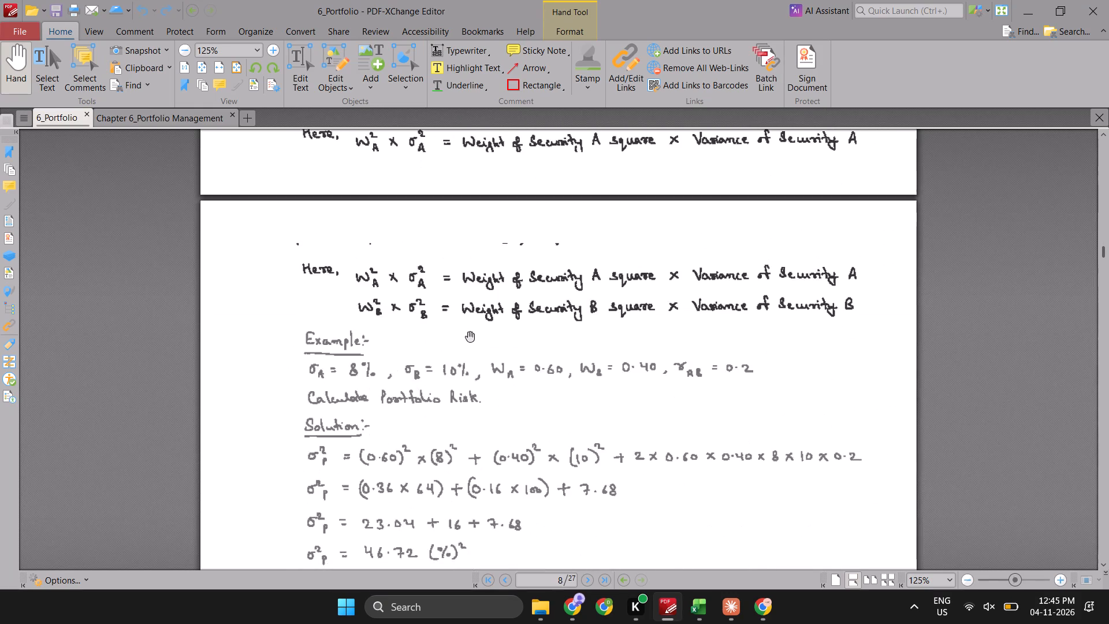
Read the three-security portfolio variance formula, the Minimum Risk Portfolio weights and the Markowitz Efficient Portfolio method on pages 8 and 9.
scroll(470, 336, "down", 2)
scroll(470, 336, "right", 1)
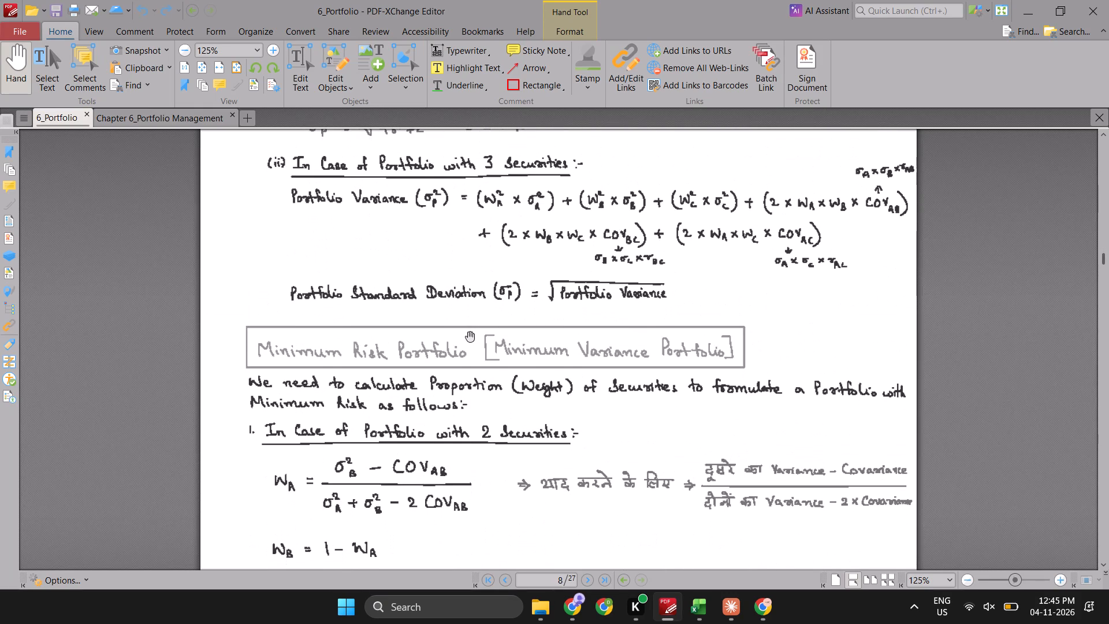
scroll(470, 336, "right", 1)
scroll(470, 336, "down", 1)
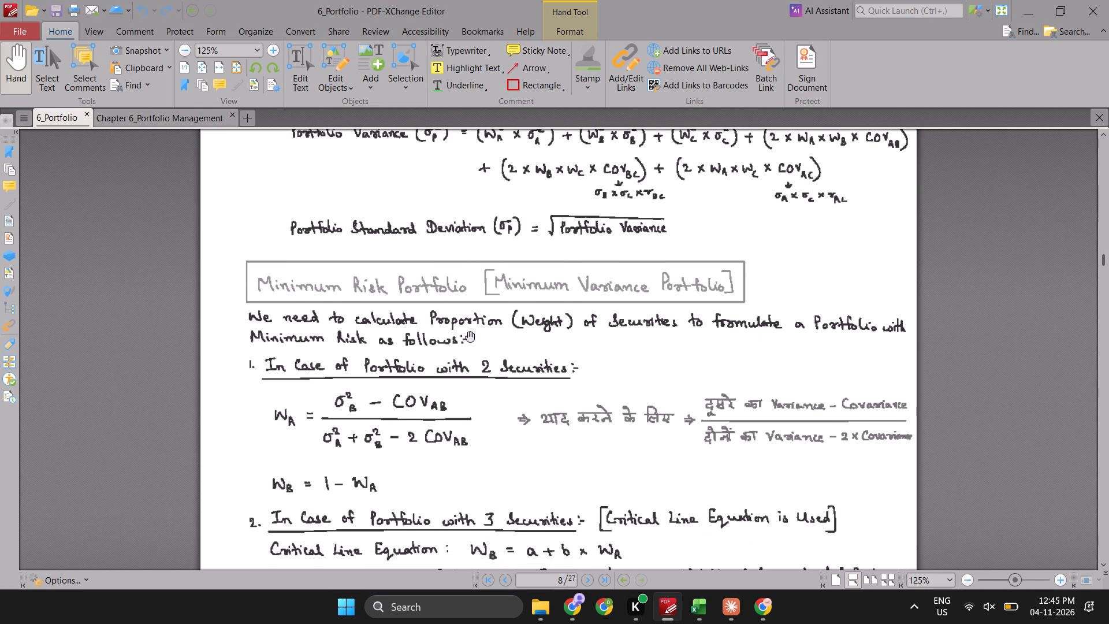
scroll(470, 336, "down", 1)
scroll(470, 336, "right", 1)
scroll(470, 336, "down", 1)
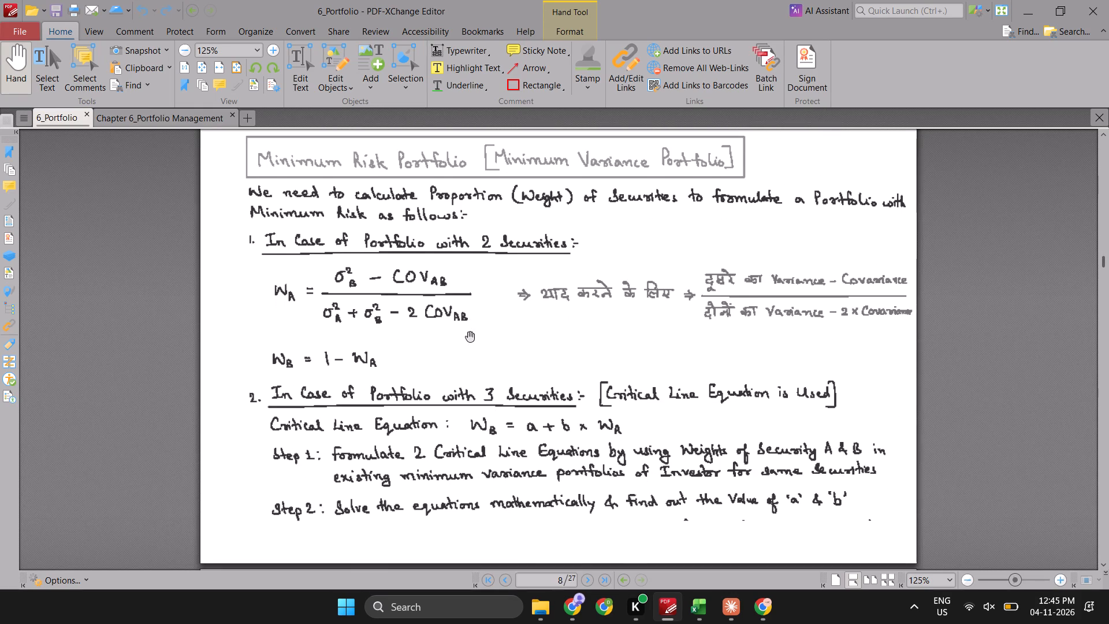
scroll(470, 336, "down", 2)
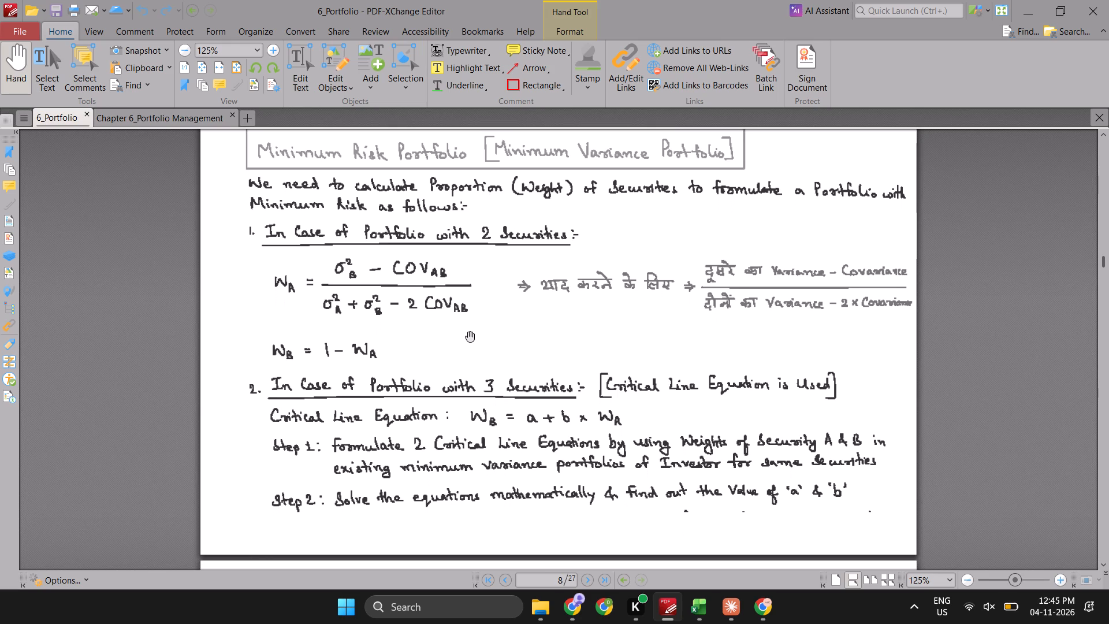
scroll(470, 336, "down", 2)
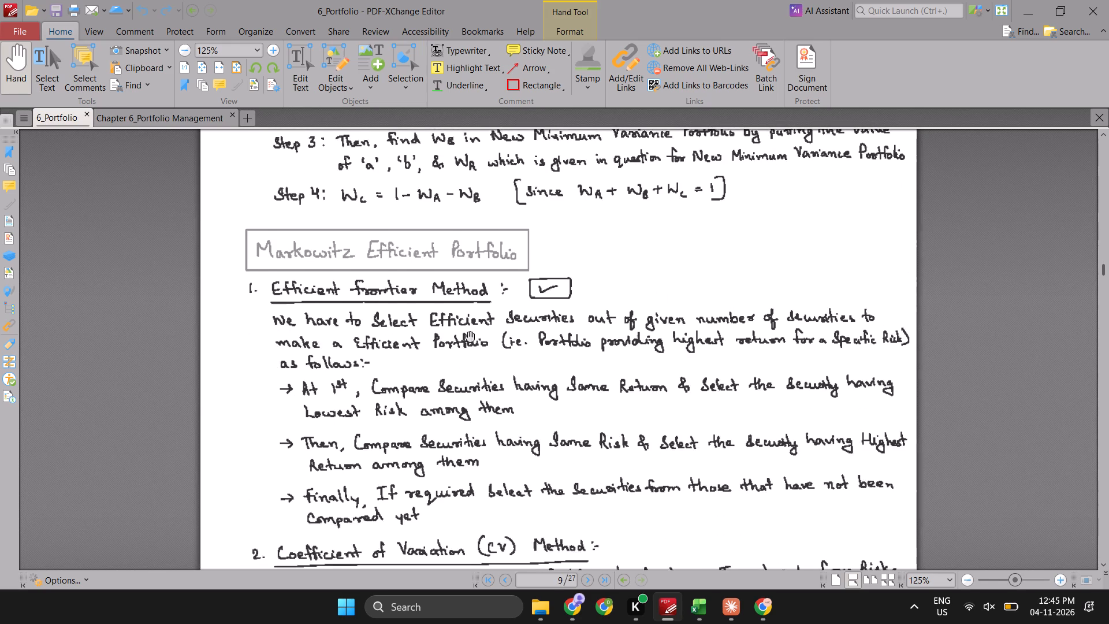
Go back through the earlier pages and reread the correlation coefficient and covariance formulas with their examples on pages 5 to 7.
scroll(470, 336, "up", 14)
scroll(470, 336, "down", 2)
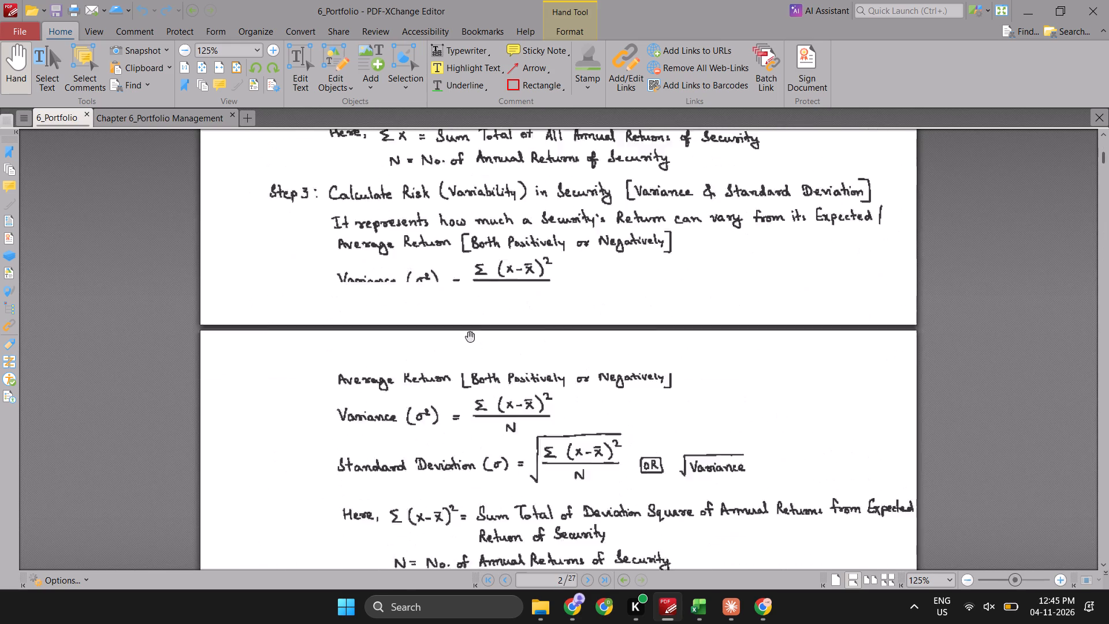
scroll(470, 336, "down", 8)
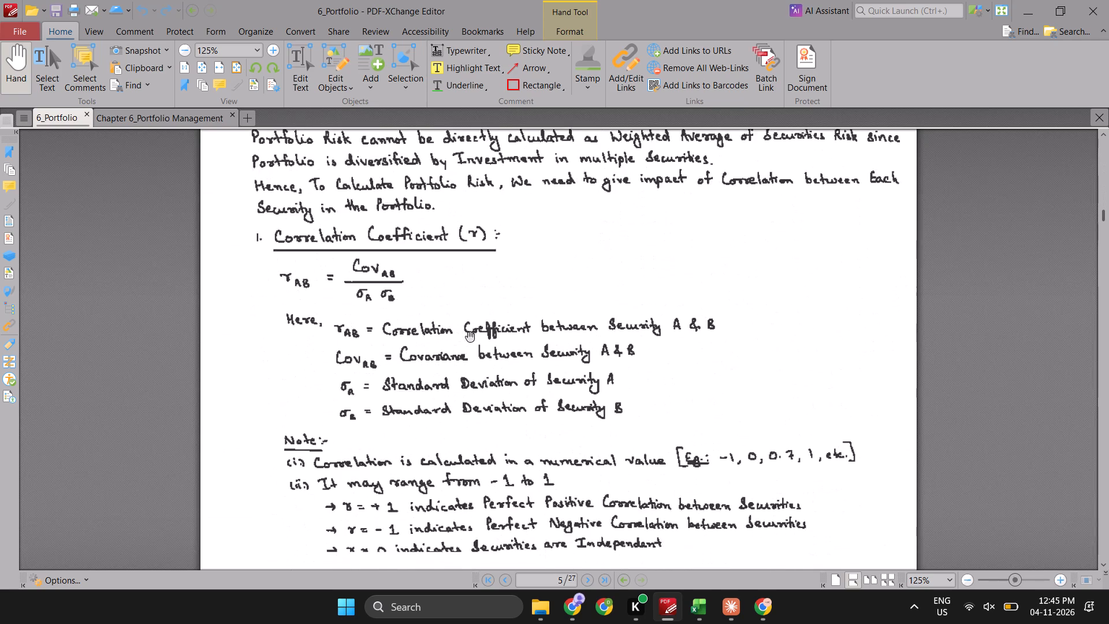
scroll(470, 336, "down", 8)
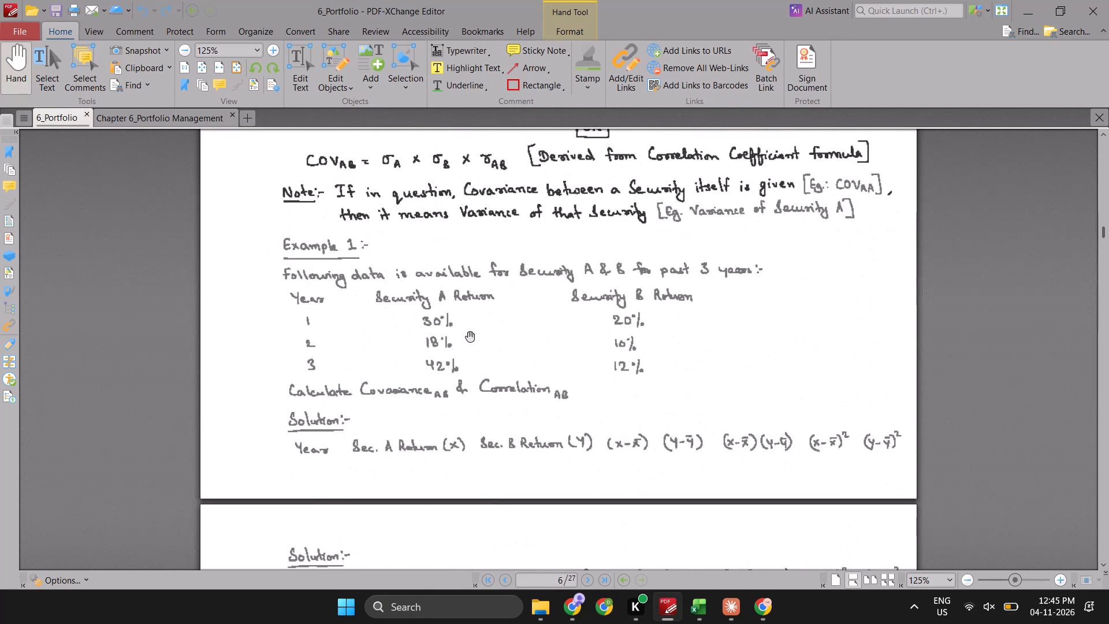
scroll(470, 336, "down", 4)
scroll(470, 336, "up", 4)
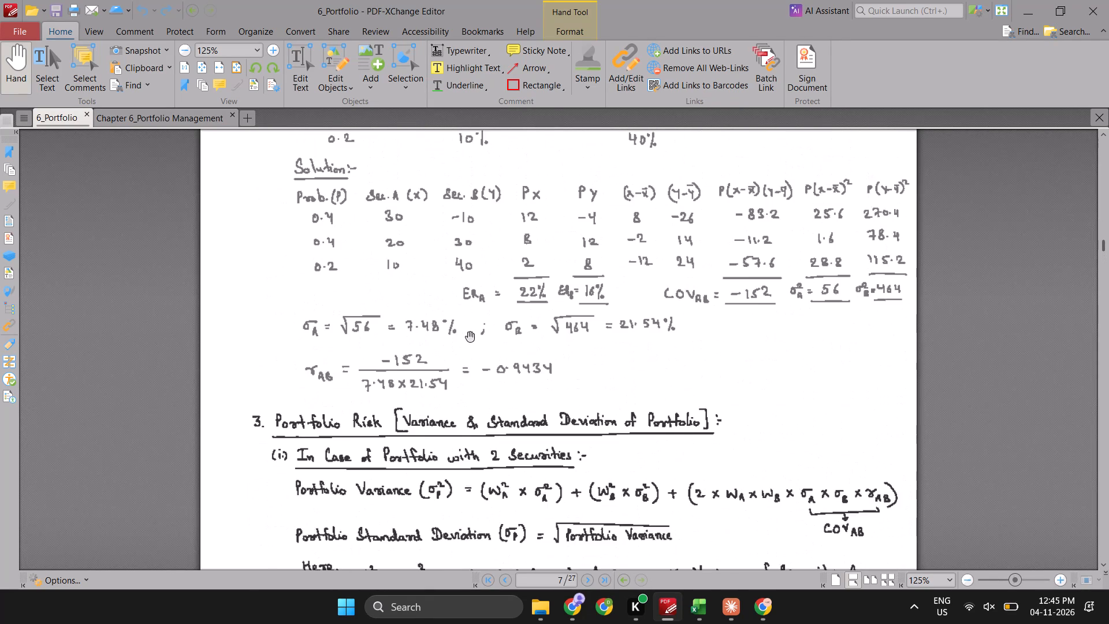
scroll(551, 412, "up", 3)
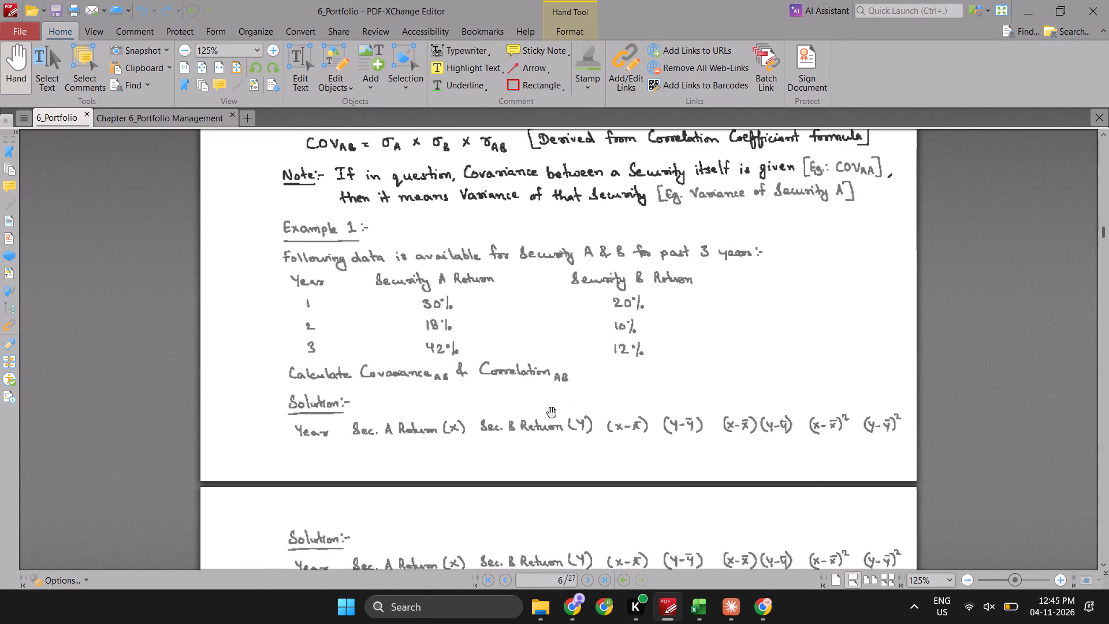
scroll(551, 412, "up", 4)
scroll(551, 412, "down", 3)
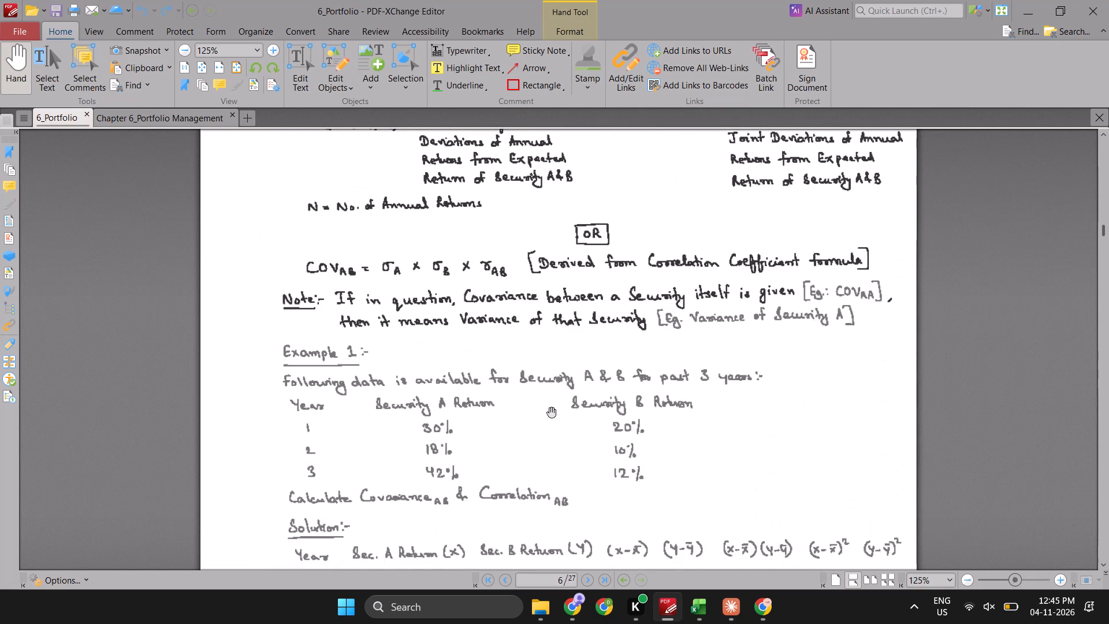
Skim ahead through the Minimum Risk Portfolio and Coefficient of Variation methods to the start of Part II on Capital Market Theory and CAPM.
scroll(551, 412, "down", 4)
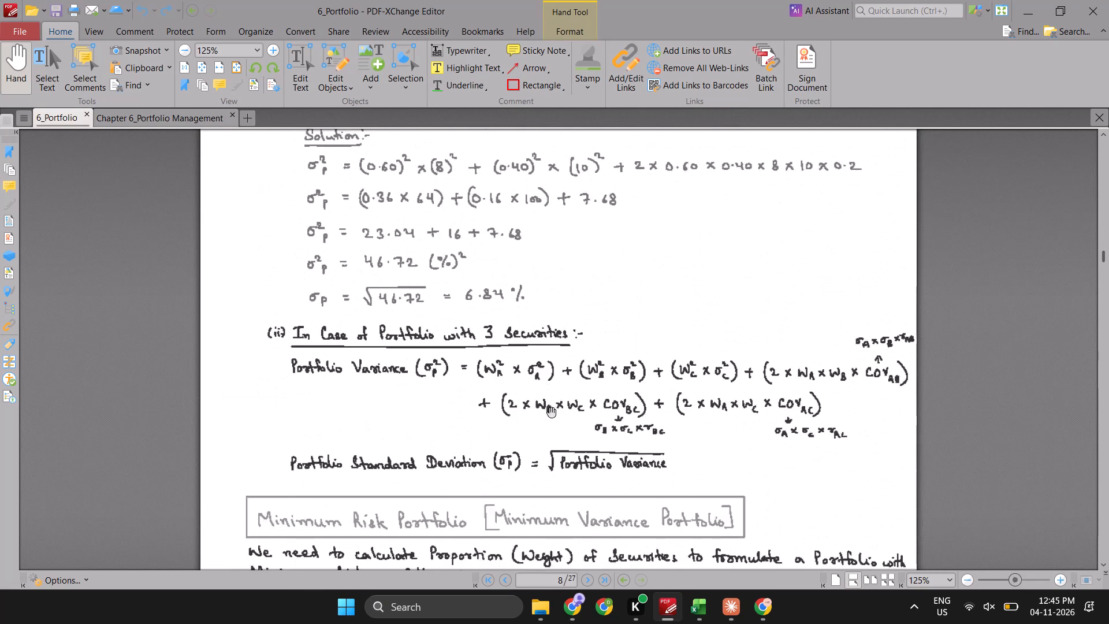
scroll(551, 412, "down", 4)
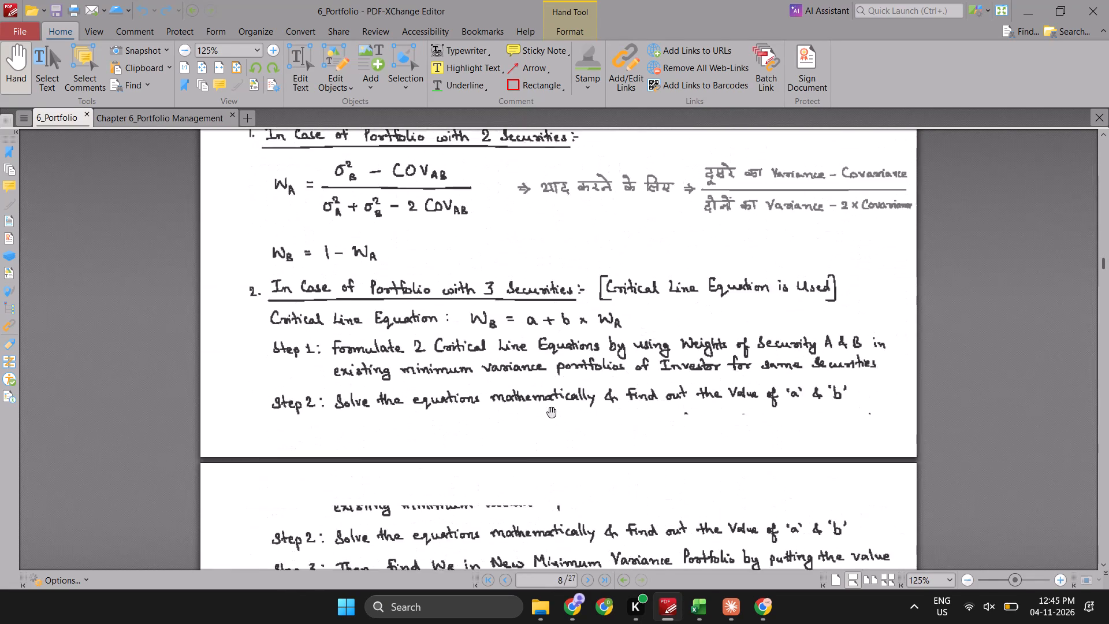
scroll(551, 412, "down", 4)
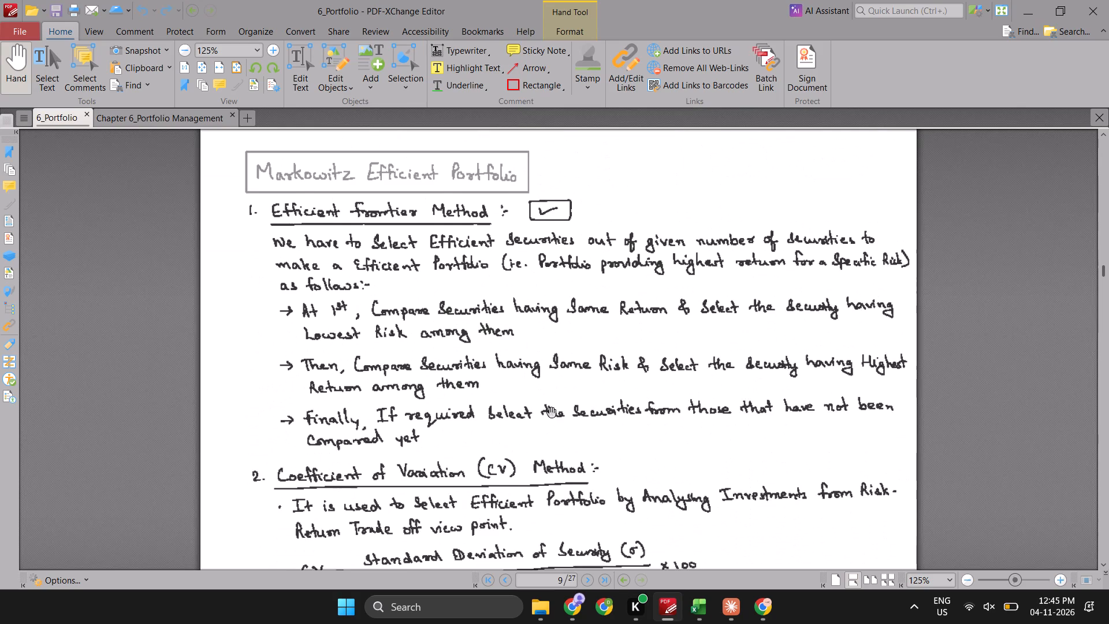
scroll(551, 412, "down", 4)
scroll(551, 412, "up", 1)
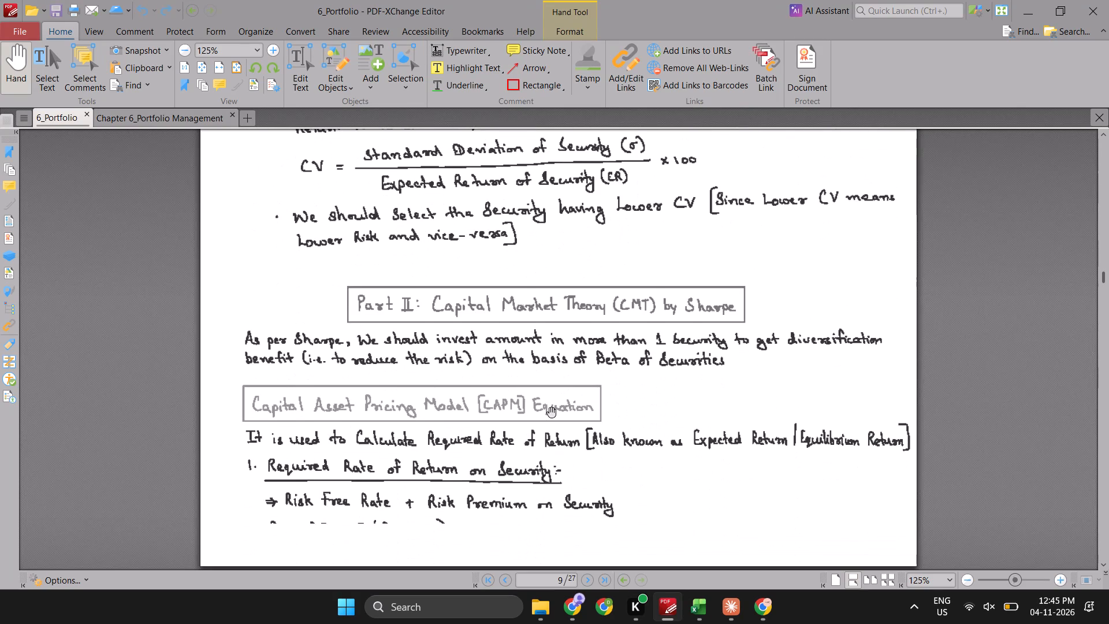
scroll(551, 412, "up", 1)
scroll(551, 412, "down", 1)
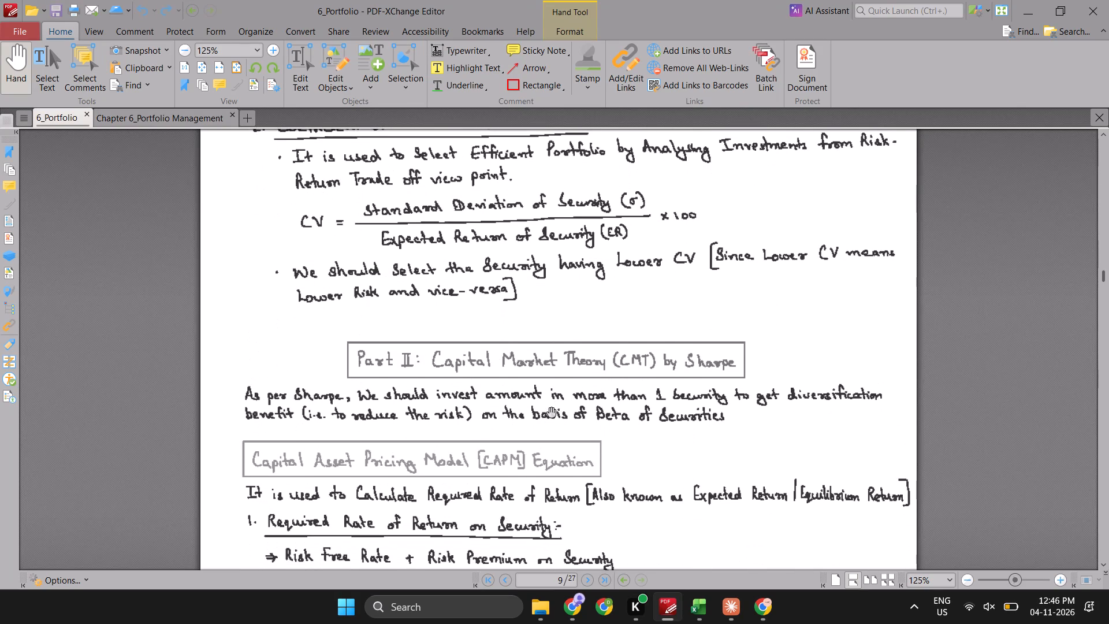
scroll(551, 412, "down", 1)
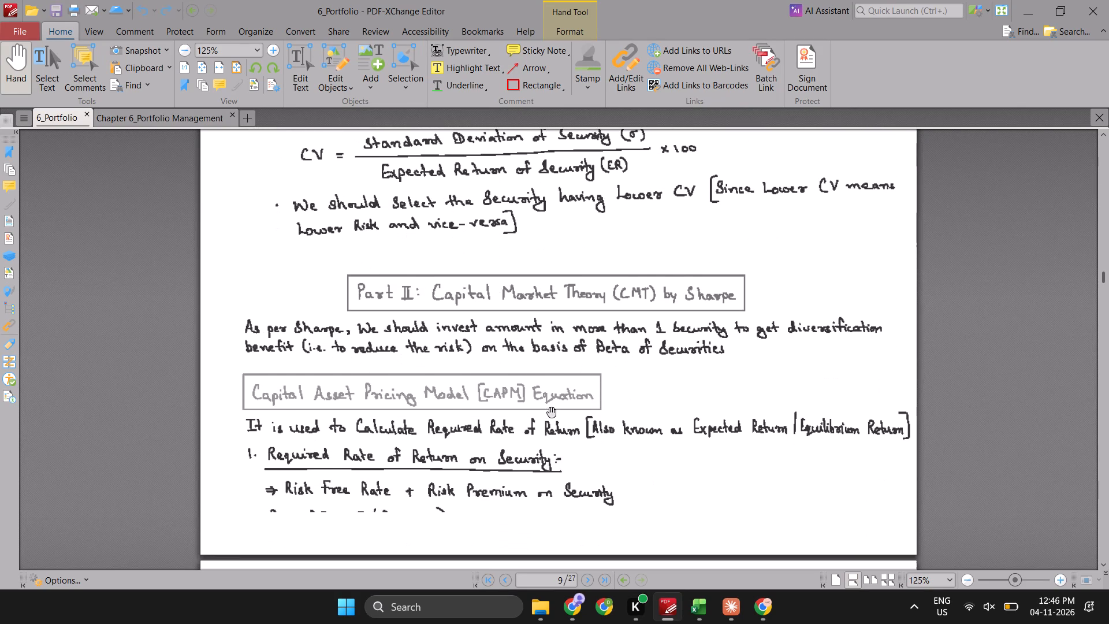
scroll(551, 412, "down", 1)
Return to the Portfolio Management chart on page 1 and review its topics at a larger zoom.
key("shift+bar")
key("Home")
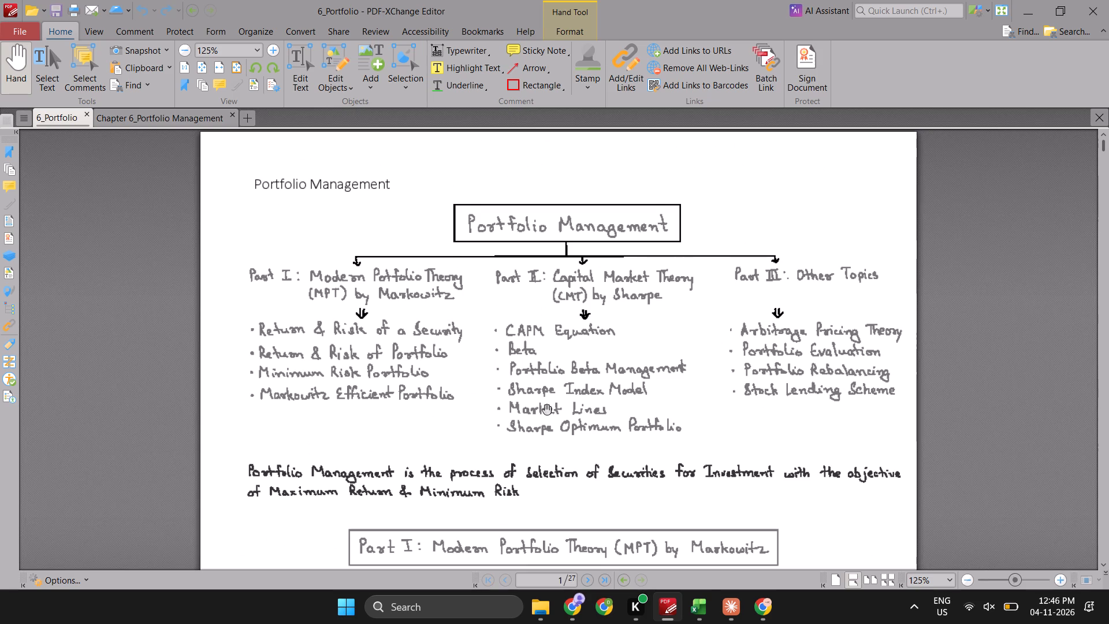
scroll(546, 409, "up", 2, "ctrl")
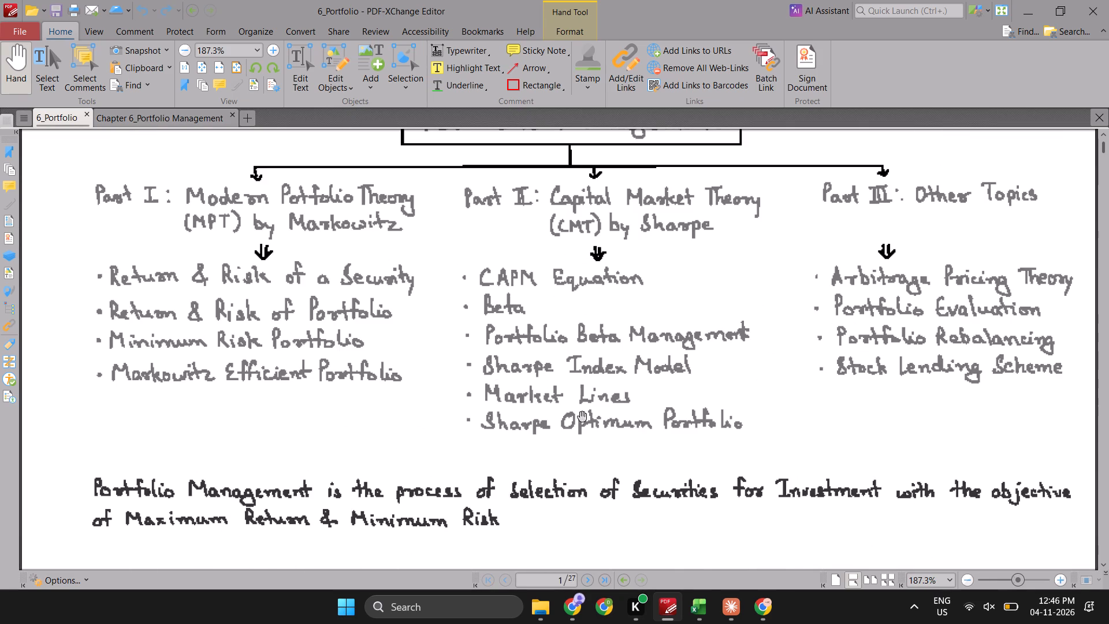
scroll(582, 416, "down", 1, "ctrl")
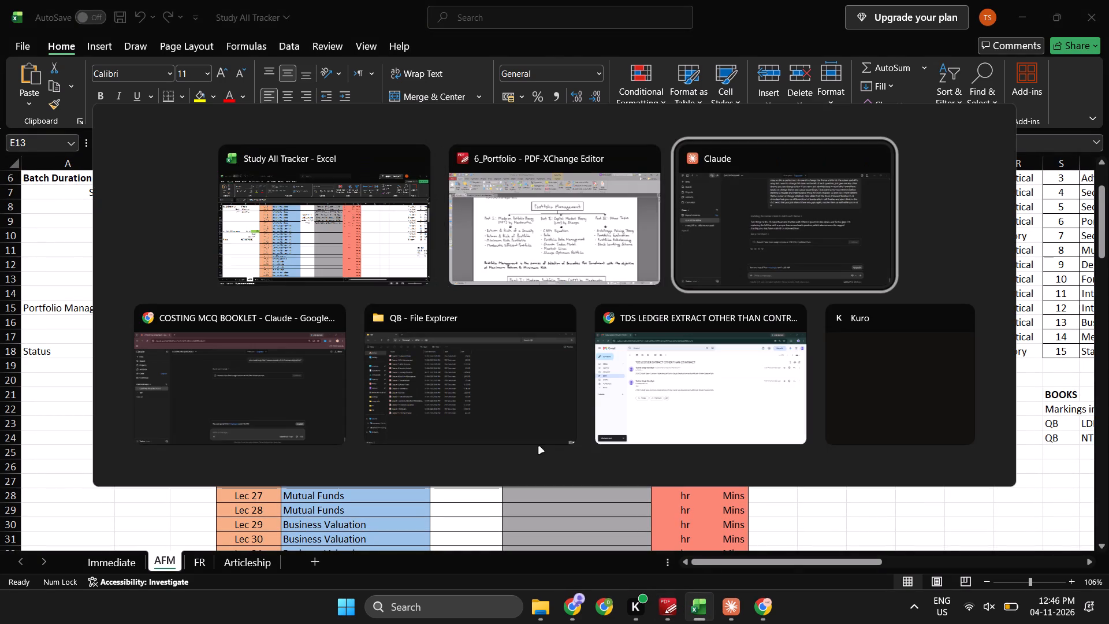
Switch to File Explorer and open the CB folder inside the AFM folder.
left_click(622, 395)
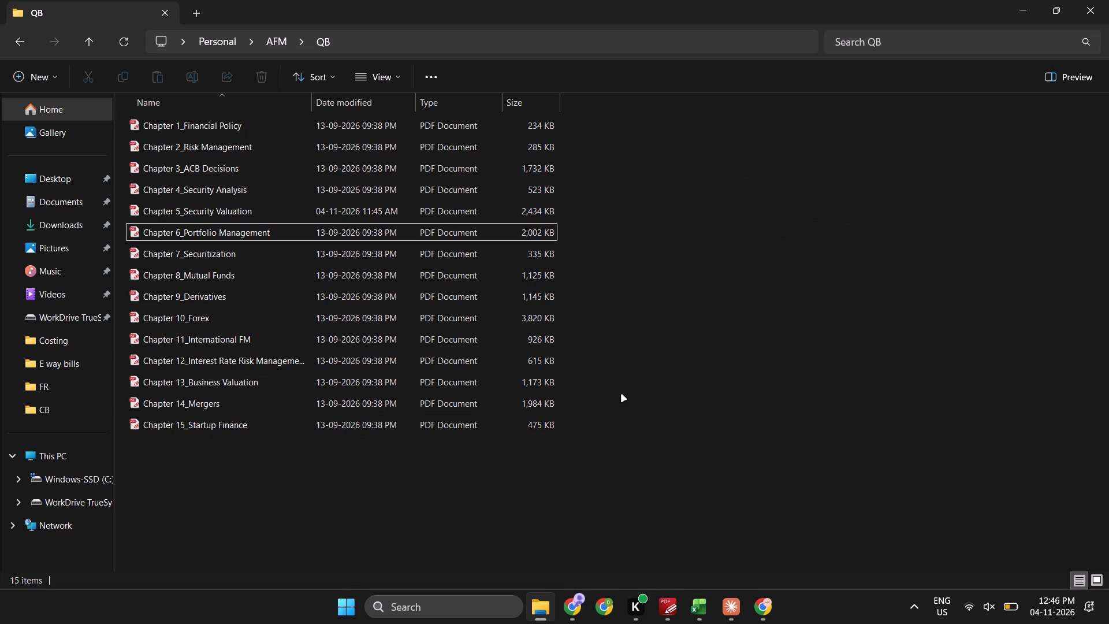
key("BackSpace")
key("Down")
key("Up")
key("Up")
key("Return")
key("BackSpace")
key("Down")
key("Return")
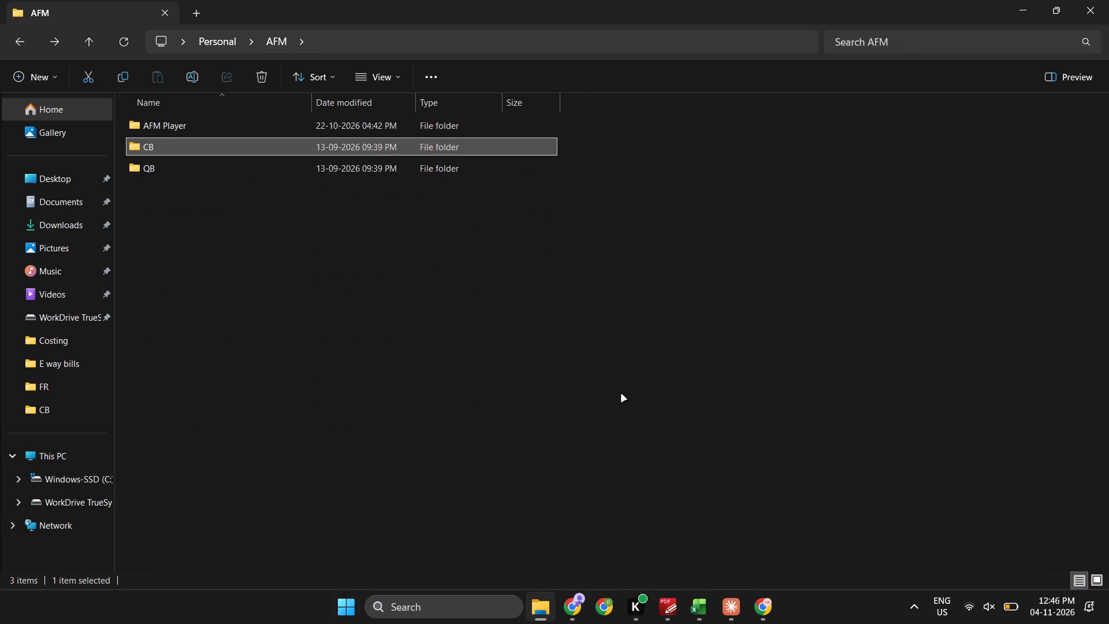
Open the 2_Risk Management and 4_Security Analysis PDFs from the CB folder.
key("Down")
key("Down")
key("Down")
key("Down")
key("Down")
key("Up")
key("Up")
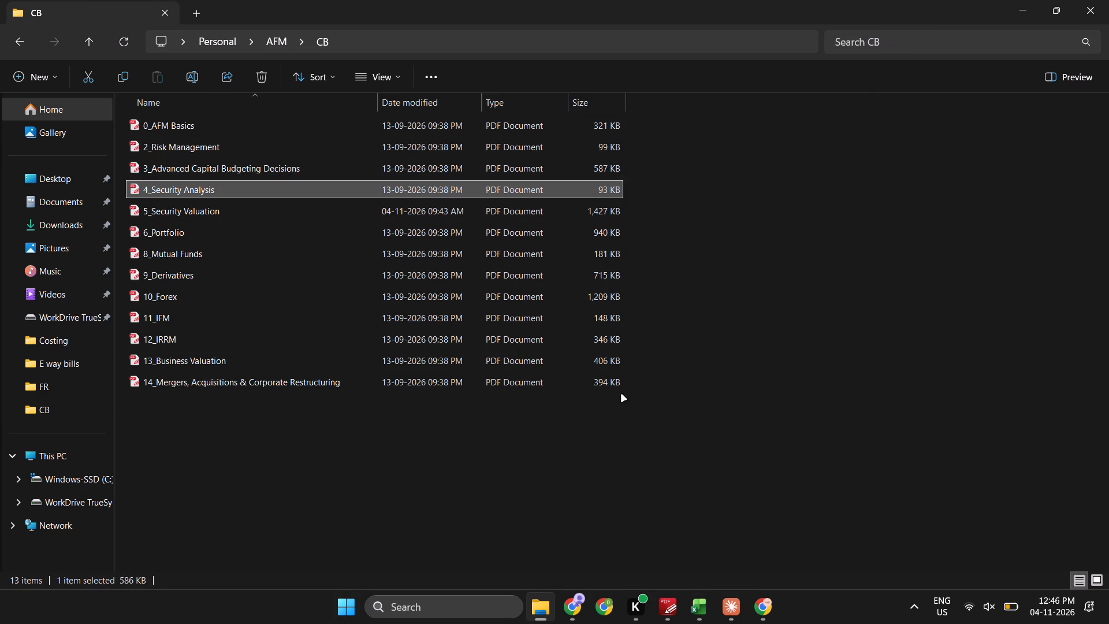
key("Up")
key("Up")
key("Return")
key("Down")
key("Down")
key("Return")
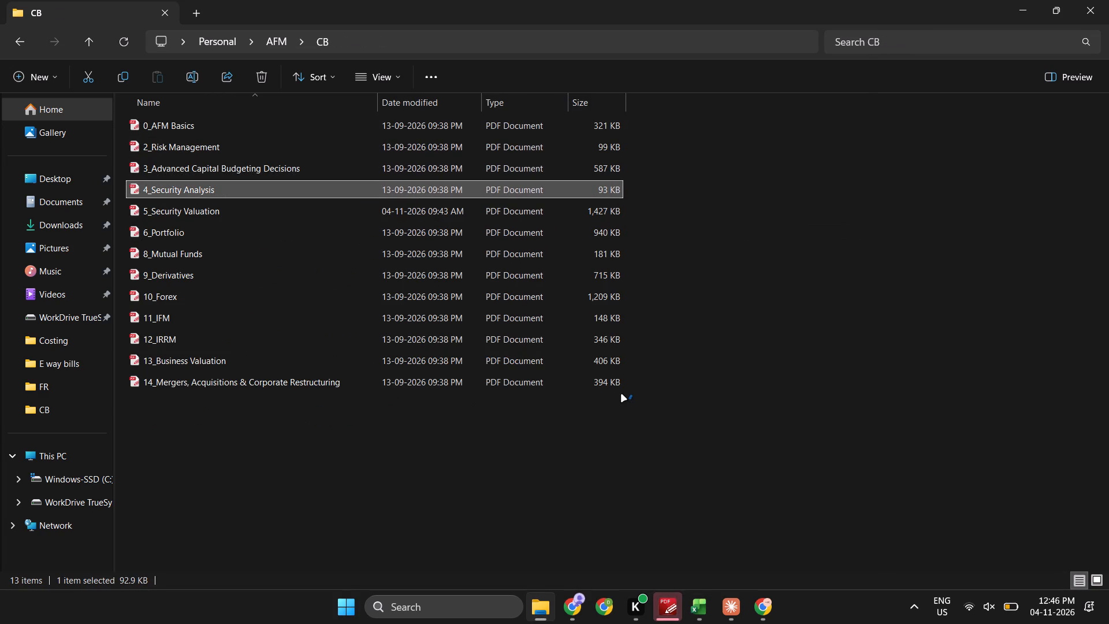
Switch to the Excel tracker to check the upcoming AFM lecture topics, and return to the open PDF notes.
key("alt+Tab")
key("alt+Tab")
key("alt+Tab")
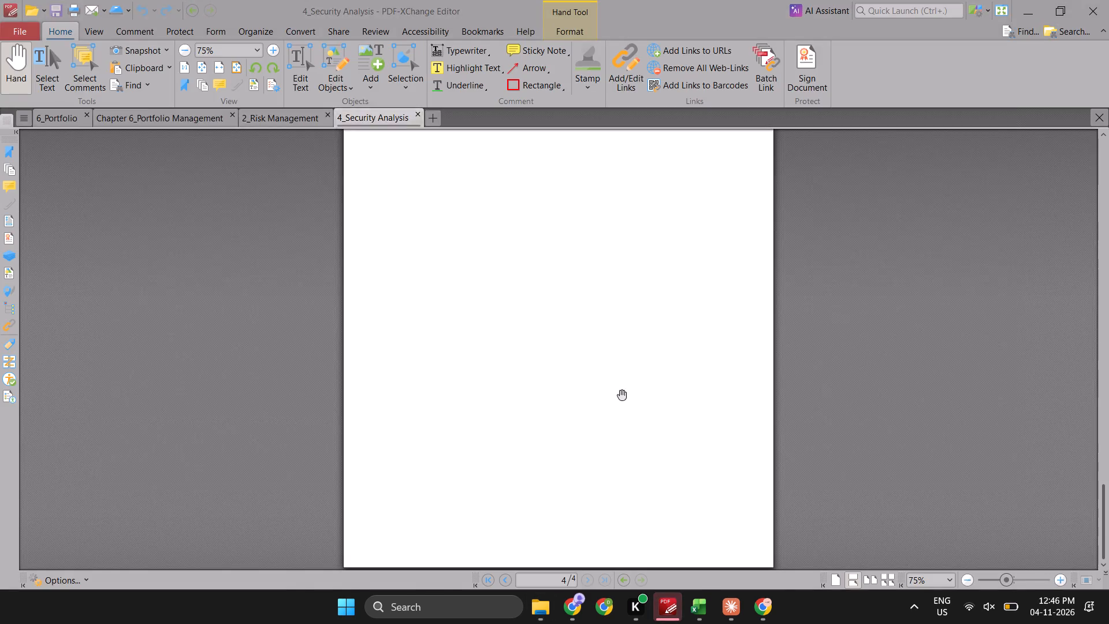
key("alt+Tab")
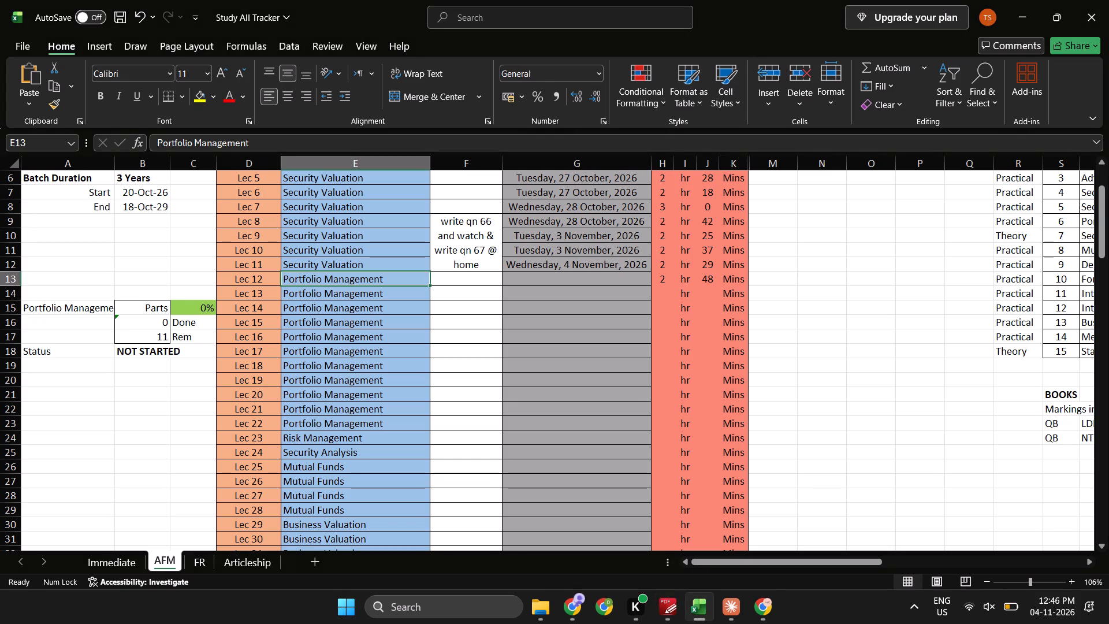
key("alt+Tab")
key("alt+Tab")
key("alt+Left")
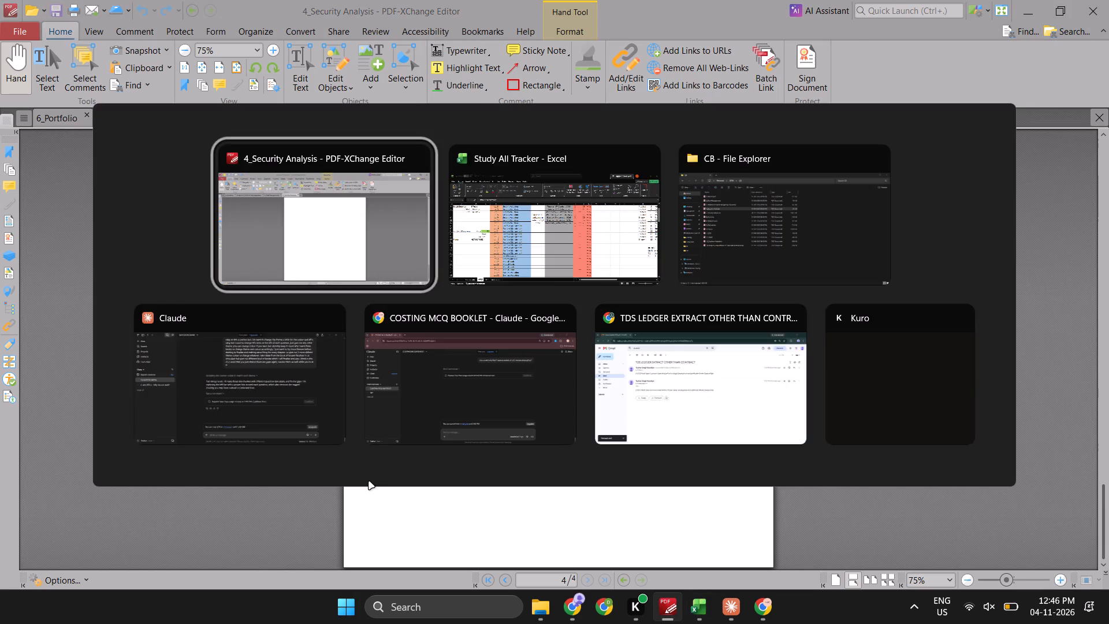
Skim the 2_Risk Management notes from the Standard Normal Distribution Table through the Value At Risk calculations.
key("ctrl+Tab")
key("ctrl+Tab")
key("ctrl+Tab")
scroll(369, 482, "up", 8)
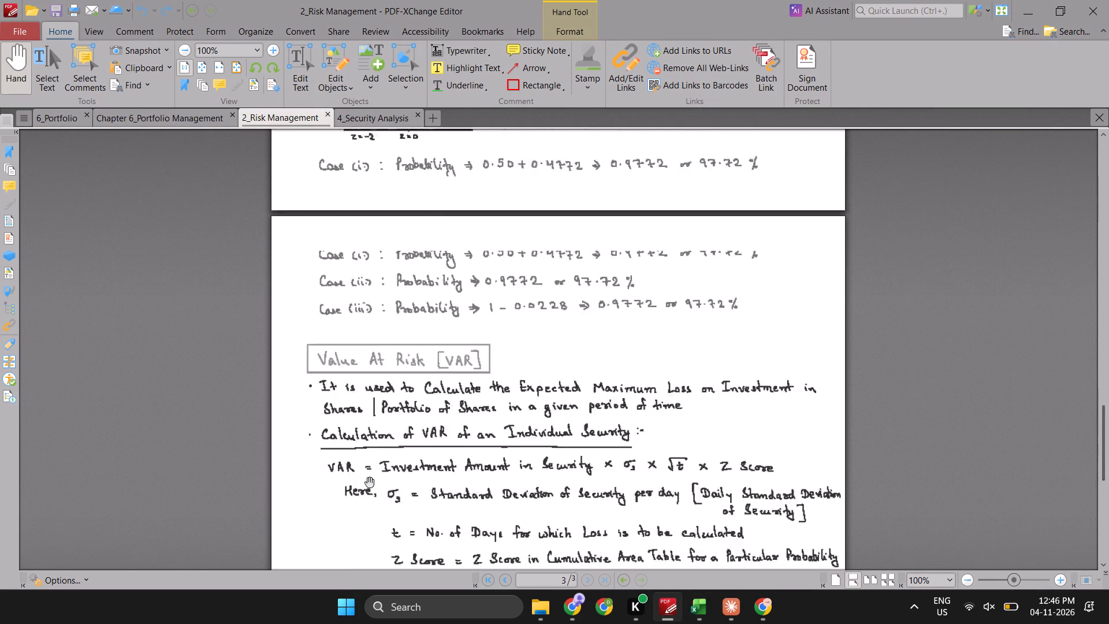
scroll(369, 482, "up", 8)
scroll(382, 489, "down", 2)
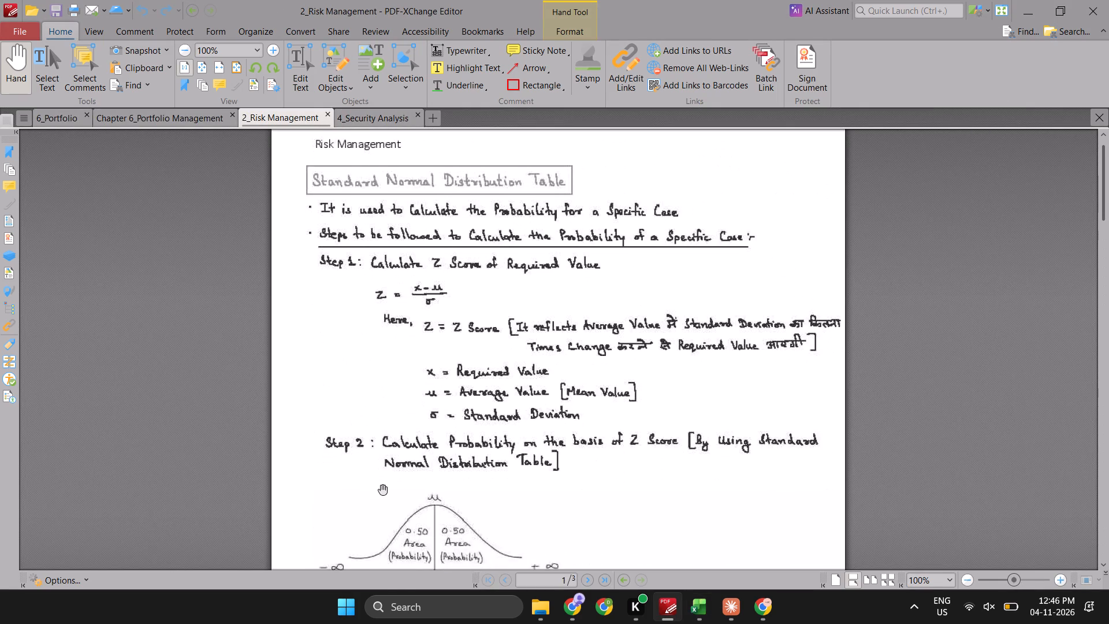
scroll(382, 489, "down", 5)
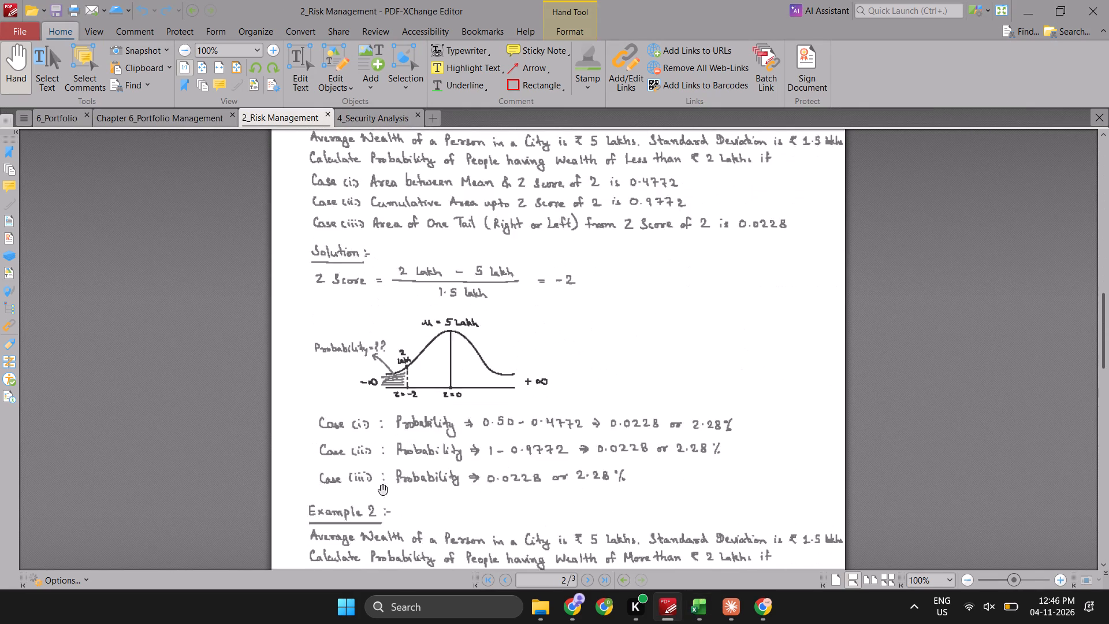
scroll(382, 489, "down", 5)
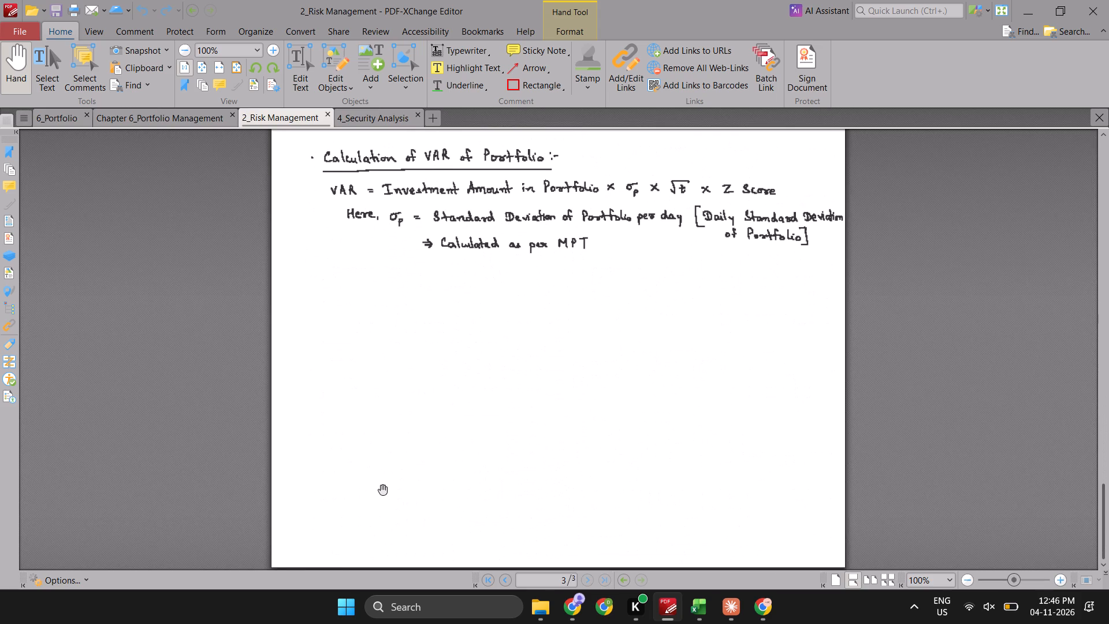
Skim the 4_Security Analysis notes from moving averages through Efficient Market Theory and the Run Test steps.
key("ctrl+Tab")
key("ctrl+shift+Tab")
key("ctrl+Tab")
scroll(382, 489, "up", 2)
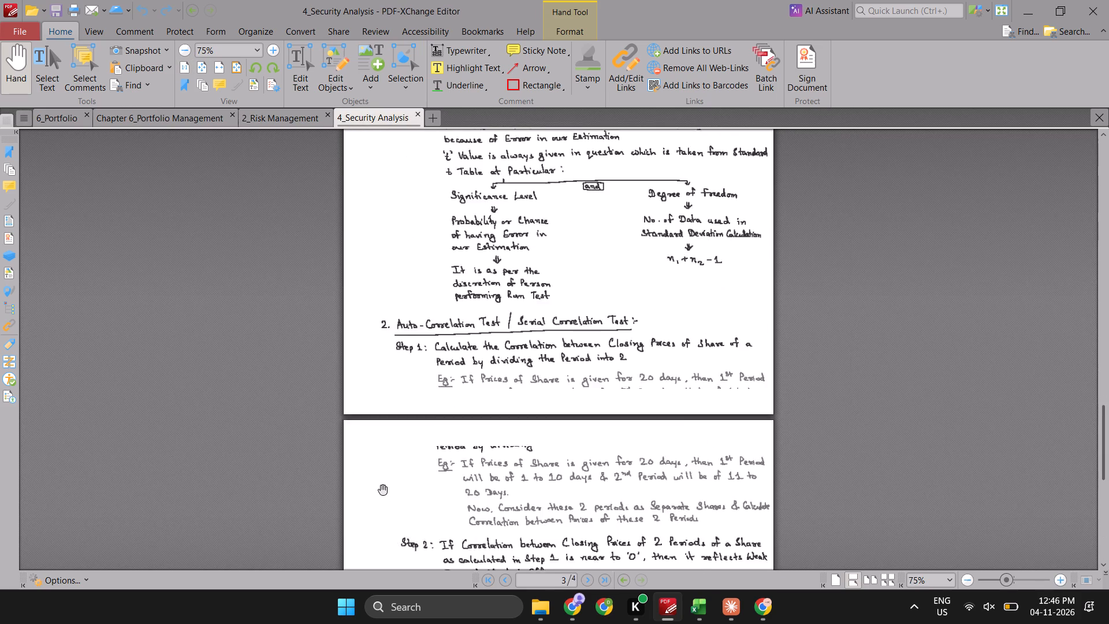
scroll(382, 489, "up", 5)
scroll(382, 489, "up", 3, "ctrl")
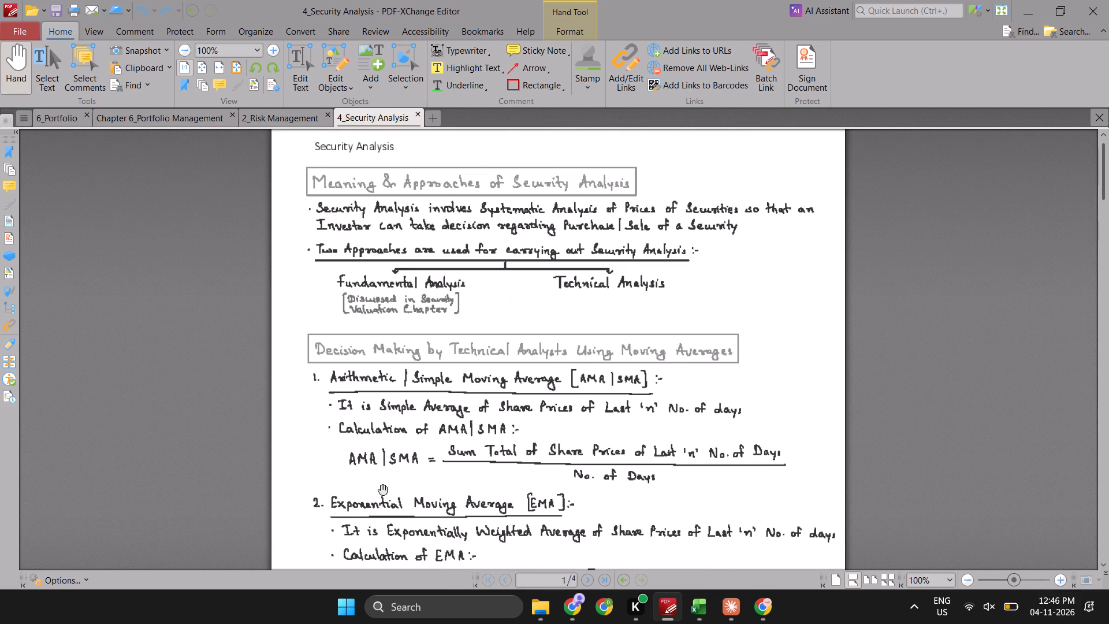
scroll(382, 489, "down", 2)
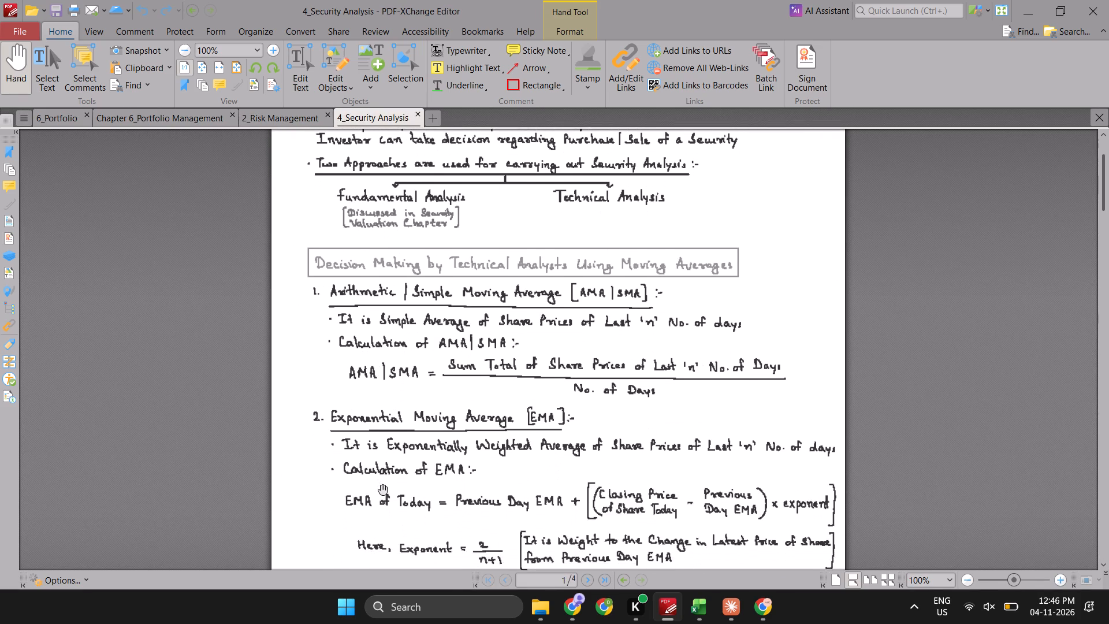
scroll(382, 489, "down", 2)
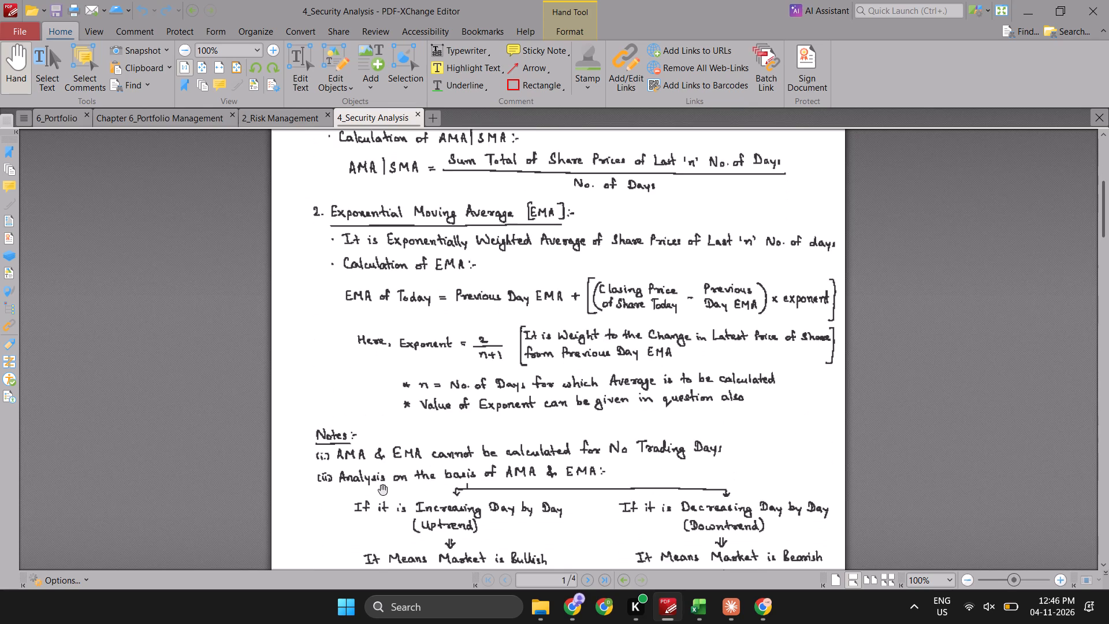
scroll(382, 489, "down", 2)
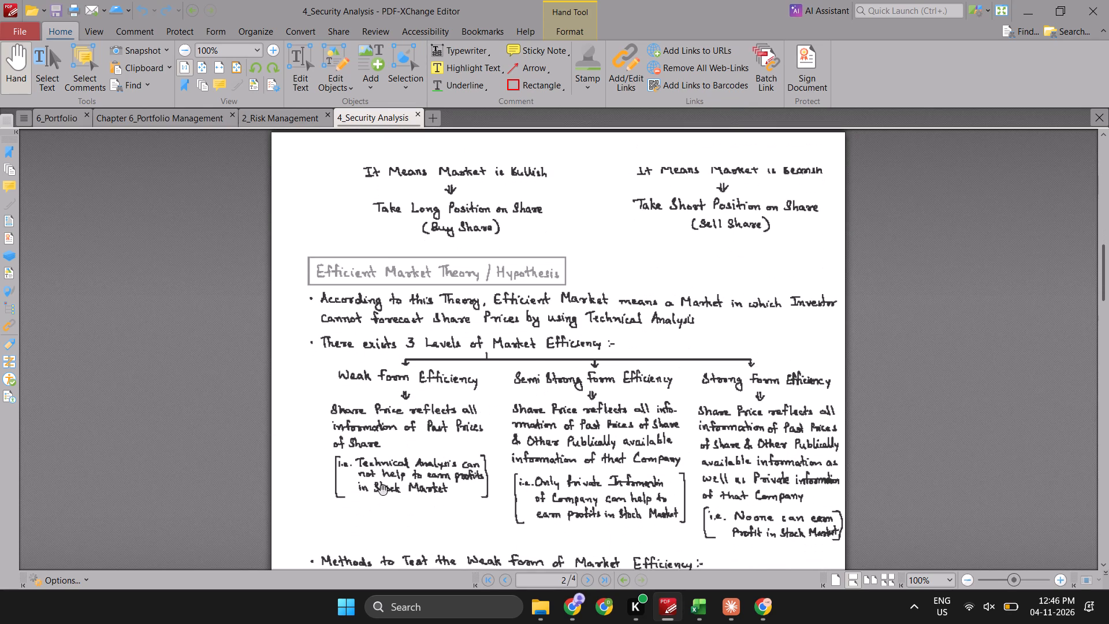
scroll(382, 489, "down", 4)
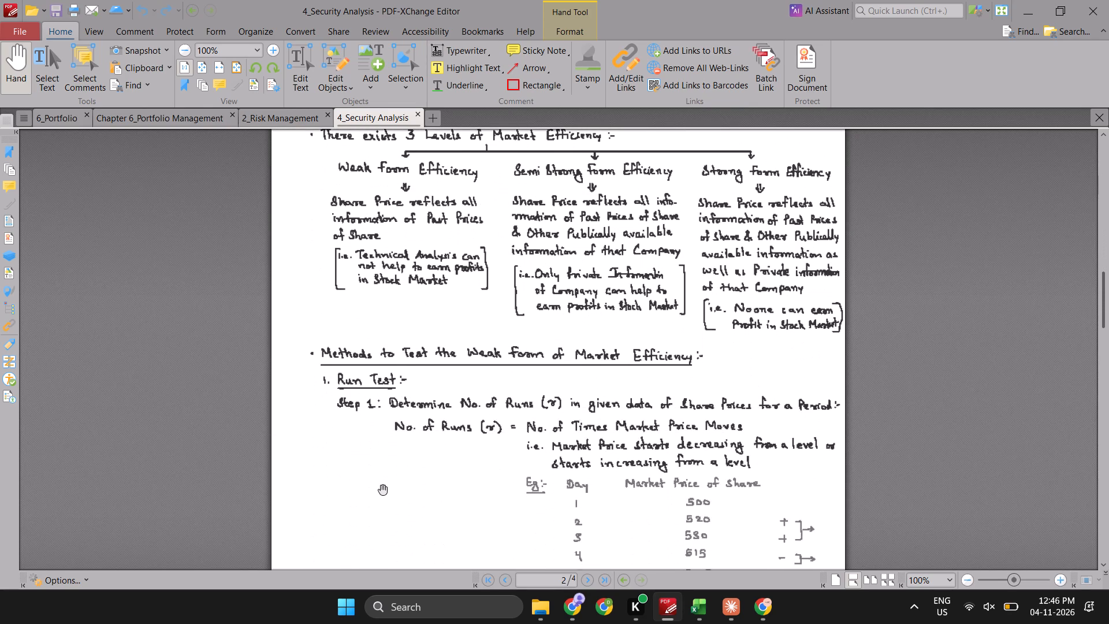
scroll(382, 489, "down", 3)
scroll(382, 489, "up", 6)
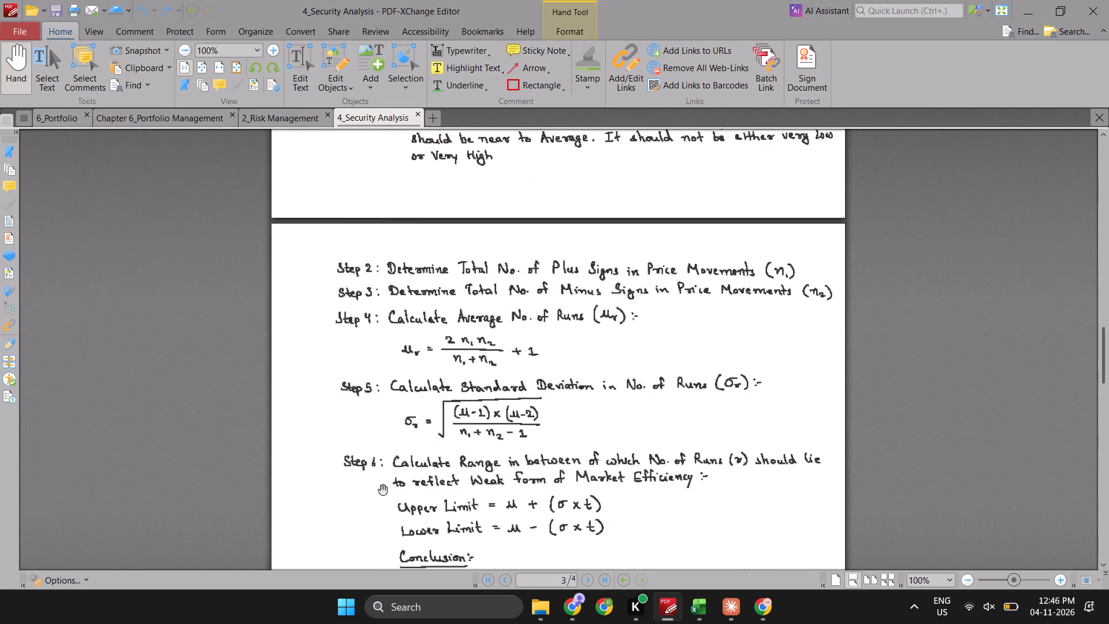
scroll(382, 489, "up", 4)
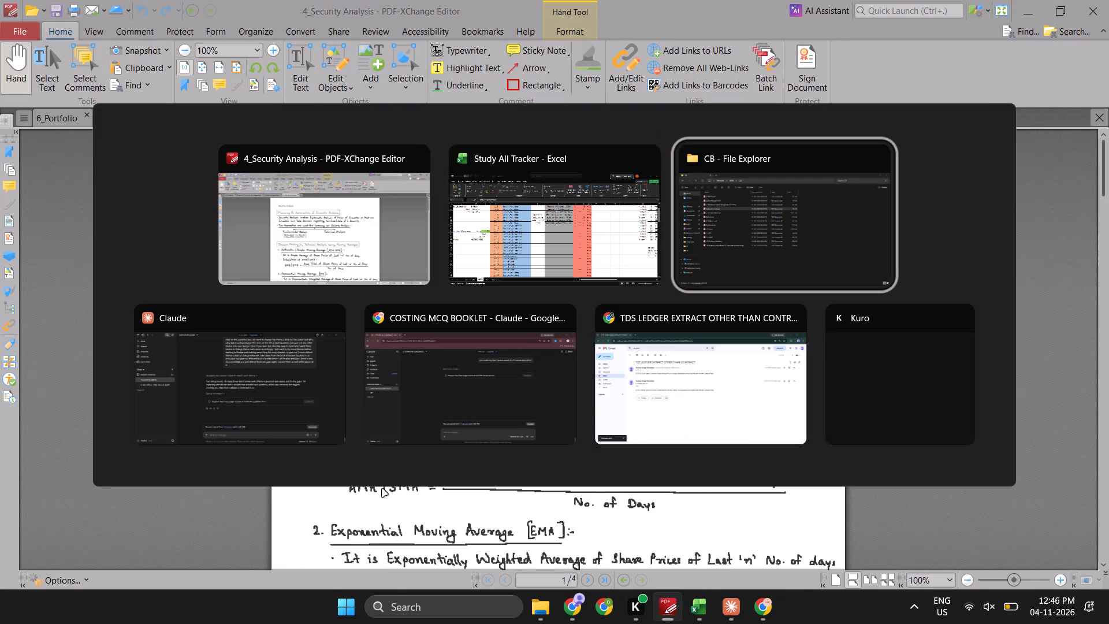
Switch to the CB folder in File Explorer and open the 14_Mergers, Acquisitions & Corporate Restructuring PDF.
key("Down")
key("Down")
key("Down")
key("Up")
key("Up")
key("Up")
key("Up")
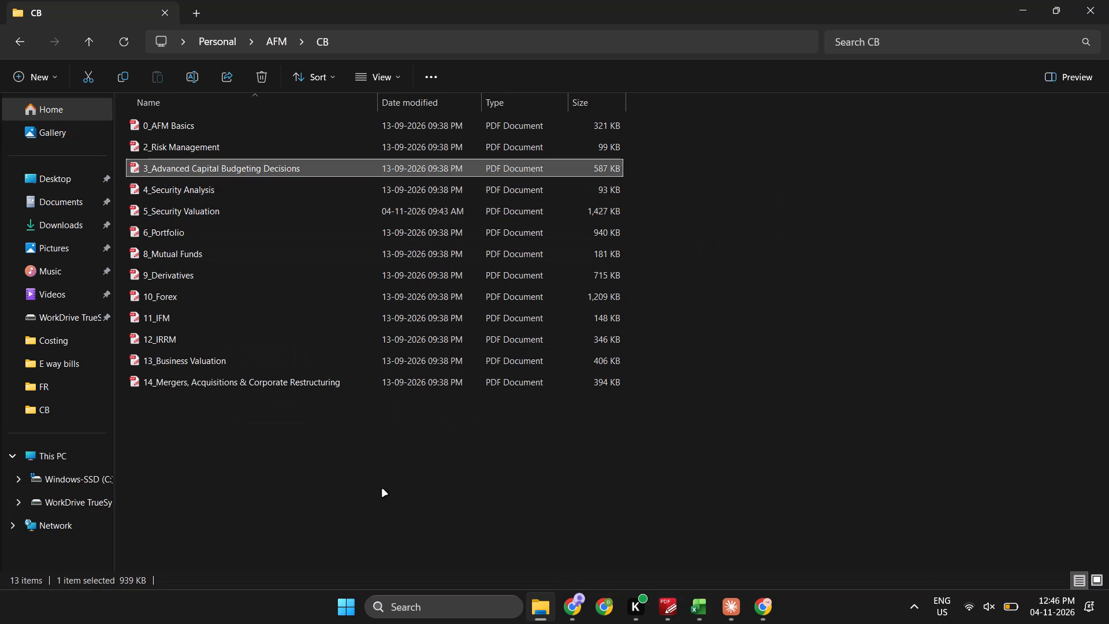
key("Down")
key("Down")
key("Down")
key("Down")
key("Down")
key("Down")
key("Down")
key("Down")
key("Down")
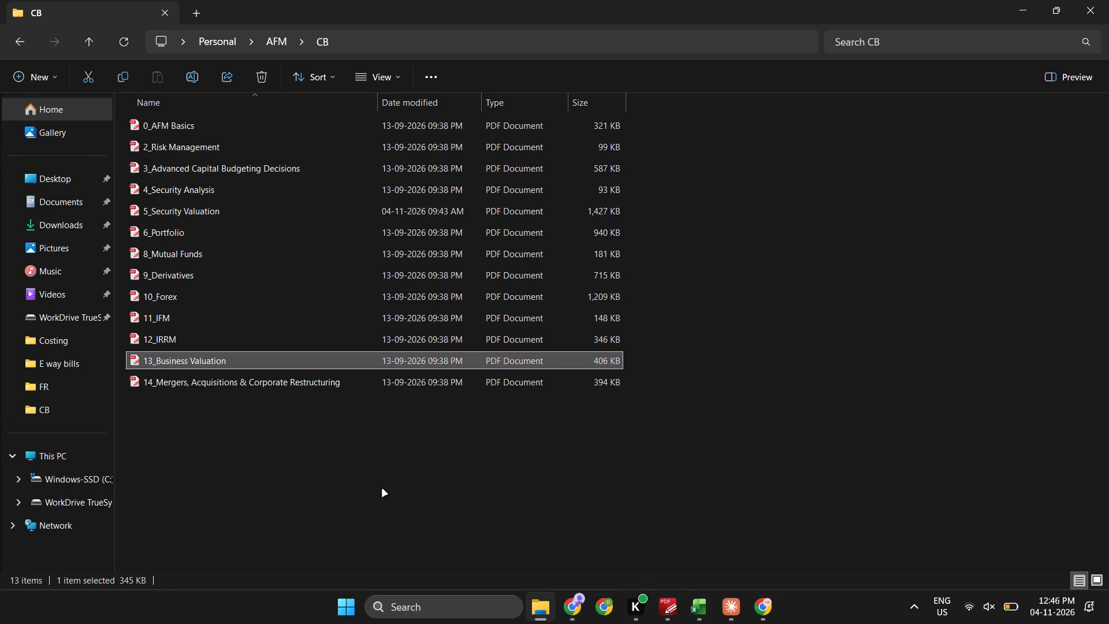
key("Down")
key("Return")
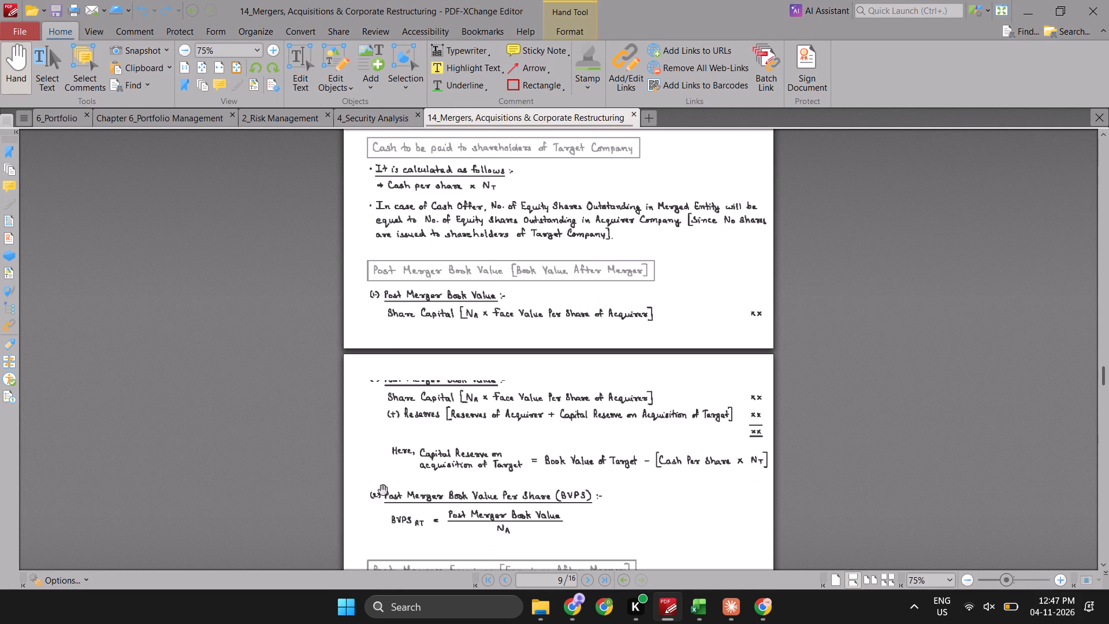
Compare the Mergers, Acquisitions & Corporate Restructuring chart on page 1 with the lecture and chapter lists in the Excel tracker.
key("alt+Tab")
key("alt+Tab")
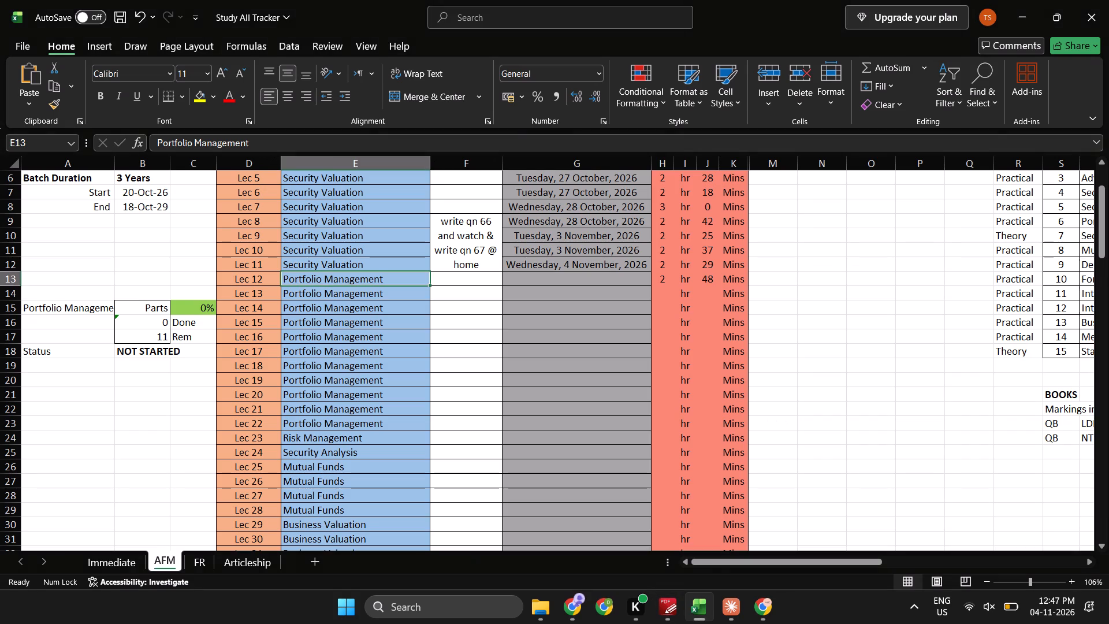
scroll(519, 373, "left", 1)
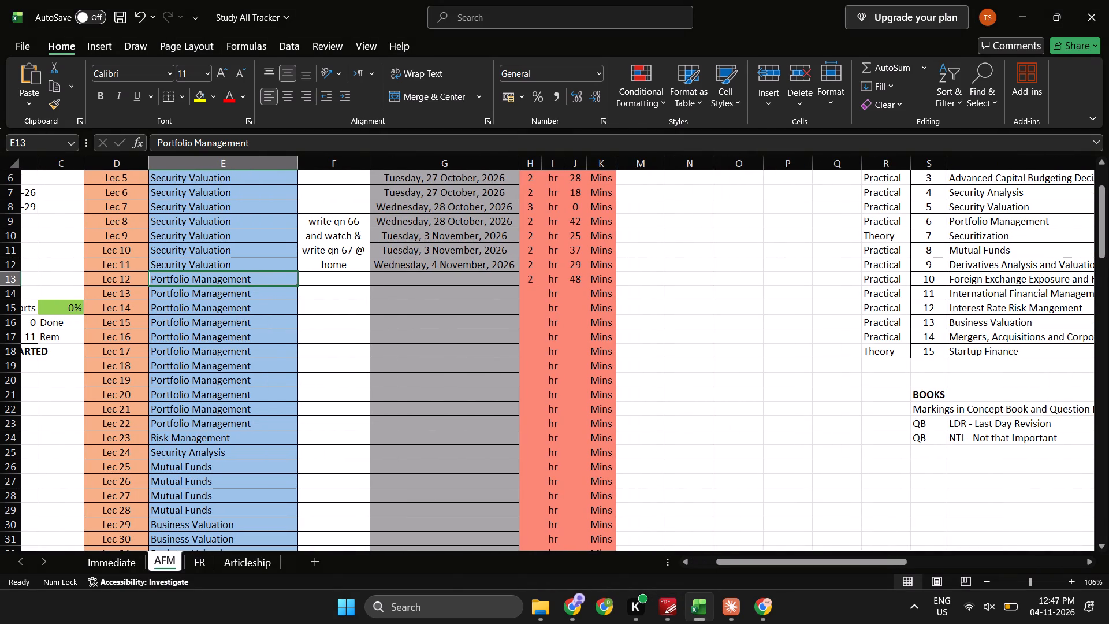
key("alt+Tab")
scroll(519, 373, "down", 2)
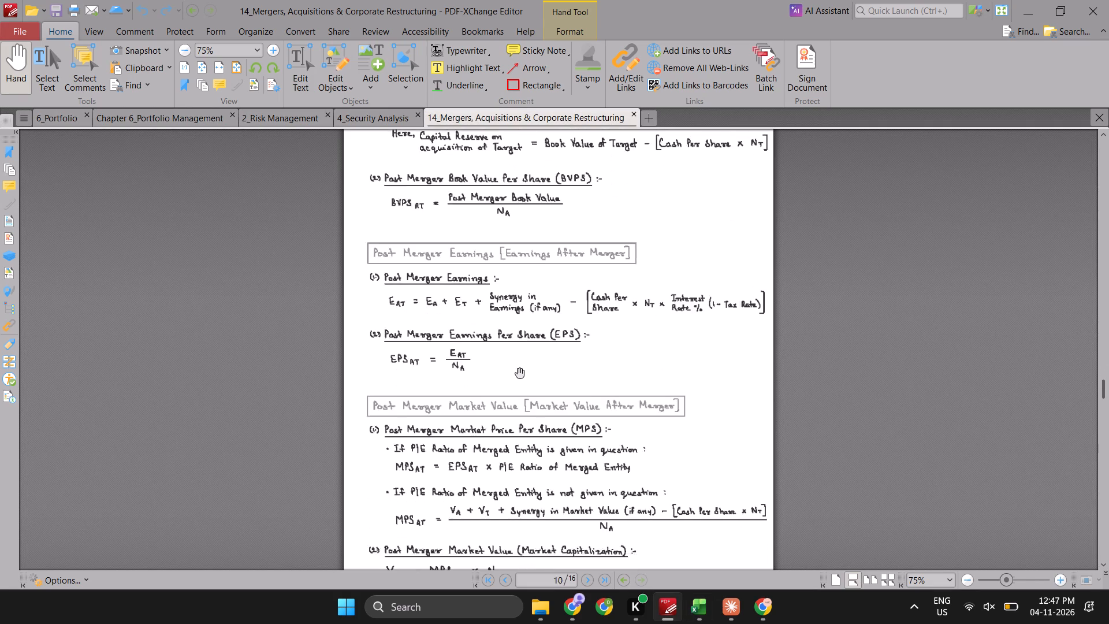
scroll(519, 373, "up", 9)
scroll(519, 373, "up", 12, "ctrl")
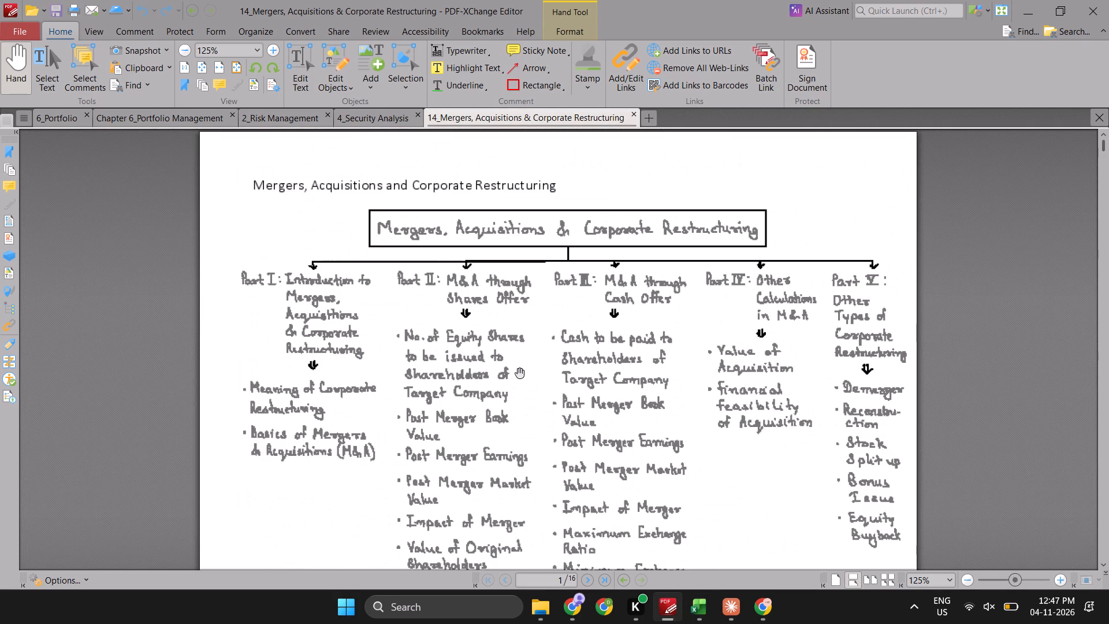
scroll(519, 373, "down", 1, "ctrl")
key("alt+Tab")
scroll(519, 373, "right", 1)
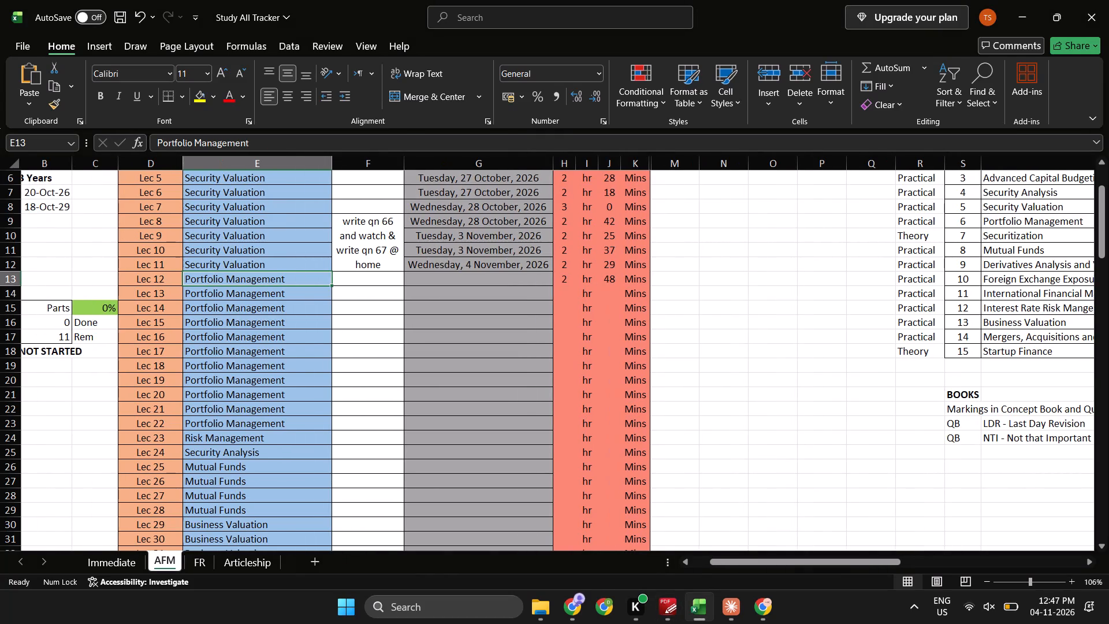
scroll(519, 373, "down", 1)
Return to the CB folder in File Explorer and open the 8_Mutual Funds PDF.
key("alt+Tab")
key("alt+Tab")
key("alt+Tab")
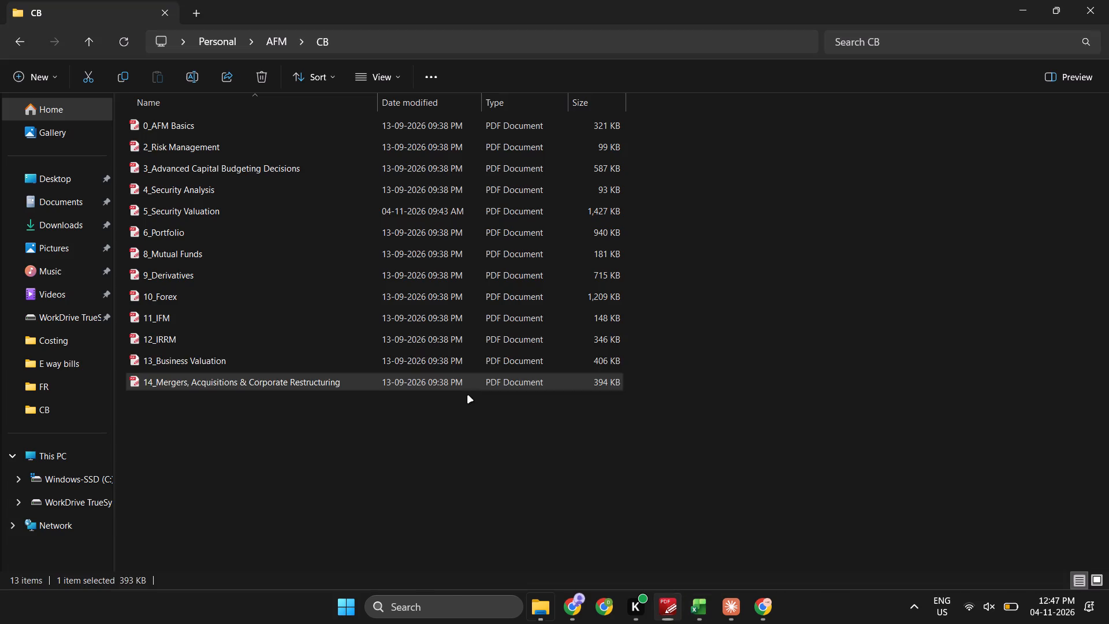
key("Up")
key("Up")
key("Up")
key("Up")
key("Up")
key("Up")
key("Return")
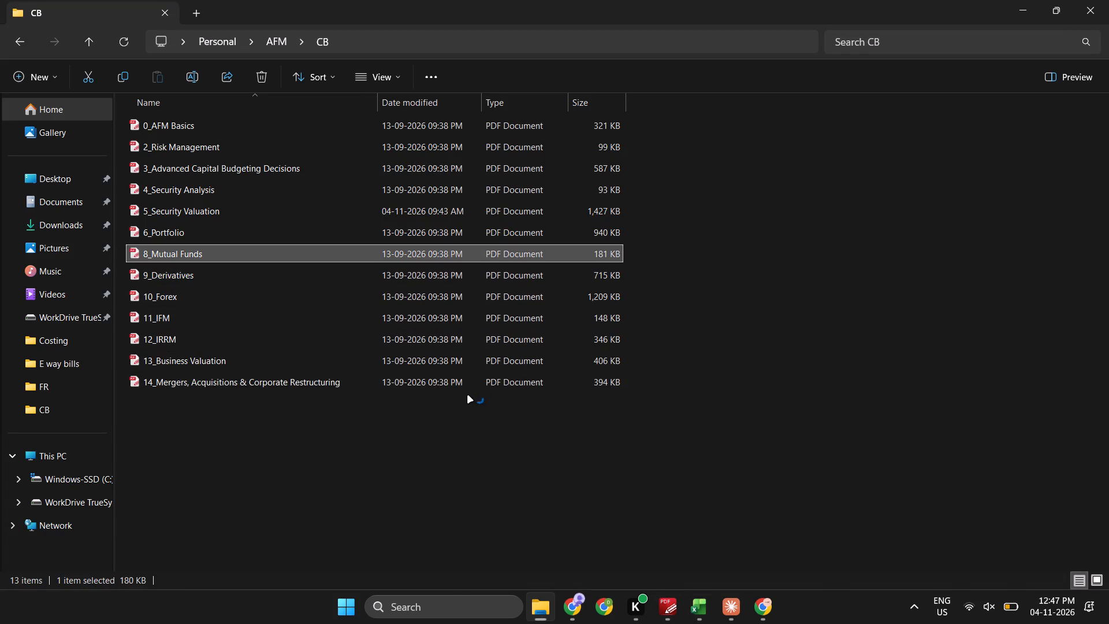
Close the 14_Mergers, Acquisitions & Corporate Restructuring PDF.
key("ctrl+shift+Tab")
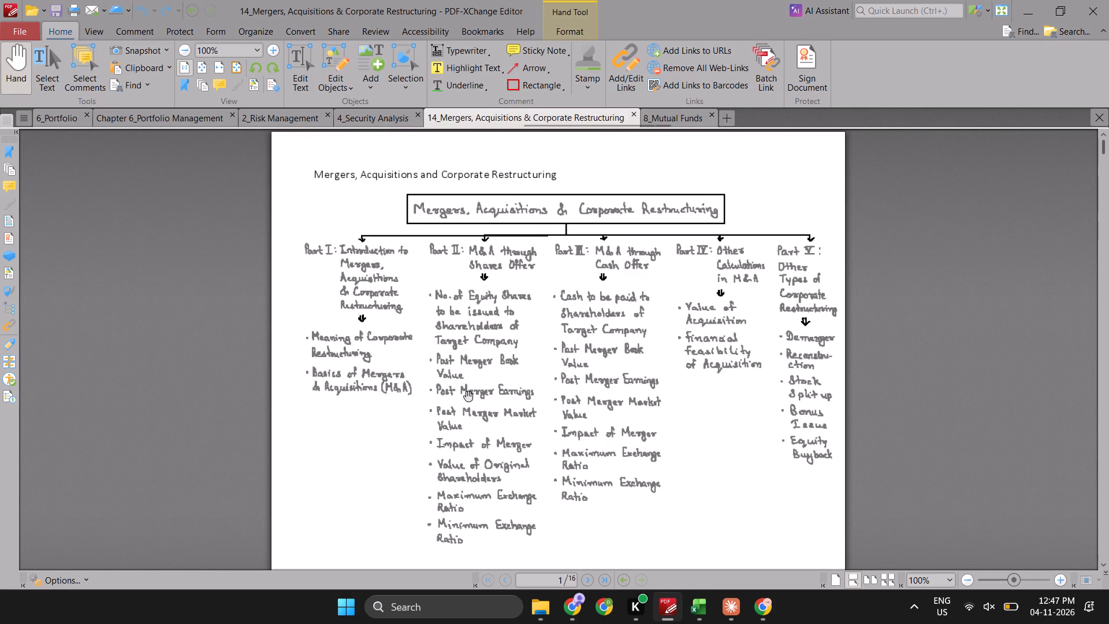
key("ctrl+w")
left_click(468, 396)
Review the Mutual Funds topic chart on page 1 and the start of Part I: Introduction to Mutual Funds.
scroll(468, 396, "up", 14)
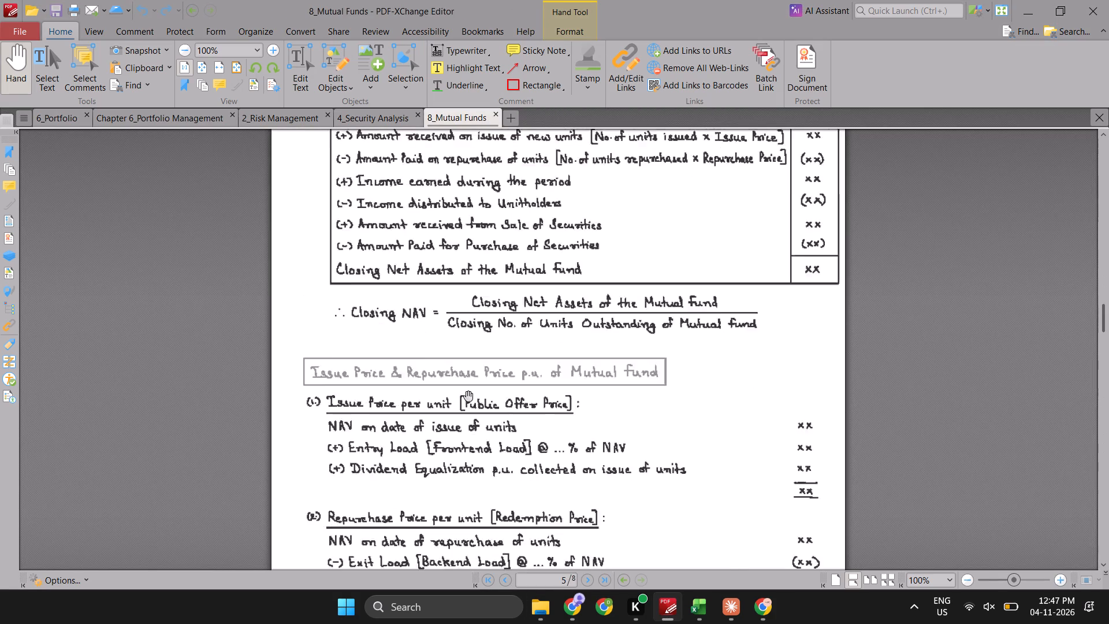
scroll(468, 396, "up", 12)
scroll(468, 396, "down", 1)
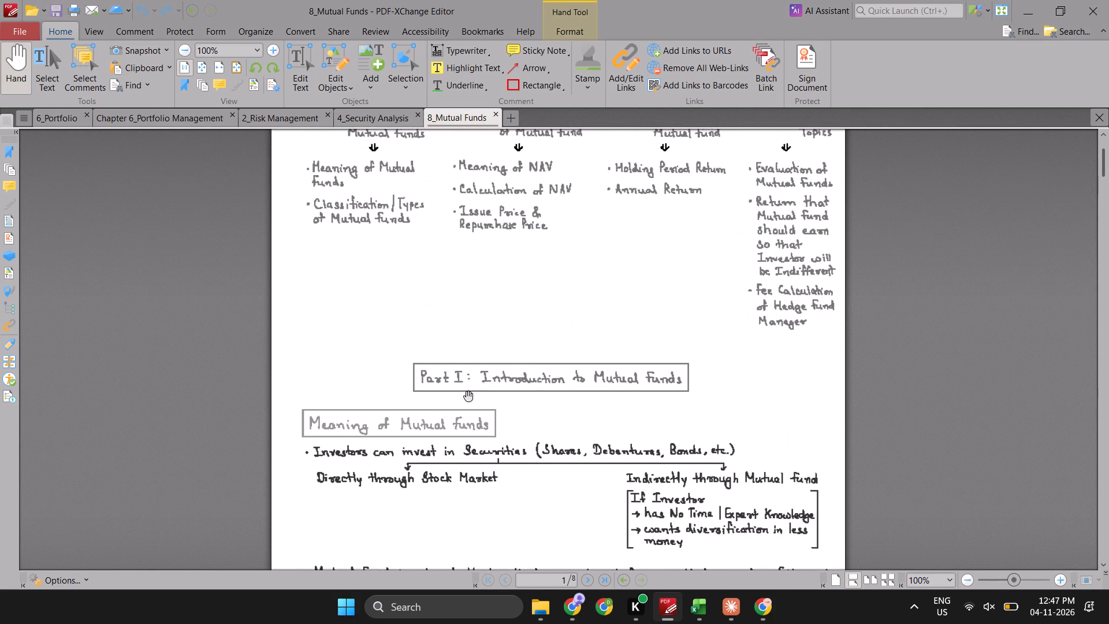
scroll(468, 396, "down", 1)
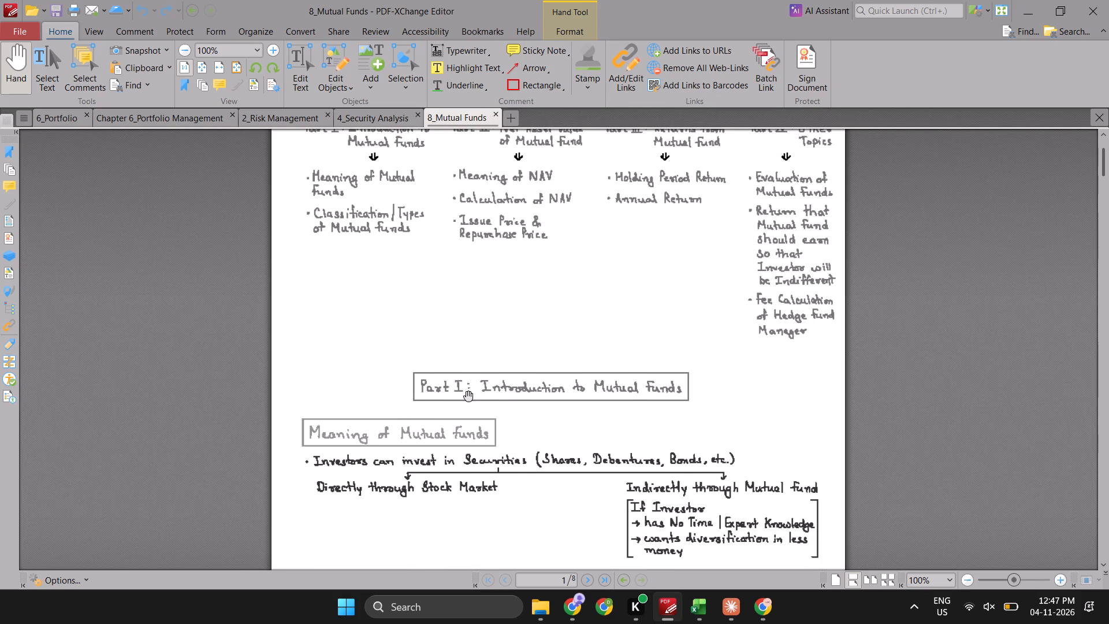
scroll(468, 396, "down", 1)
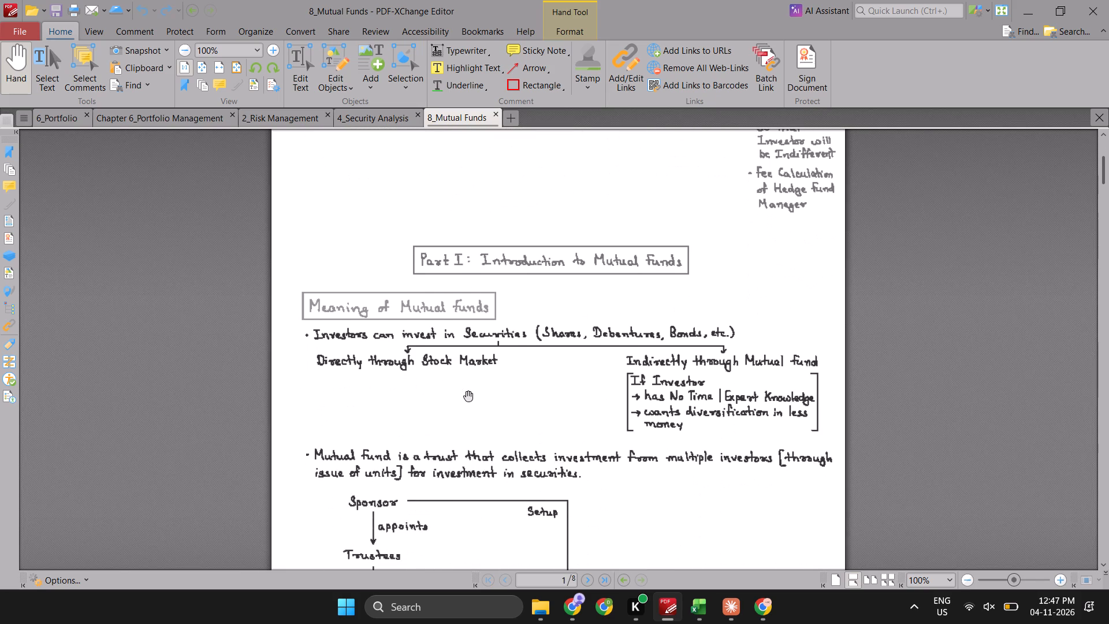
scroll(468, 396, "up", 4)
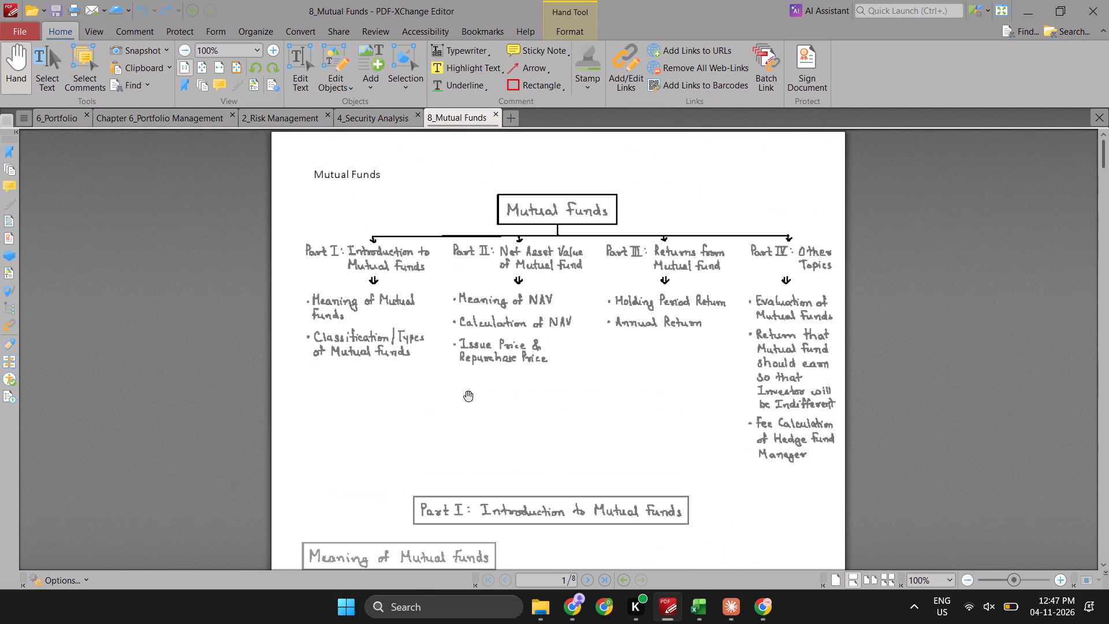
scroll(468, 396, "up", 1)
Switch to the Excel tracker and check the lecture rows following Lec 12 on the AFM sheet.
key("alt+Tab")
key("alt+Tab")
key("alt+Tab")
key("alt+Tab")
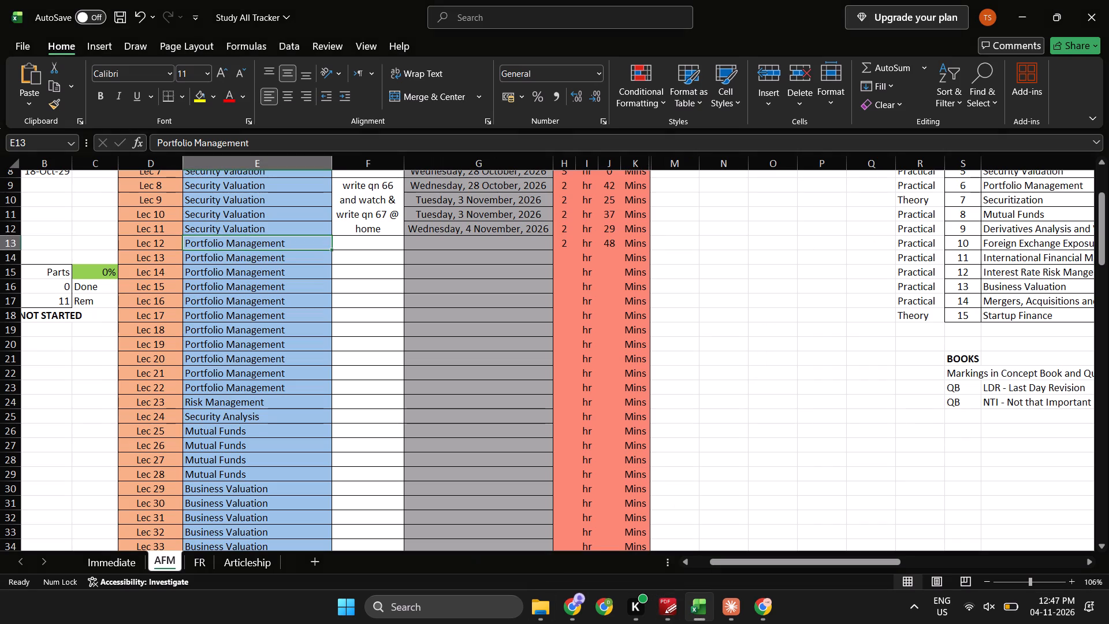
key("Down")
key("Down")
key("Down")
key("Down")
Return to the CB folder in File Explorer and open the 13_Business Valuation PDF.
key("alt+Tab")
key("alt+Tab")
key("alt+Tab")
key("alt+Tab")
key("alt+Left")
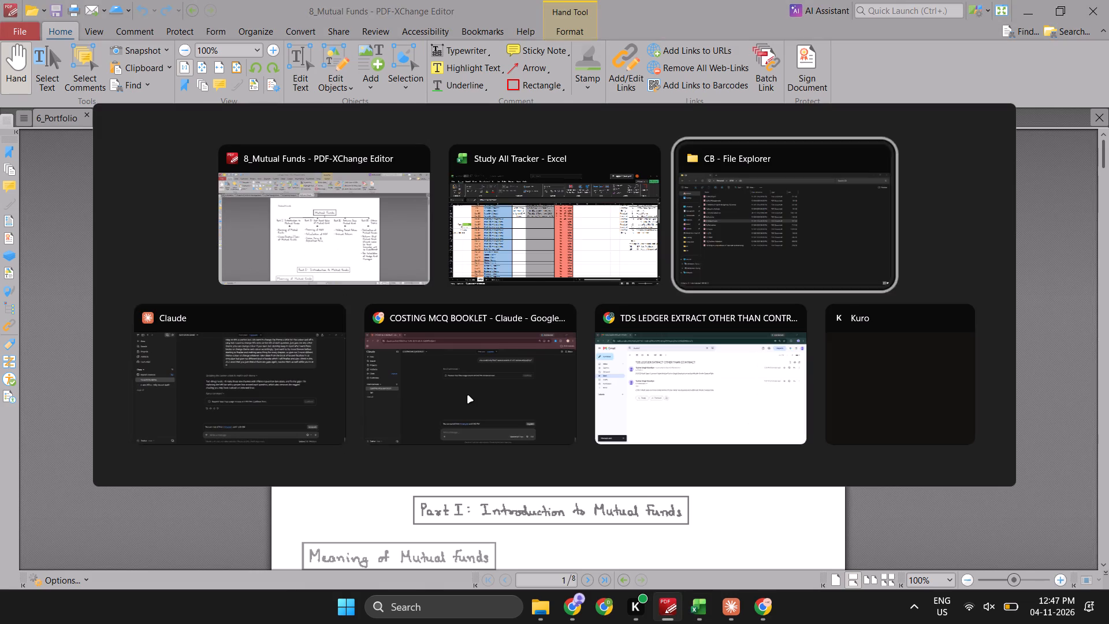
key("Up")
key("Up")
key("Up")
key("Up")
key("Down")
key("Down")
key("Up")
key("Up")
key("Down")
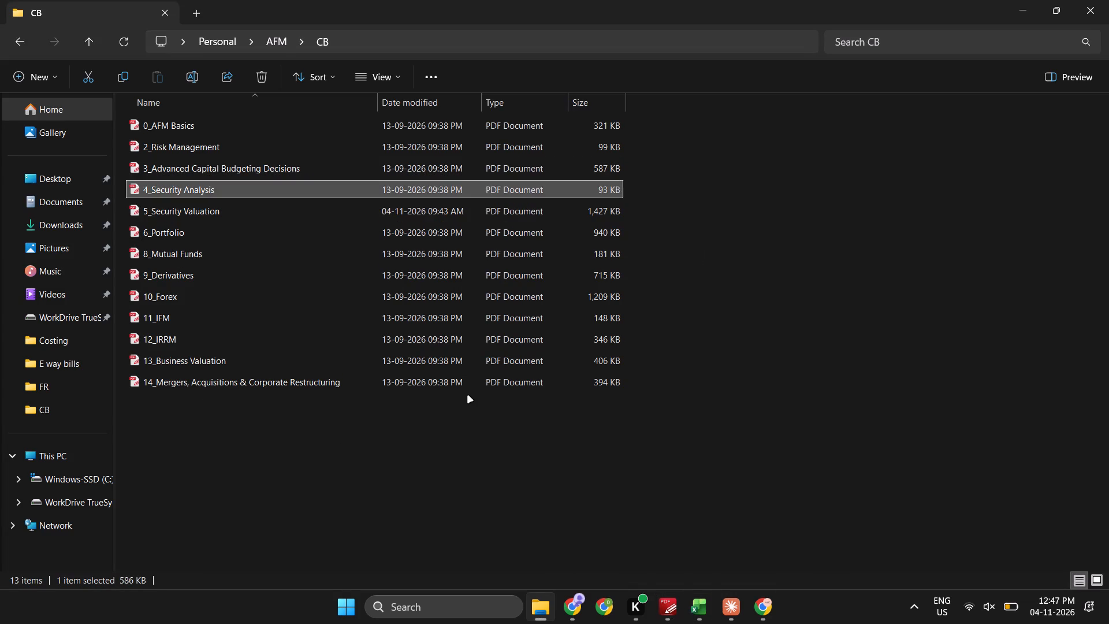
key("Down")
key("Down")
key("Down")
key("Page_Down")
key("Up")
key("Return")
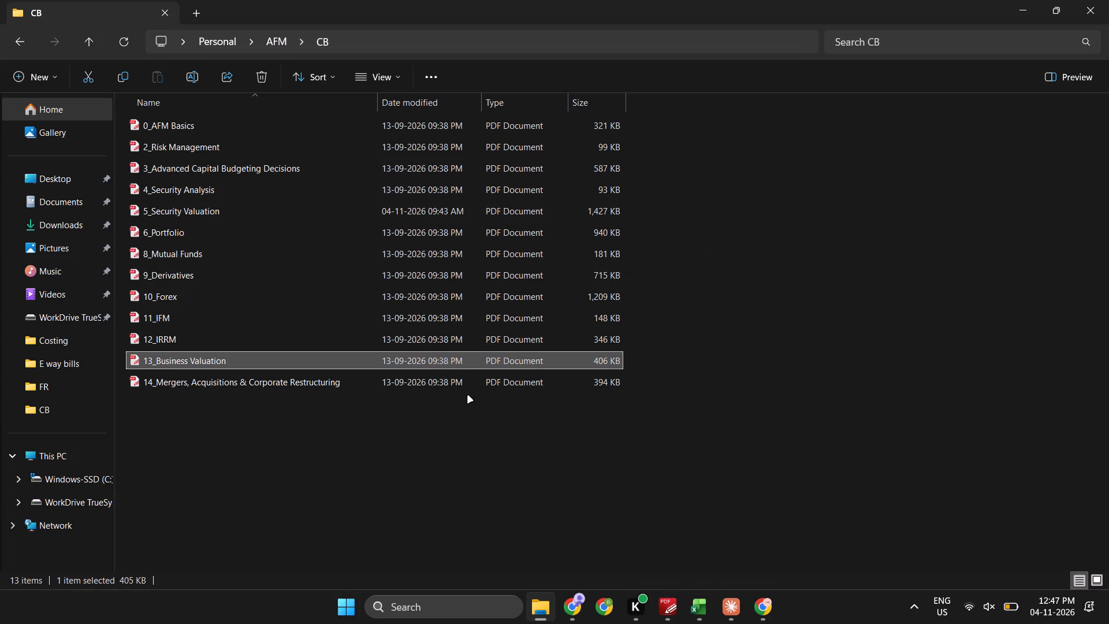
Review the Business Valuation topic chart and the start of Part I on page 1.
scroll(468, 396, "up", 1)
scroll(468, 396, "up", 2, "ctrl")
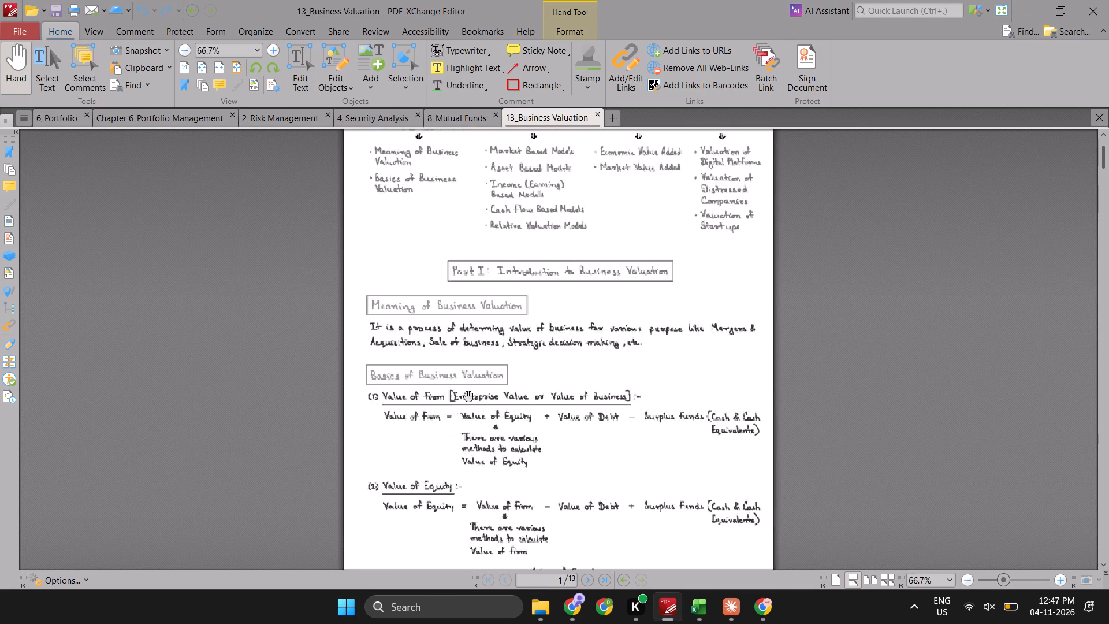
scroll(468, 396, "up", 5, "ctrl")
scroll(468, 396, "down", 1, "ctrl")
scroll(468, 396, "up", 1)
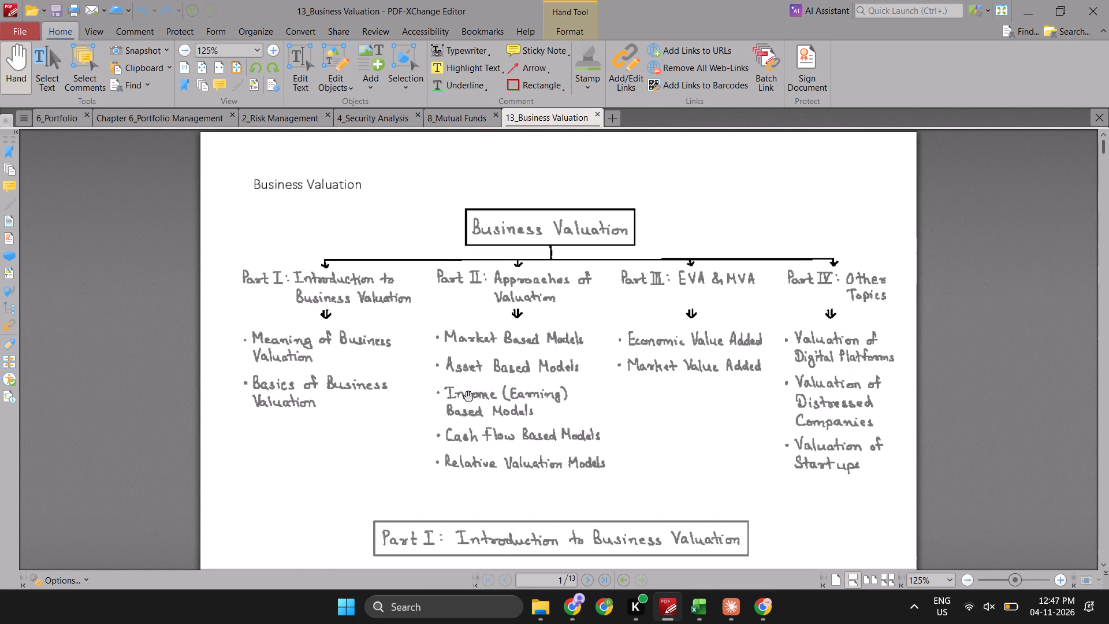
Switch to the Excel tracker and examine the AFM sheet's upcoming lecture rows, from Portfolio Management through Business Valuation, Mergers, Derivatives and Forex.
key("alt+Tab")
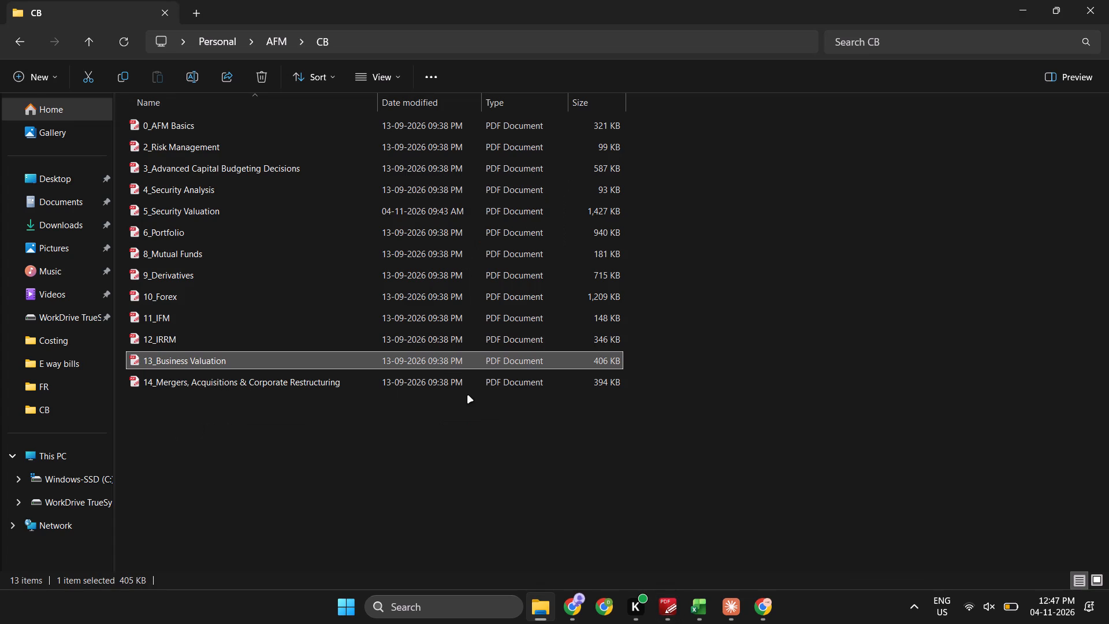
key("alt+Tab")
key("alt+Tab")
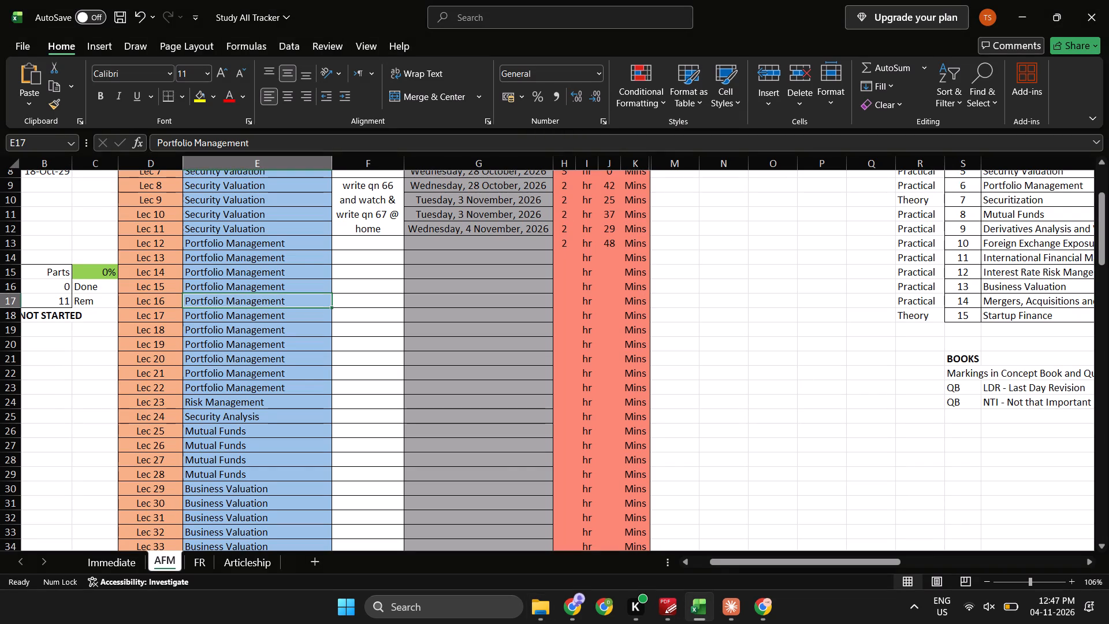
scroll(468, 396, "down", 4)
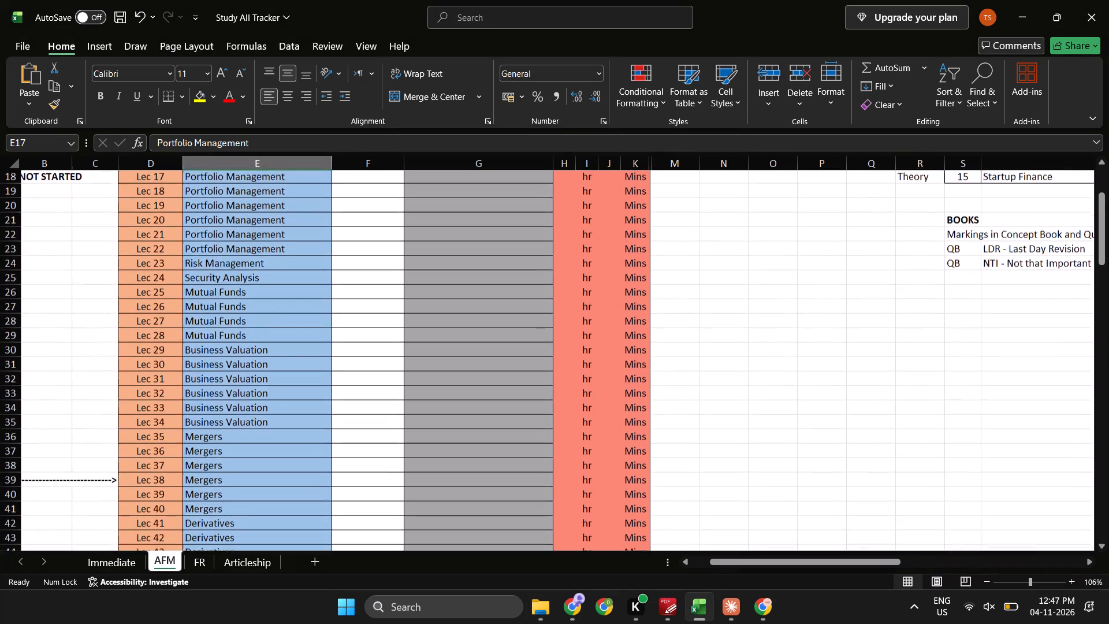
scroll(468, 396, "down", 2)
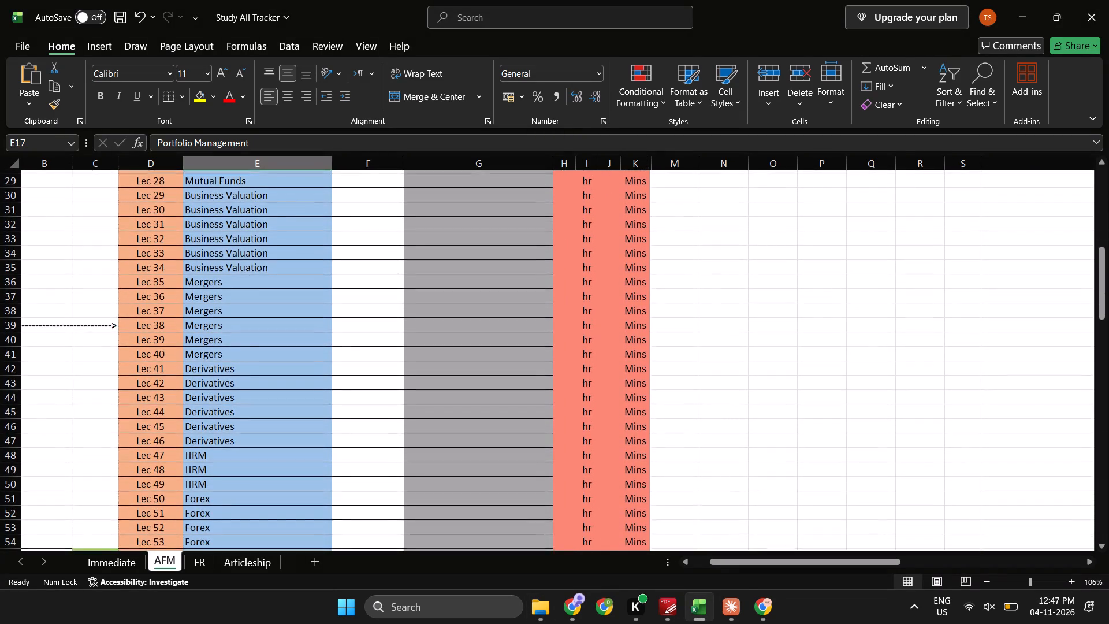
scroll(468, 396, "down", 3)
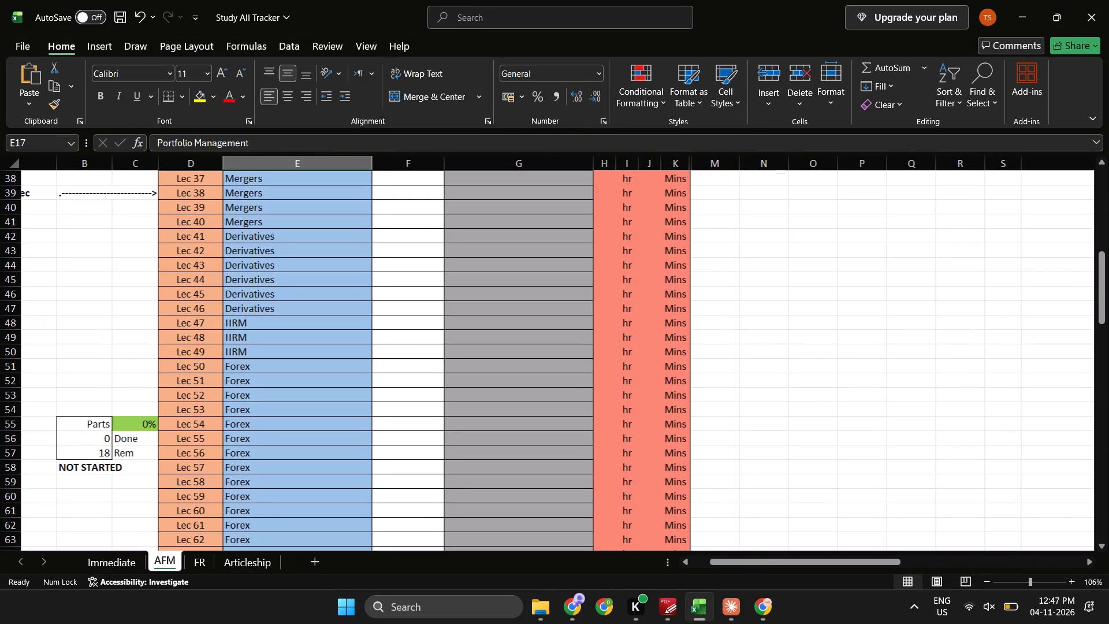
scroll(468, 396, "up", 2)
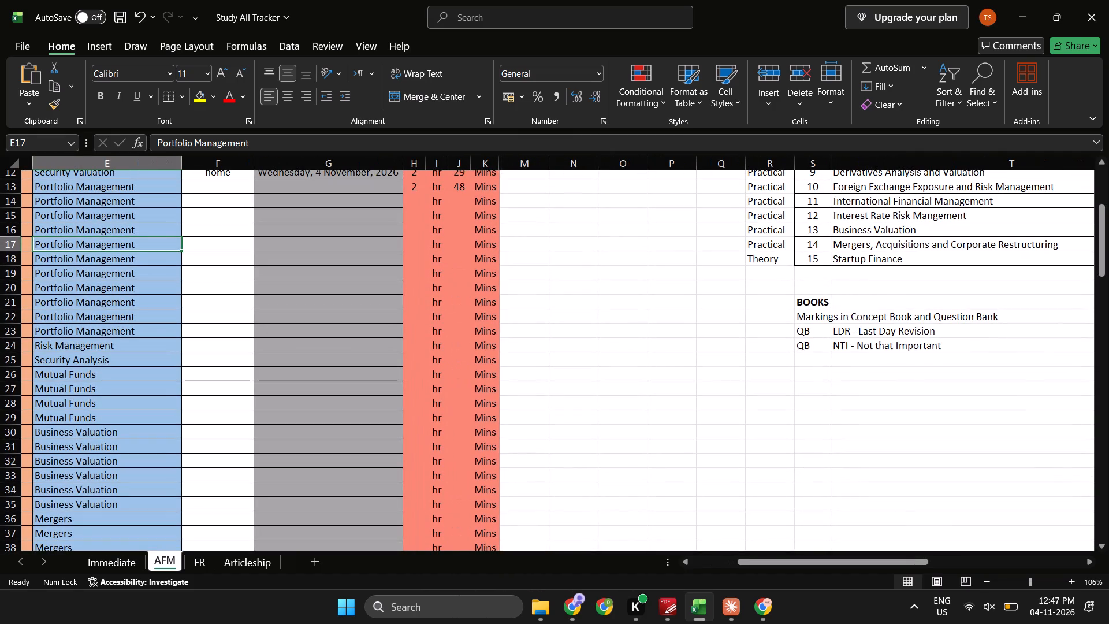
scroll(468, 396, "right", 2)
scroll(468, 396, "down", 1)
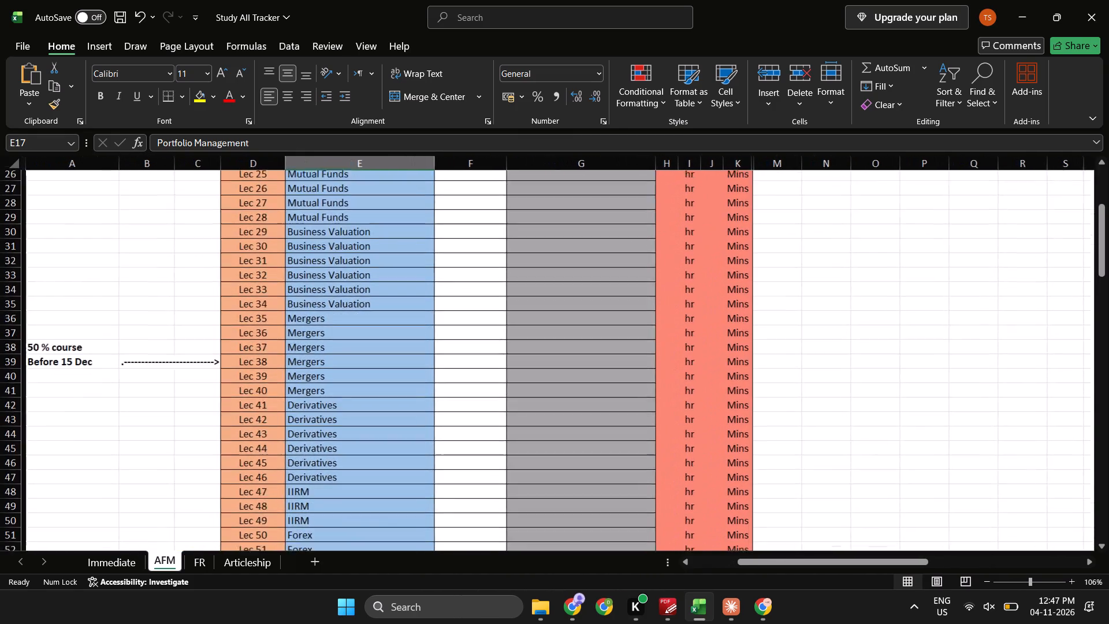
scroll(468, 396, "down", 5)
scroll(468, 396, "up", 8)
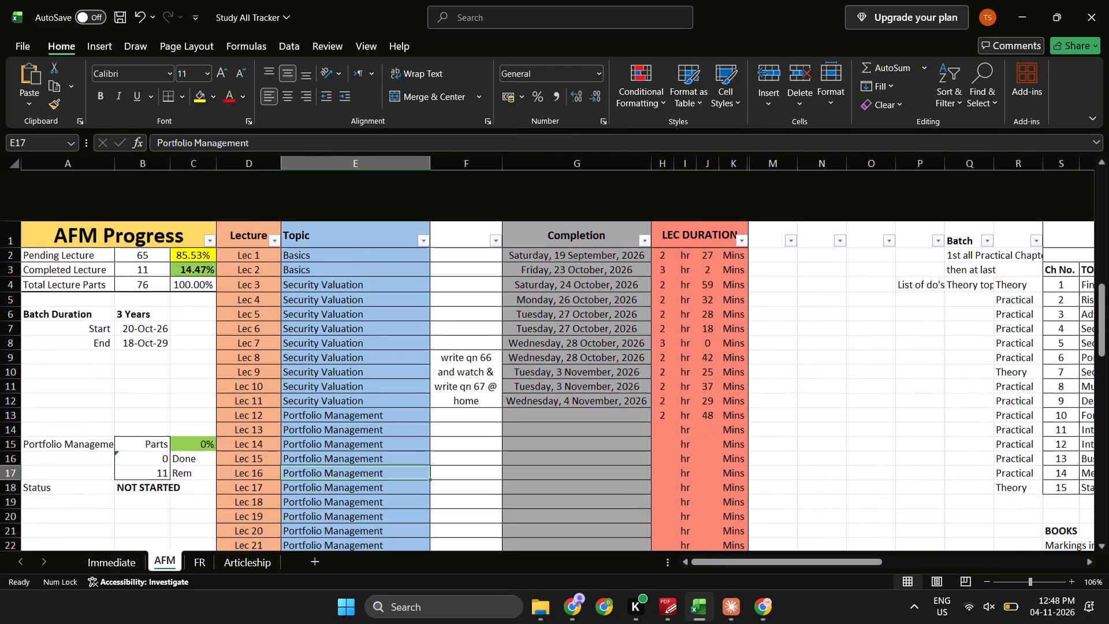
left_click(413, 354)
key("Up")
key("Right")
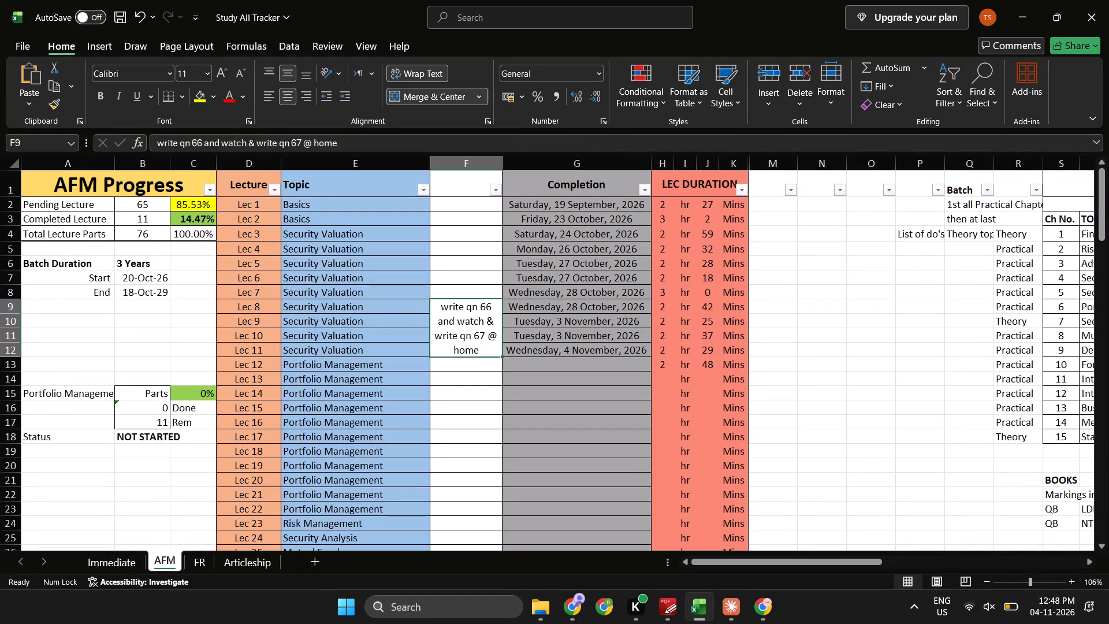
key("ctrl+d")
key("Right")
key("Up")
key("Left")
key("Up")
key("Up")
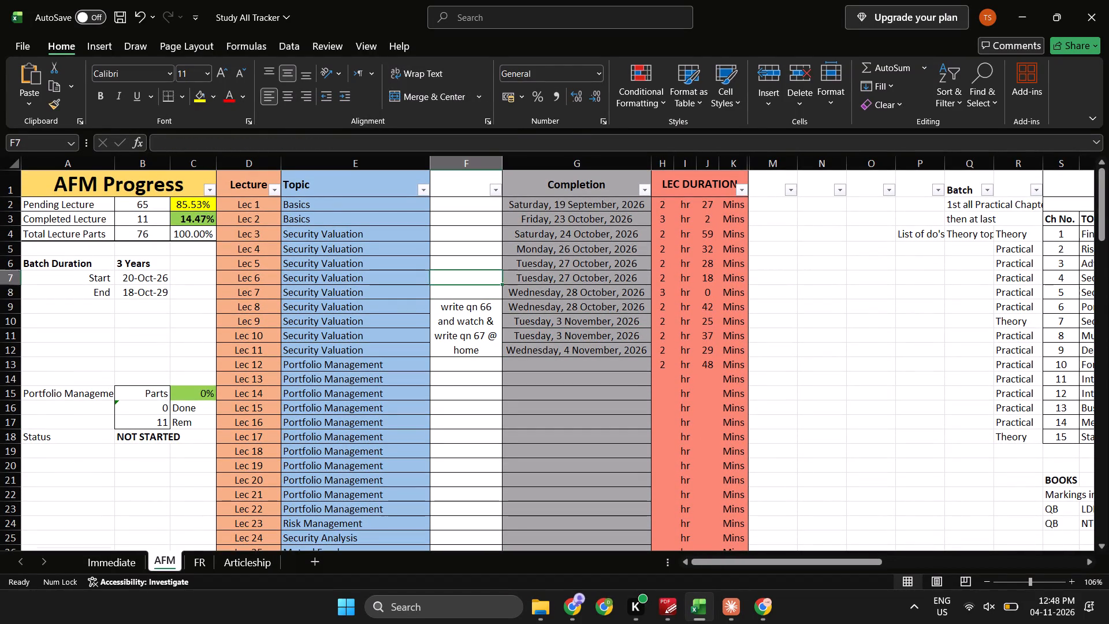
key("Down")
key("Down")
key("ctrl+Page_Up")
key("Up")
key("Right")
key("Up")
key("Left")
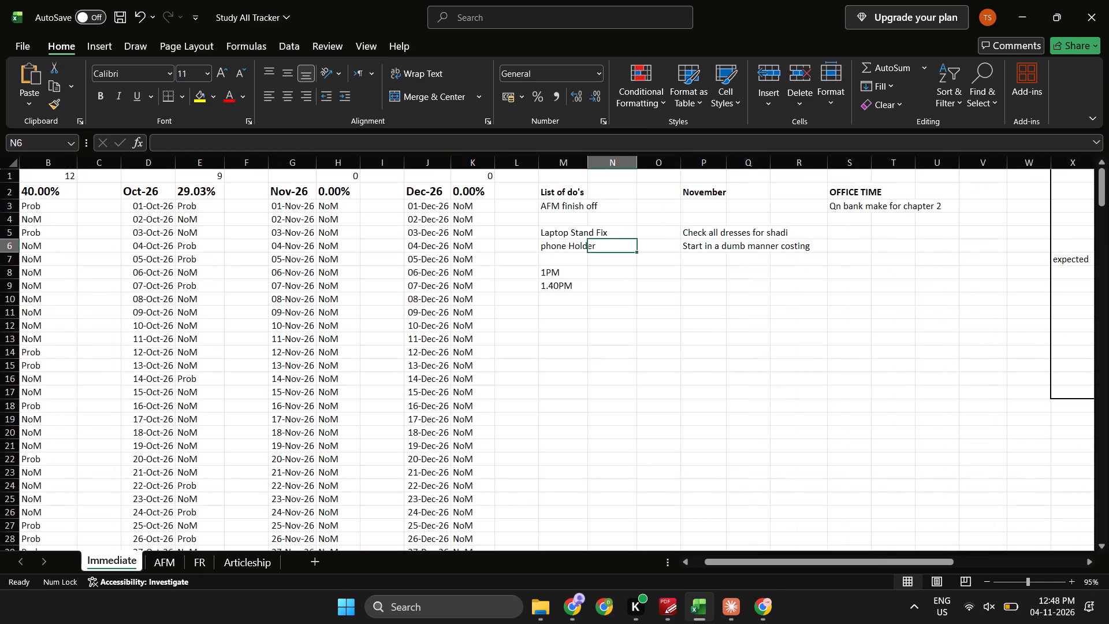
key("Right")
Return to the AFM sheet, save the Study All Tracker workbook and close it.
key("ctrl+Page_Down")
key("ctrl+s")
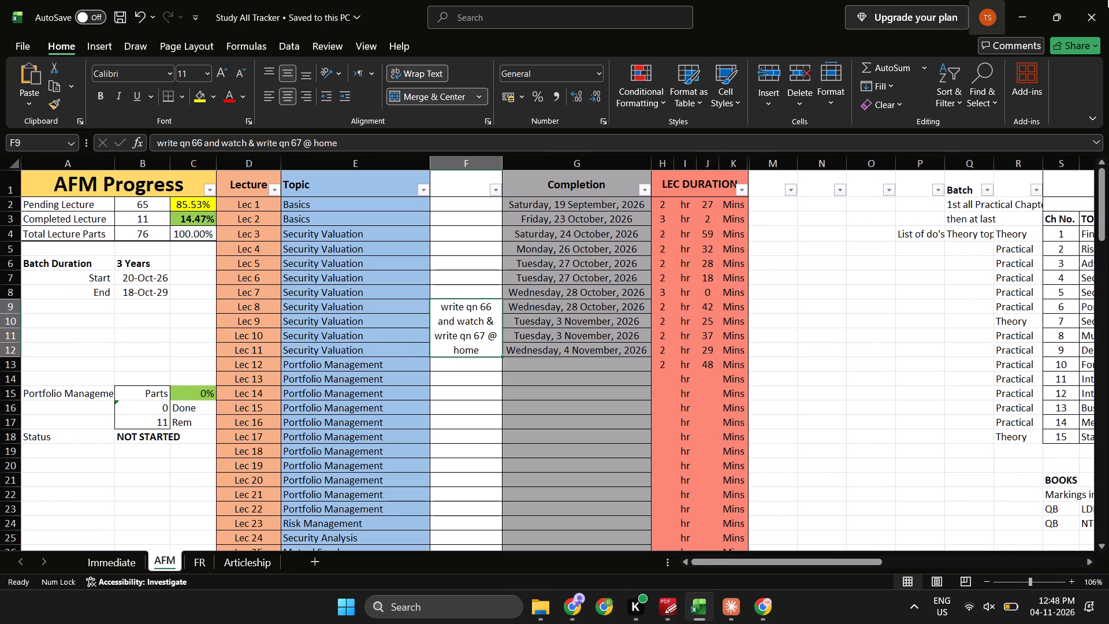
left_click(1108, 0)
Switch to PDF-XChange Editor and close the 13_Business Valuation PDF.
key("alt+Tab")
key("alt+Left")
key("alt+Right")
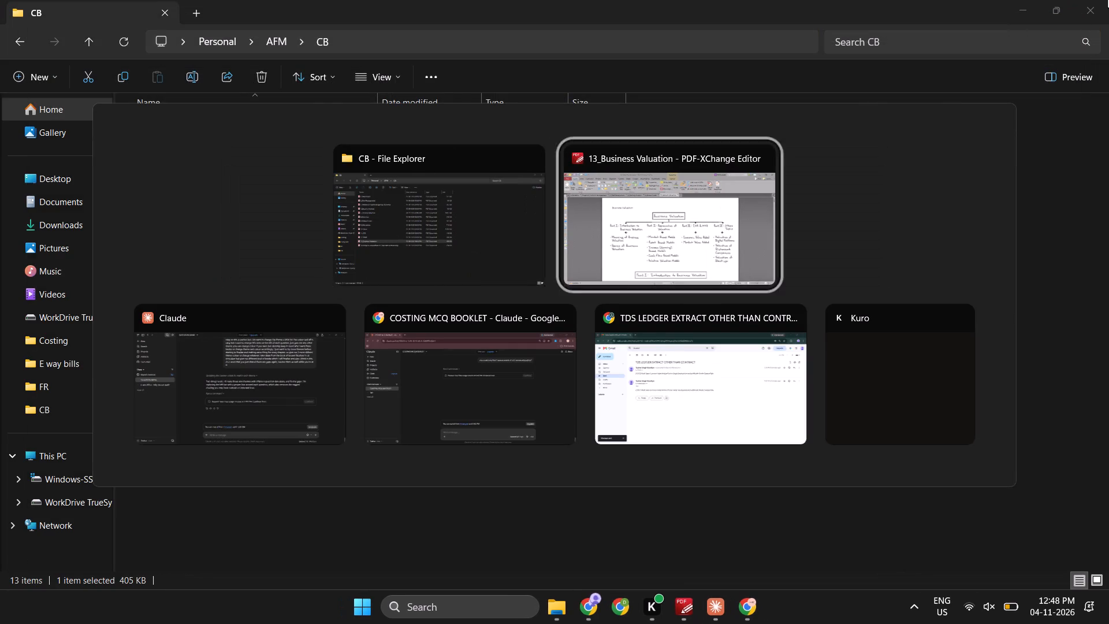
key("ctrl+w")
Look over the Mutual Funds topic chart again and glance through the open Risk Management and Security Analysis notes.
scroll(695, 324, "up", 13)
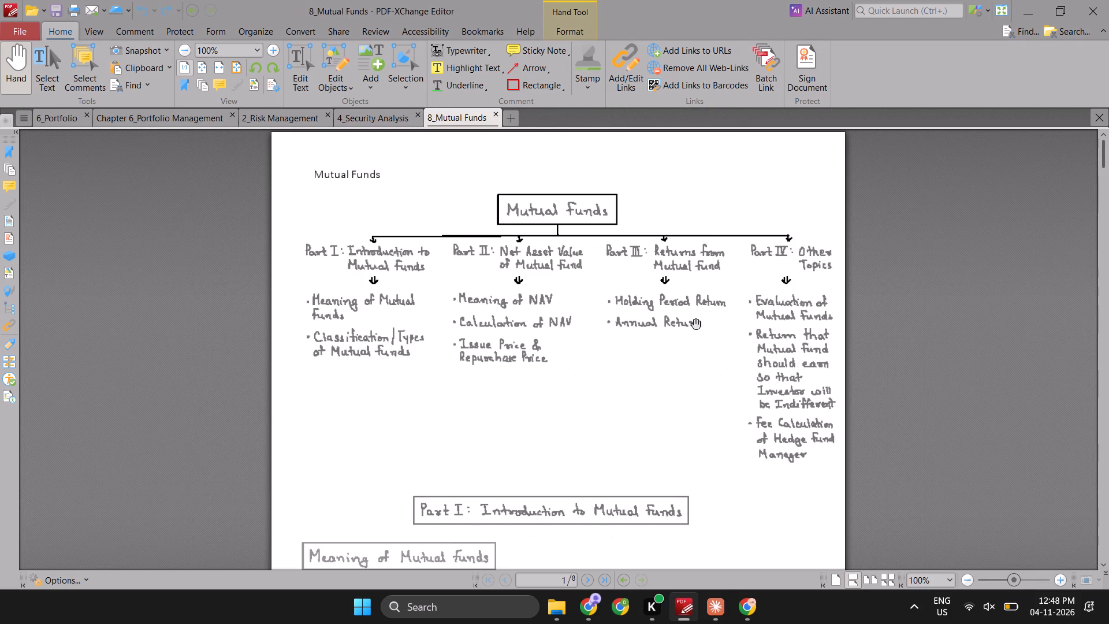
scroll(695, 324, "up", 2)
scroll(695, 324, "down", 7)
scroll(695, 324, "up", 5)
key("ctrl+Tab")
key("ctrl+Tab")
key("ctrl+Tab")
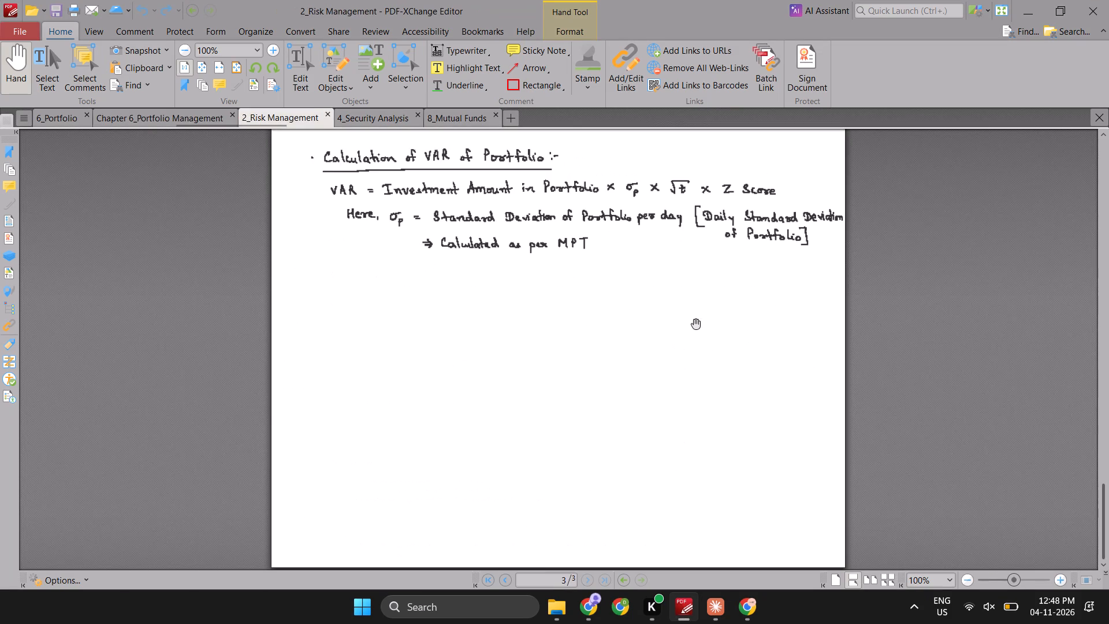
key("ctrl+Tab")
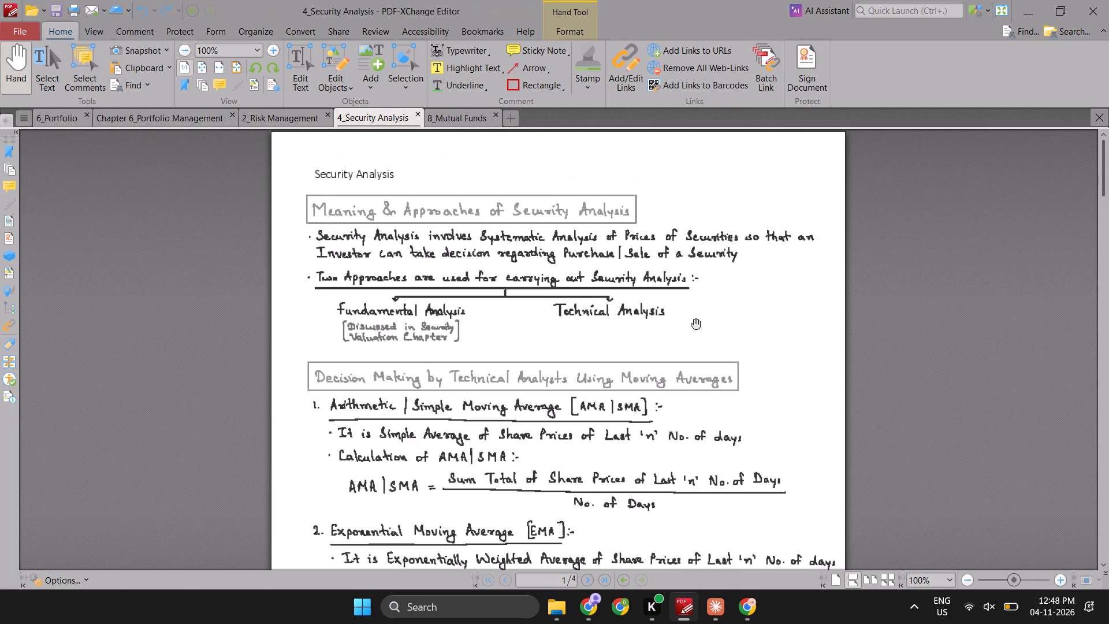
Search Windows for "study" and reopen the Study All Tracker workbook.
key("alt+Tab")
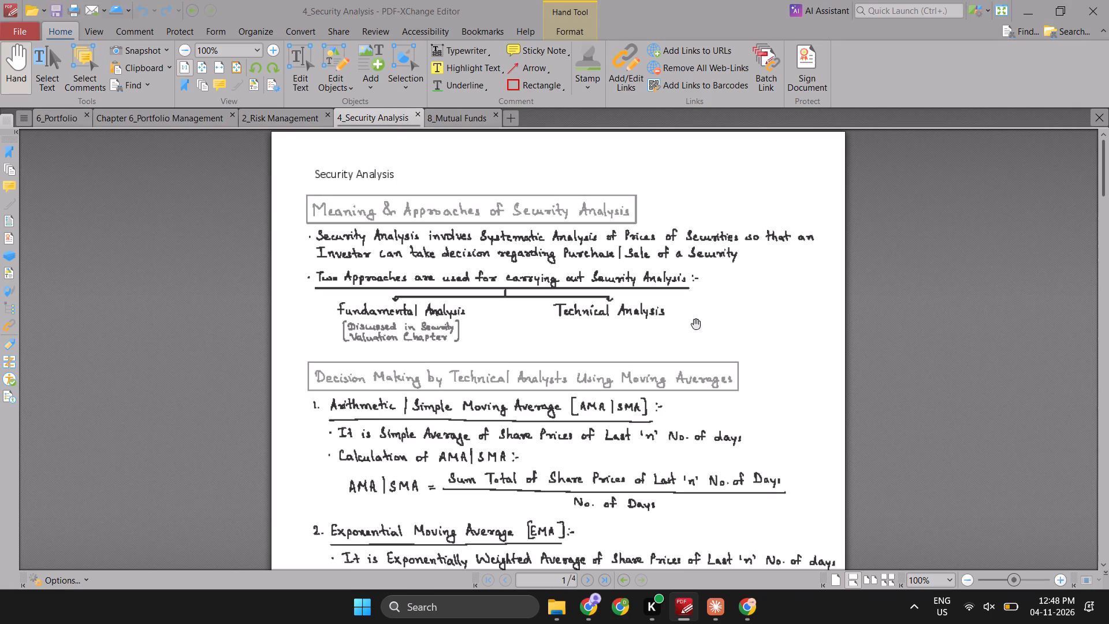
type("study")
key("Return")
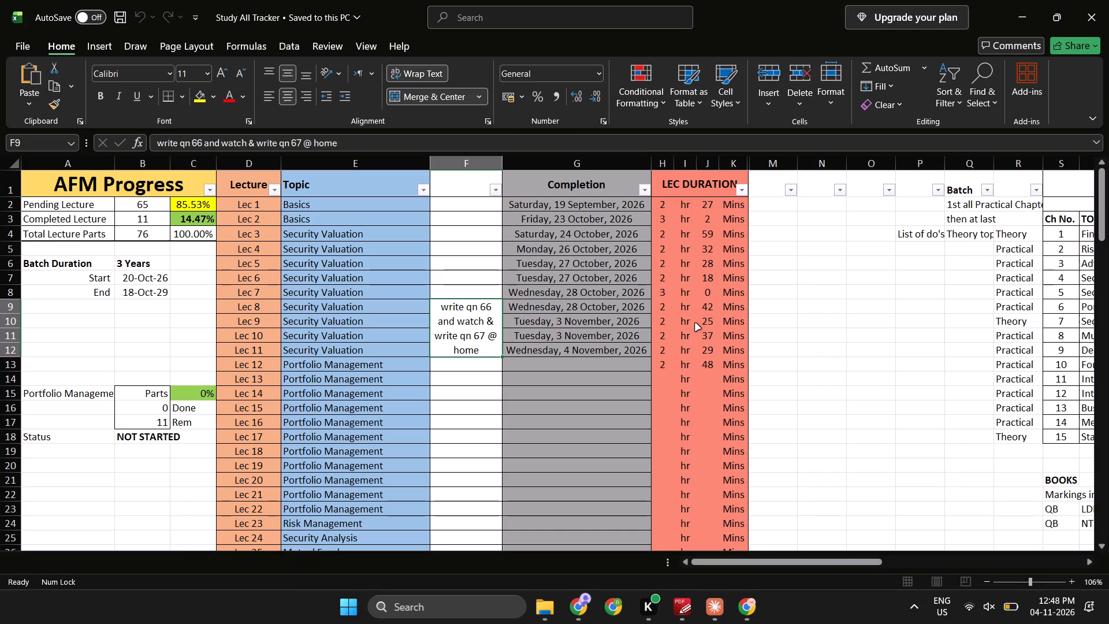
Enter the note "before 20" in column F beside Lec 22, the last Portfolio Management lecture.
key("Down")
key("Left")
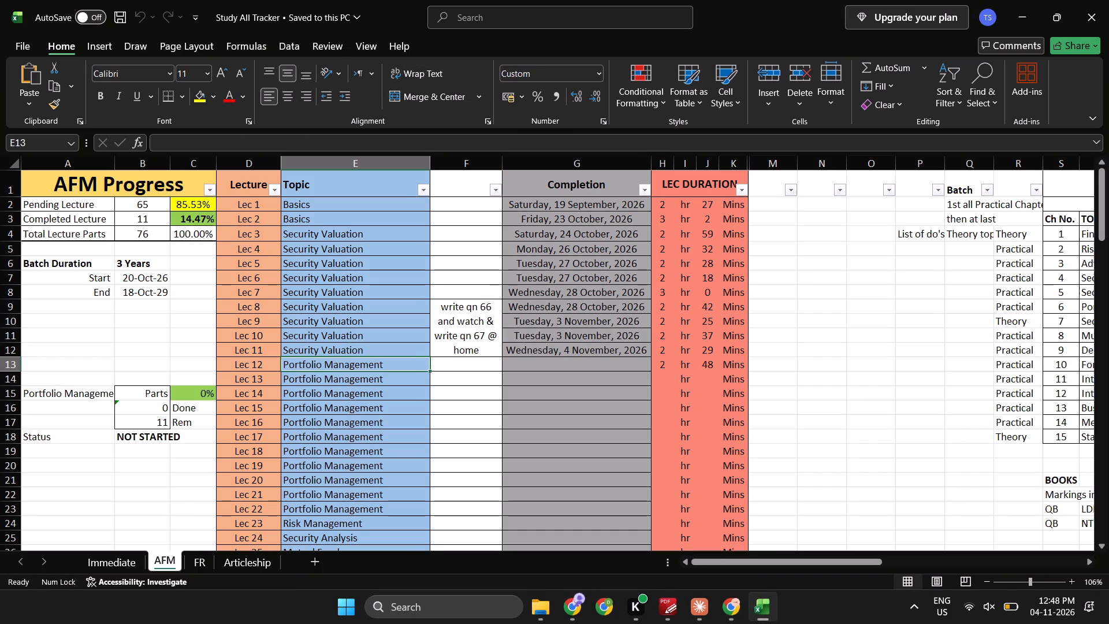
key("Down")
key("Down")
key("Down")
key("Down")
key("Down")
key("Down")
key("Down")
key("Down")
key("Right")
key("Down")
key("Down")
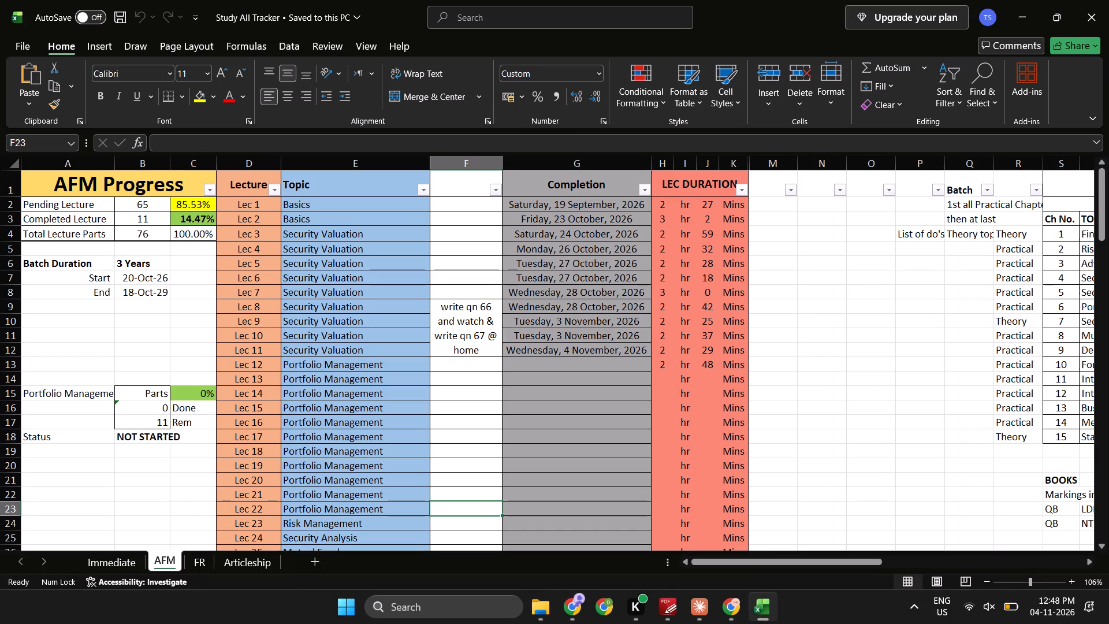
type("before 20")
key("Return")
Enter the start date 4 Nov 26 in column F beside Lec 12, the first Portfolio Management lecture.
key("Up")
key("Up")
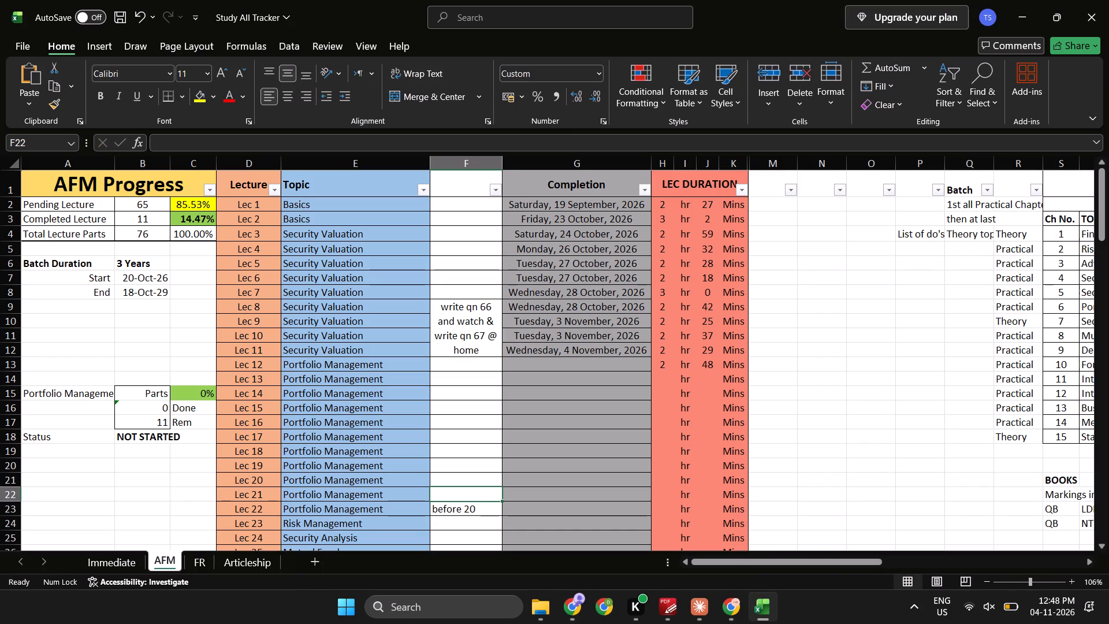
key("Up")
key("Up")
key("Up")
key("Up")
key("Up")
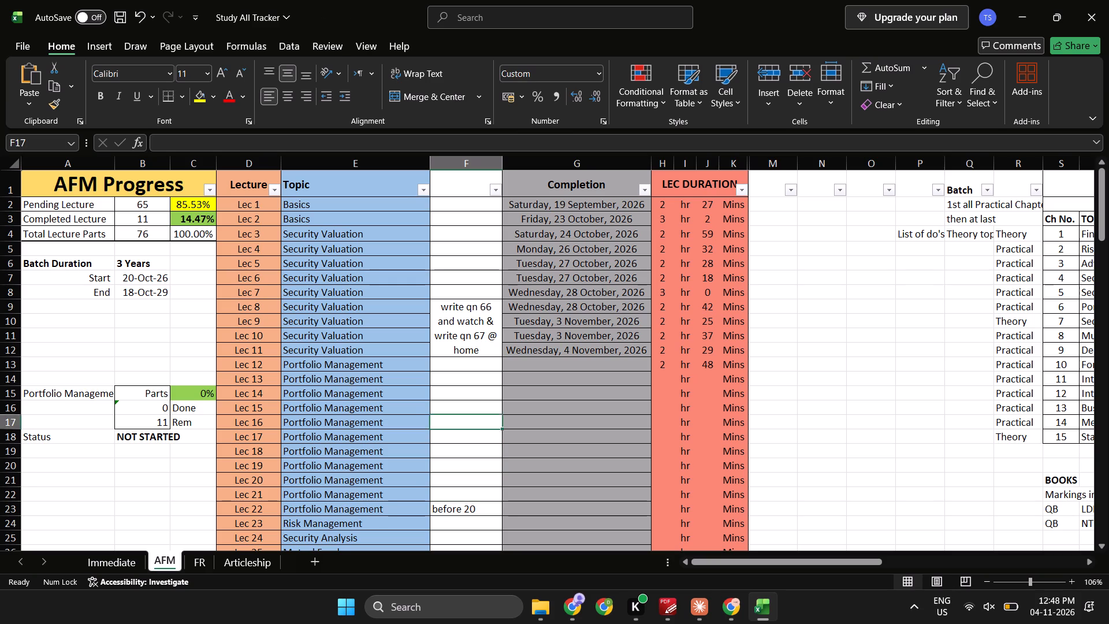
key("Up")
key("Up")
key("Up")
key("Up")
type("4nov26")
key("Return")
key("Up")
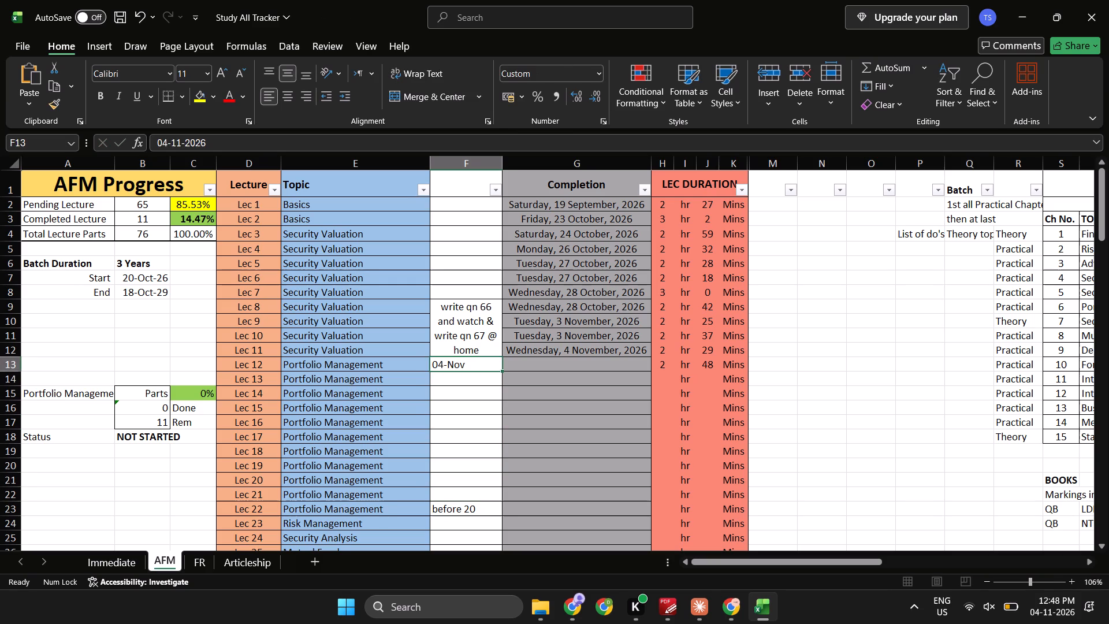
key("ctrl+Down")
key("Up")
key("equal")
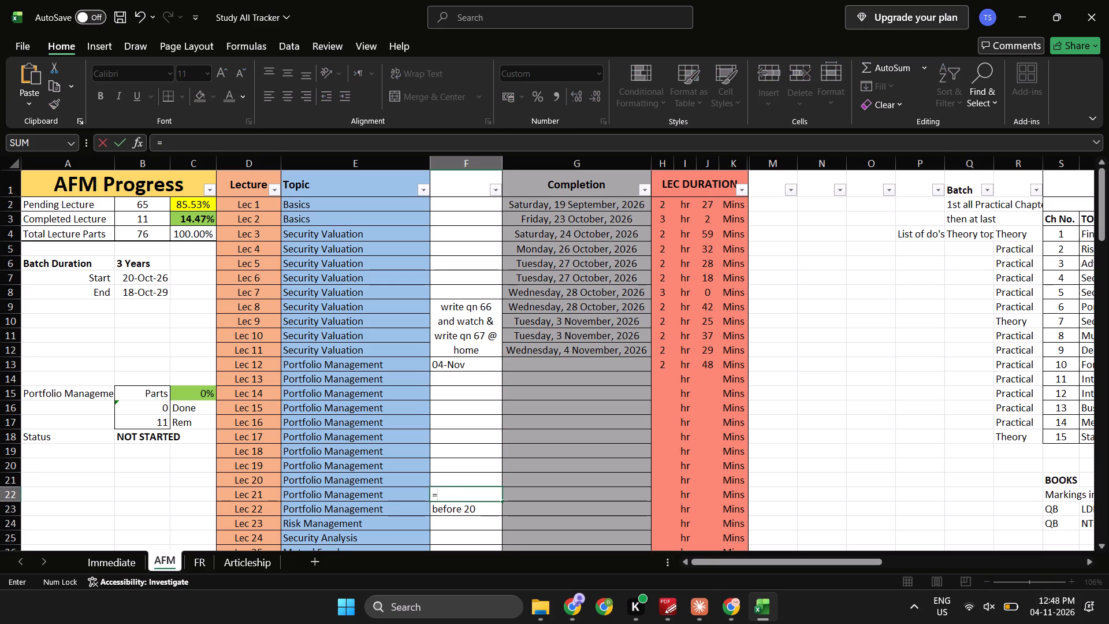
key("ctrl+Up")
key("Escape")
Replace the column F note beside Lec 22 with the date 20 Nov.
key("Down")
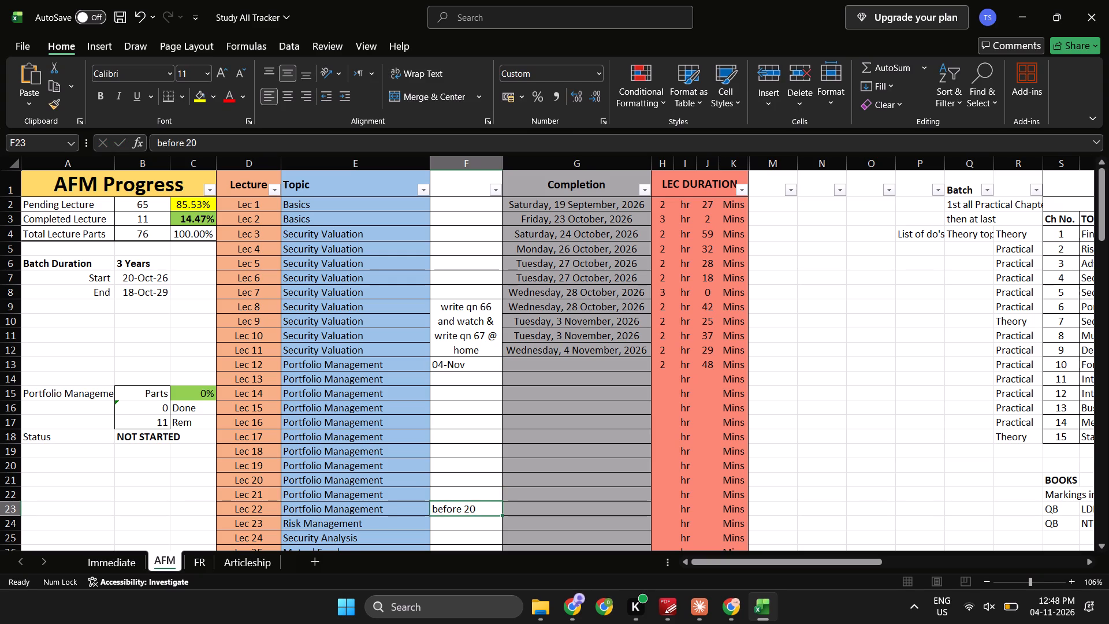
type("20")
type("nov")
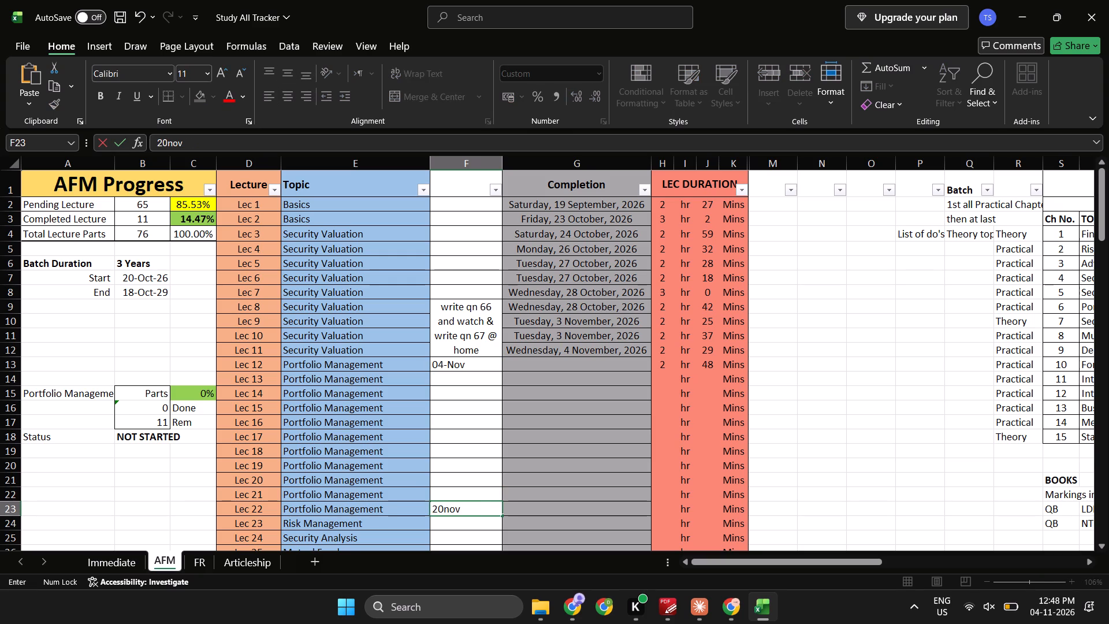
key("Return")
Calculate the days between the two Portfolio Management dates in F22 with the formula =F23-F13.
key("Up")
key("Up")
key("equal")
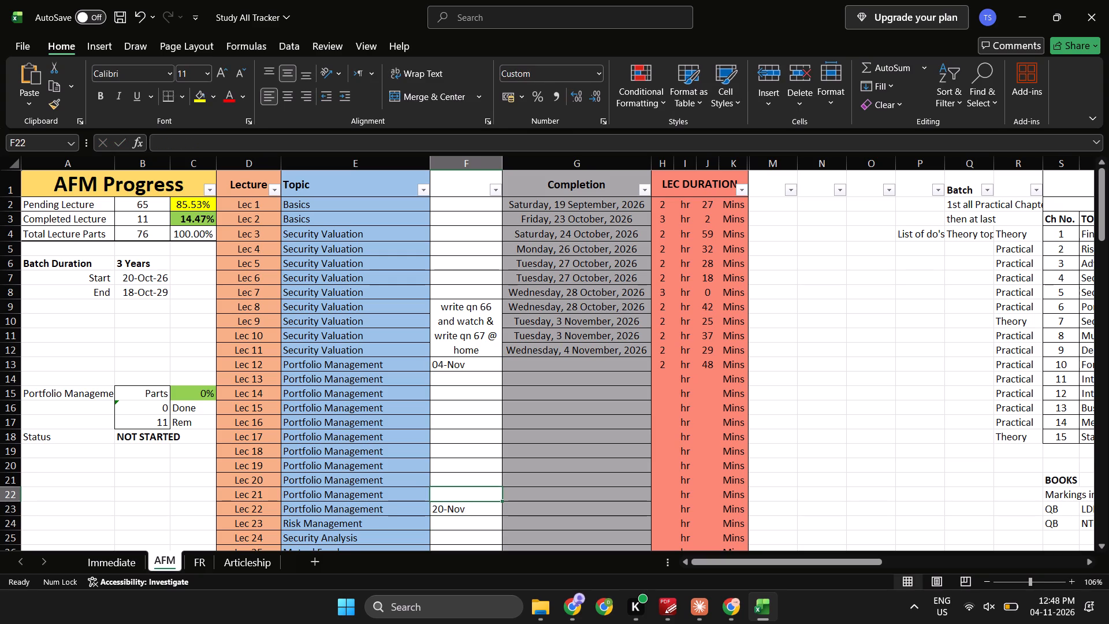
key("Down")
key("minus")
key("ctrl+Up")
key("Return")
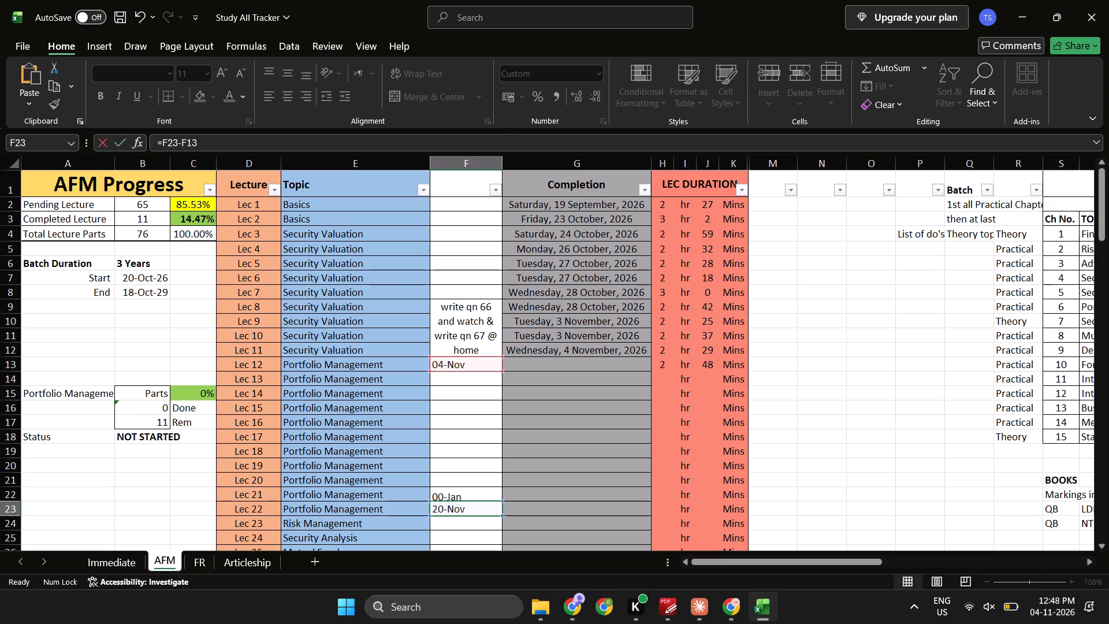
key("Up")
key("Down")
key("Up")
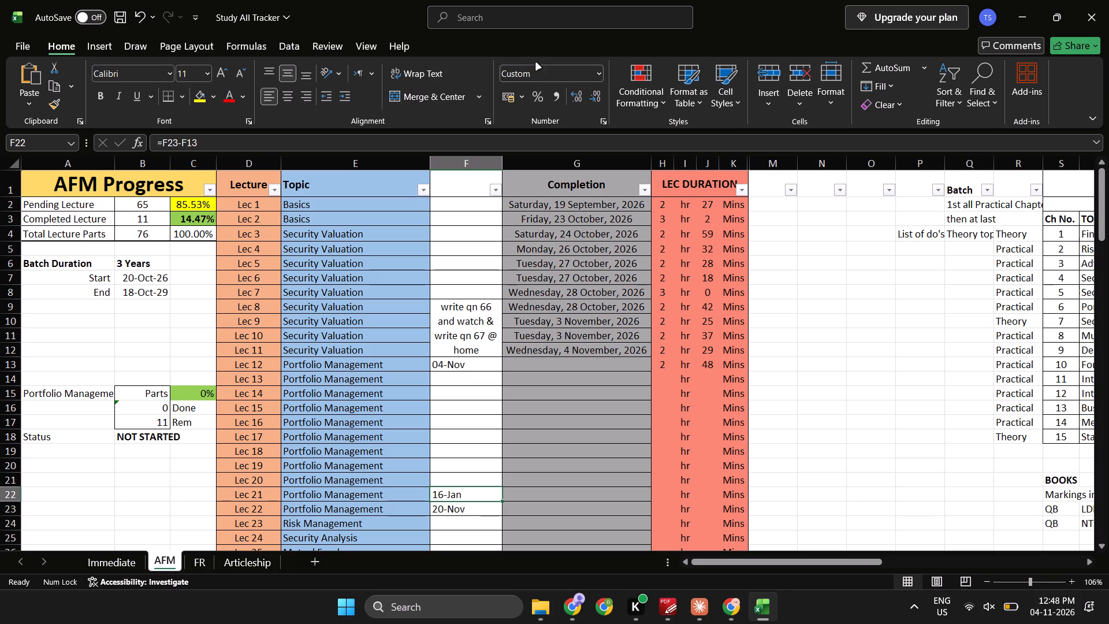
Format the date difference in F22 as a number using Comma Style.
left_click(554, 96)
key("Up")
key("Up")
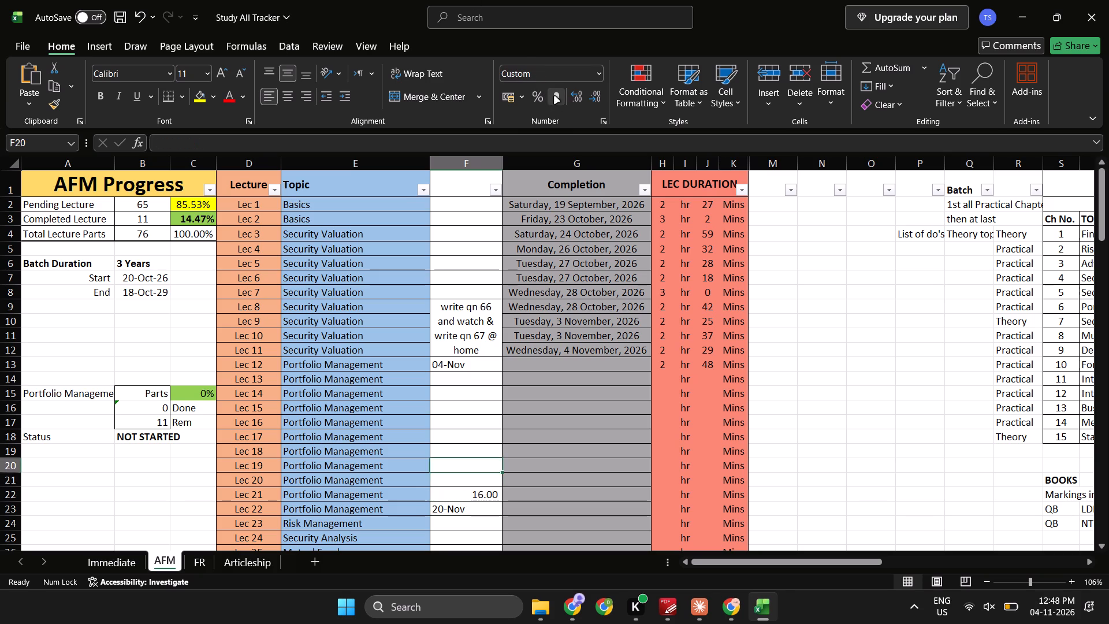
Undo the Portfolio Management date entries and the day-count calculation in column F, back to the original note beside Lec 22.
key("Up")
key("ctrl+Up")
key("ctrl+shift+Down")
key("shift+Down")
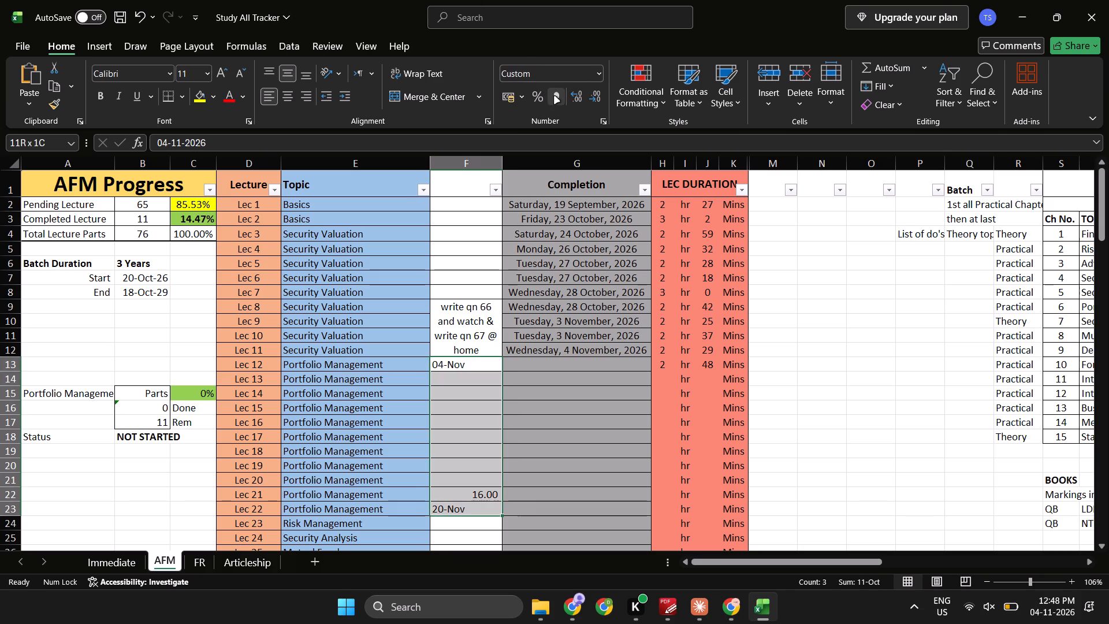
key("ctrl+z")
key("ctrl+z")
key("ctrl+z")
key("ctrl+z")
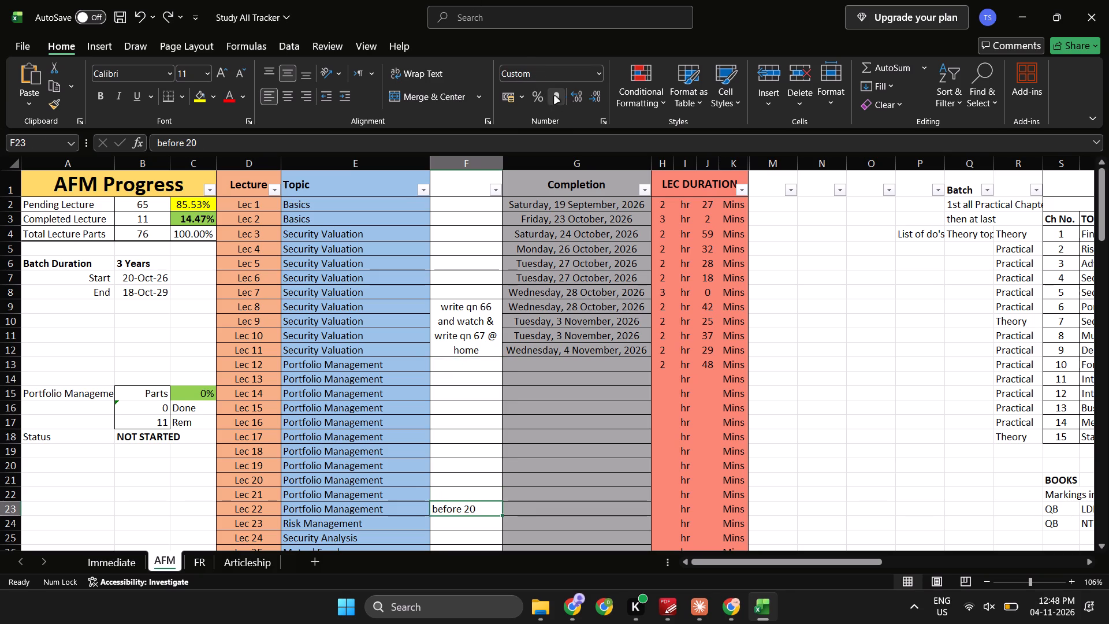
key("Escape")
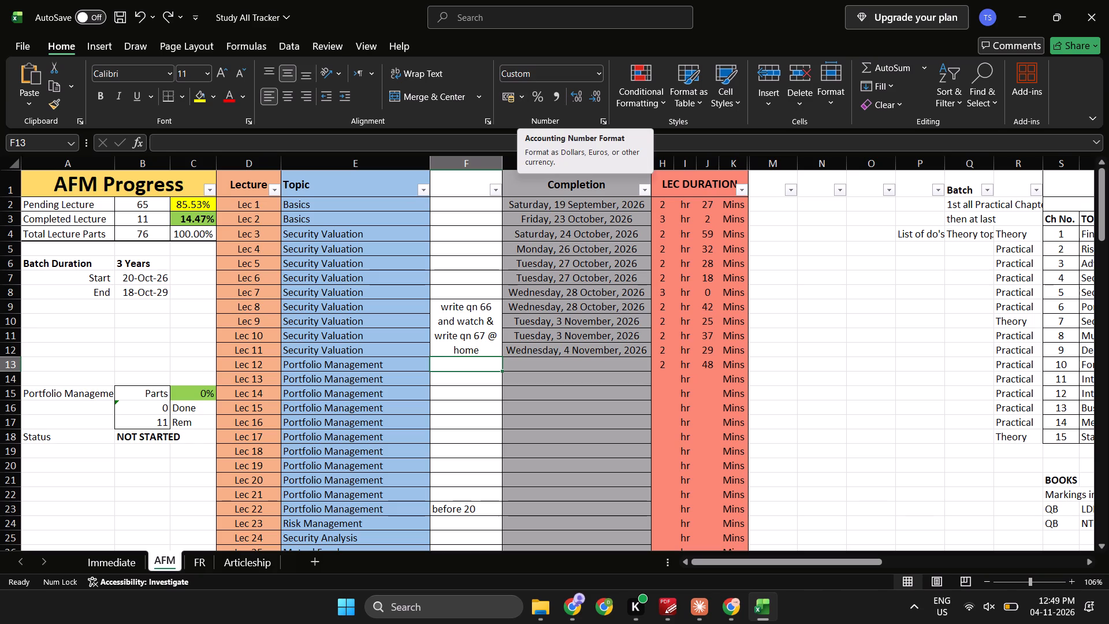
Delete the "before 20" note in column F beside Lec 22.
left_click(482, 302)
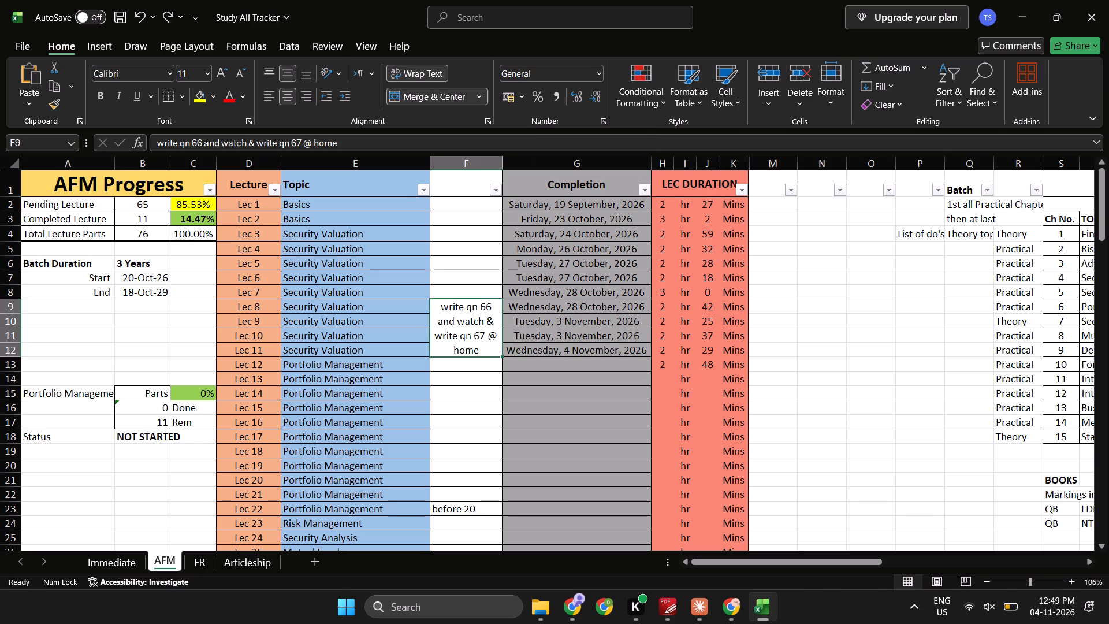
left_click(405, 384)
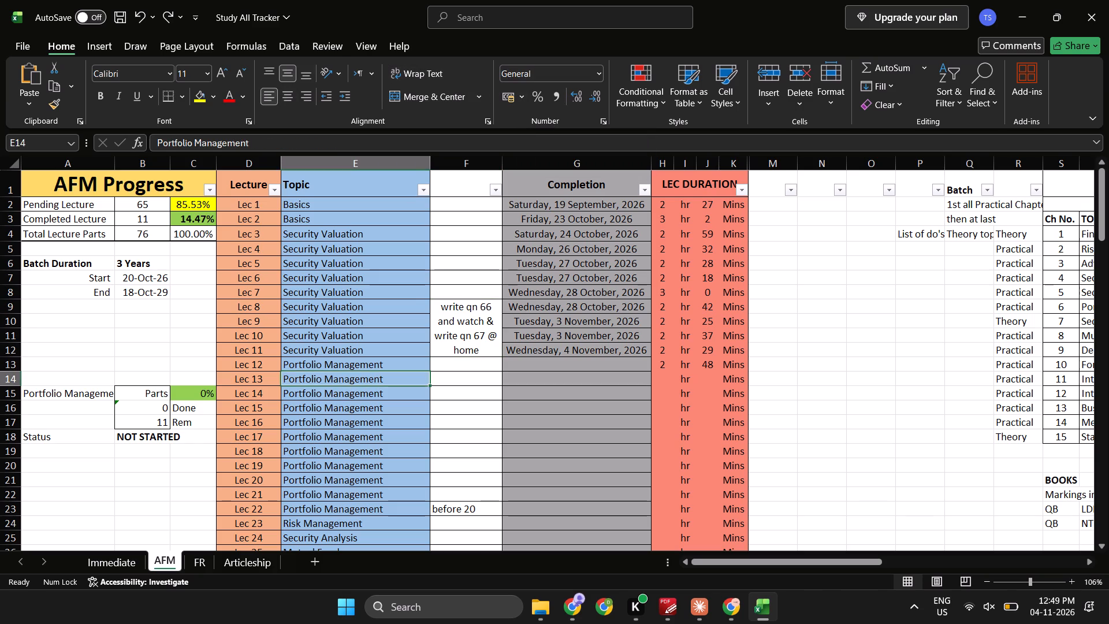
key("Right")
key("Down")
key("ctrl+Down")
key("Delete")
key("Down")
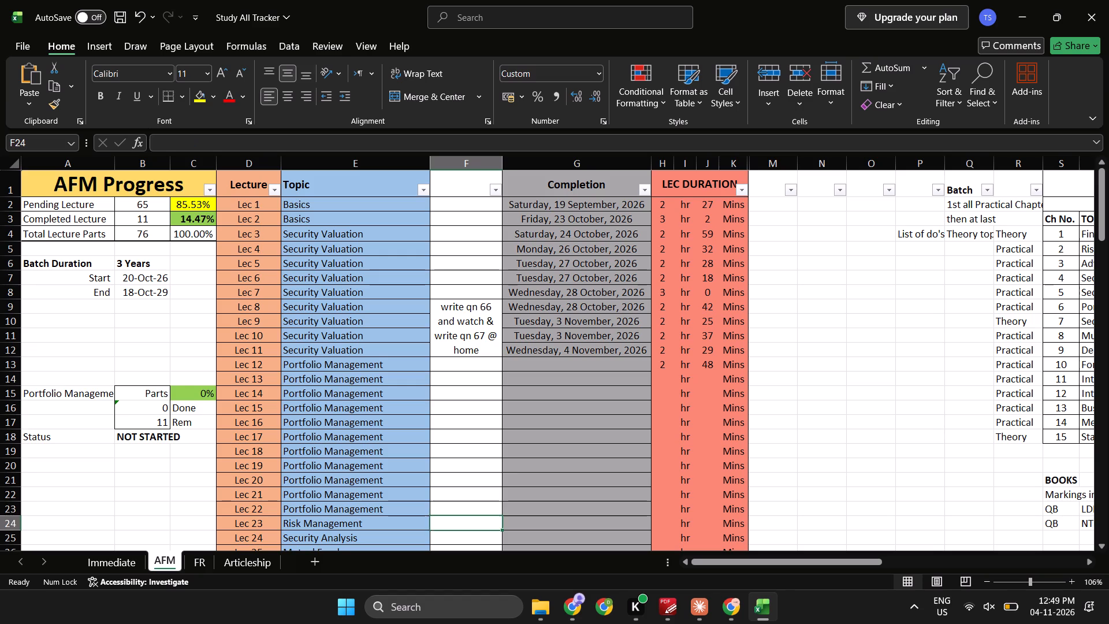
Insert a blank row between Lec 24 (Security Analysis) and Lec 25, the first Mutual Funds lecture.
key("Down")
key("Down")
key("Down")
key("Down")
key("Down")
key("Down")
key("Down")
key("Down")
key("Down")
key("Down")
key("Down")
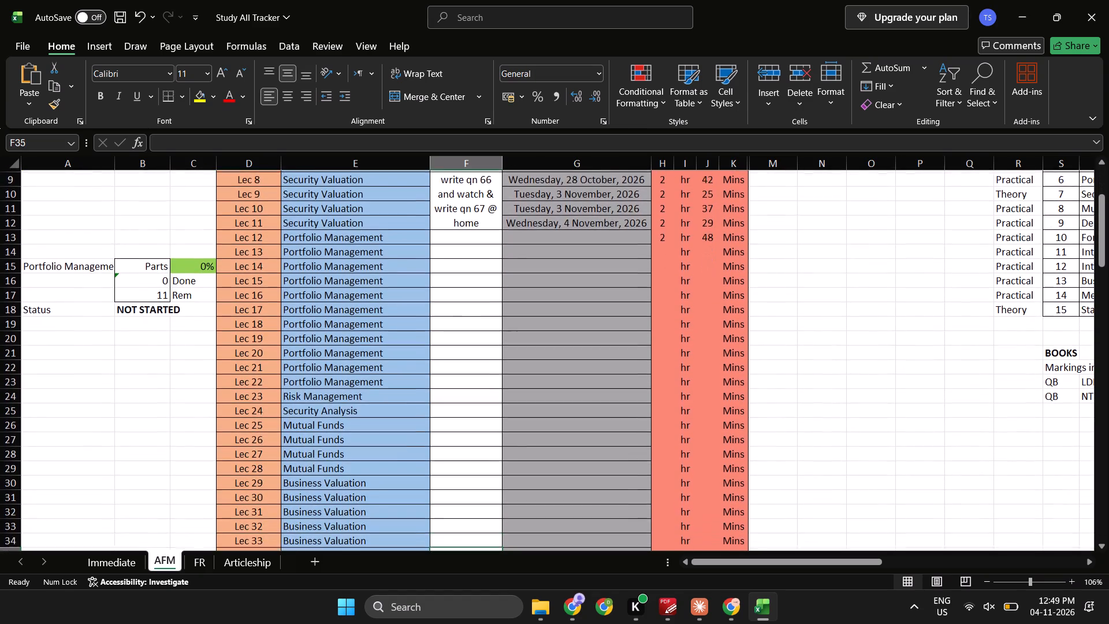
key("Down")
key("Down")
key("Up")
key("Up")
key("Up")
key("Up")
key("Up")
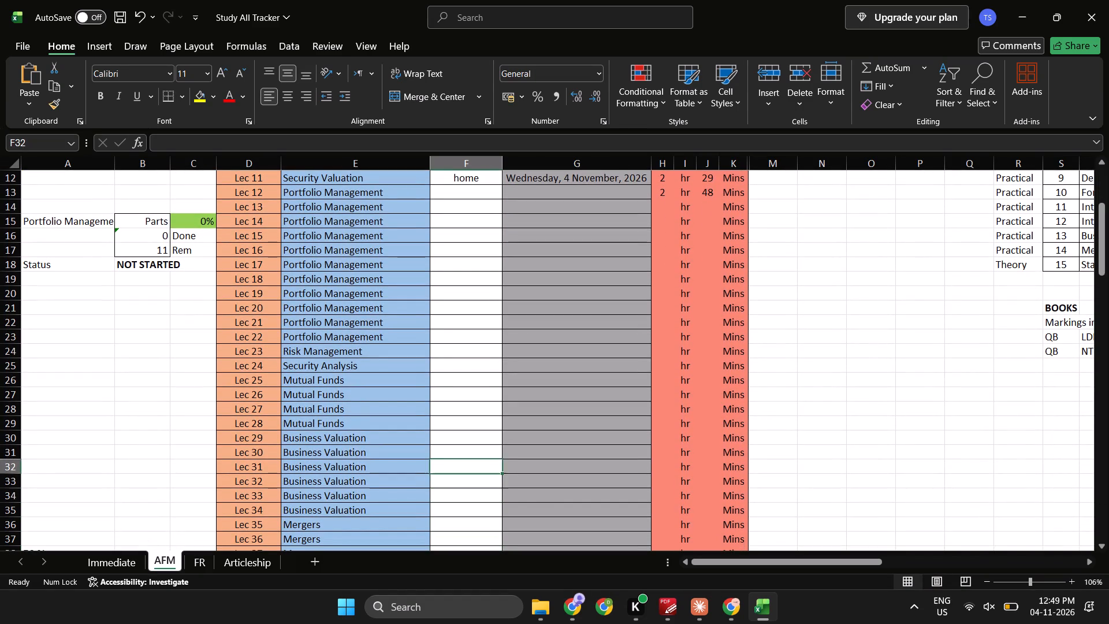
key("Up")
key("Up")
key("Up")
key("Up")
key("Up")
key("Up")
key("Up")
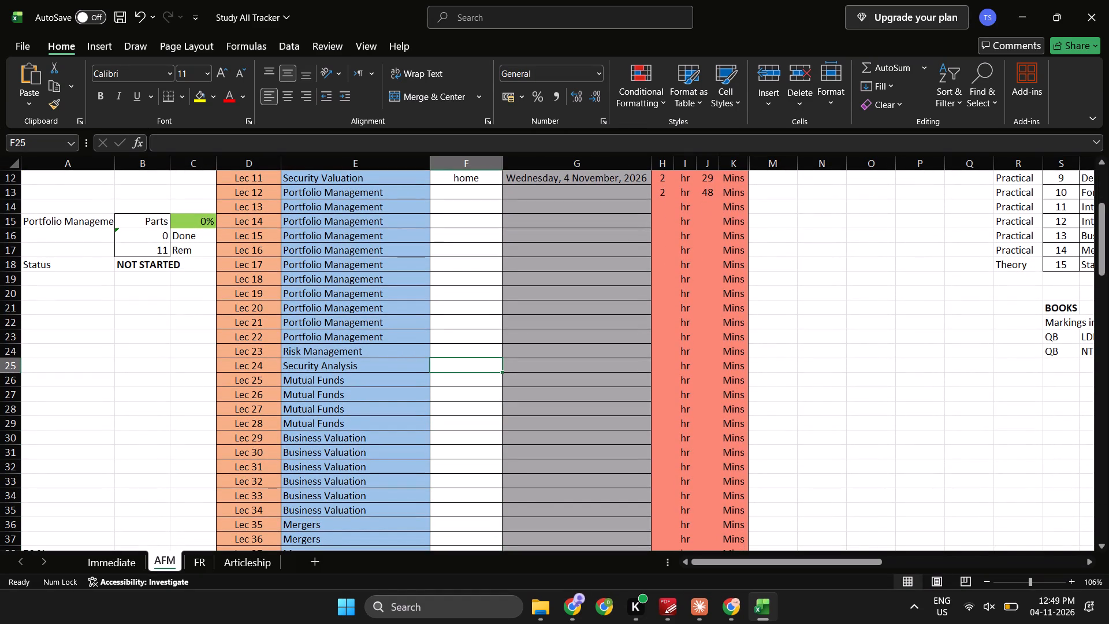
key("Down")
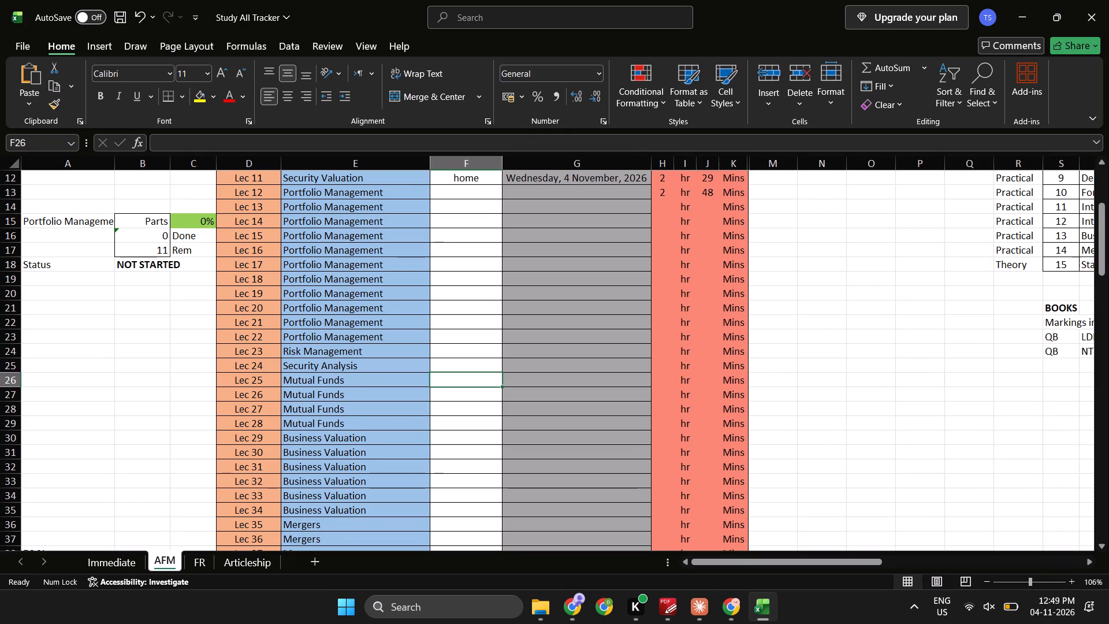
key("shift+space")
key("plus")
key("Escape")
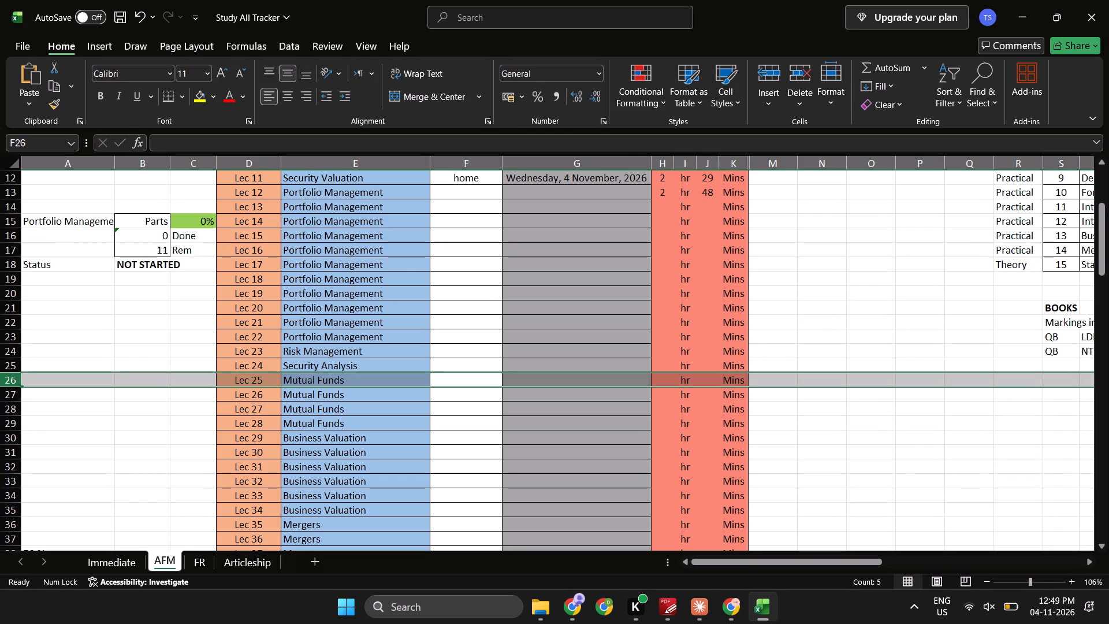
key("Escape")
key("ctrl+plus")
Fill the entire new blank row 26 with yellow.
key("Left")
key("Right")
key("Left")
key("Left")
key("Left")
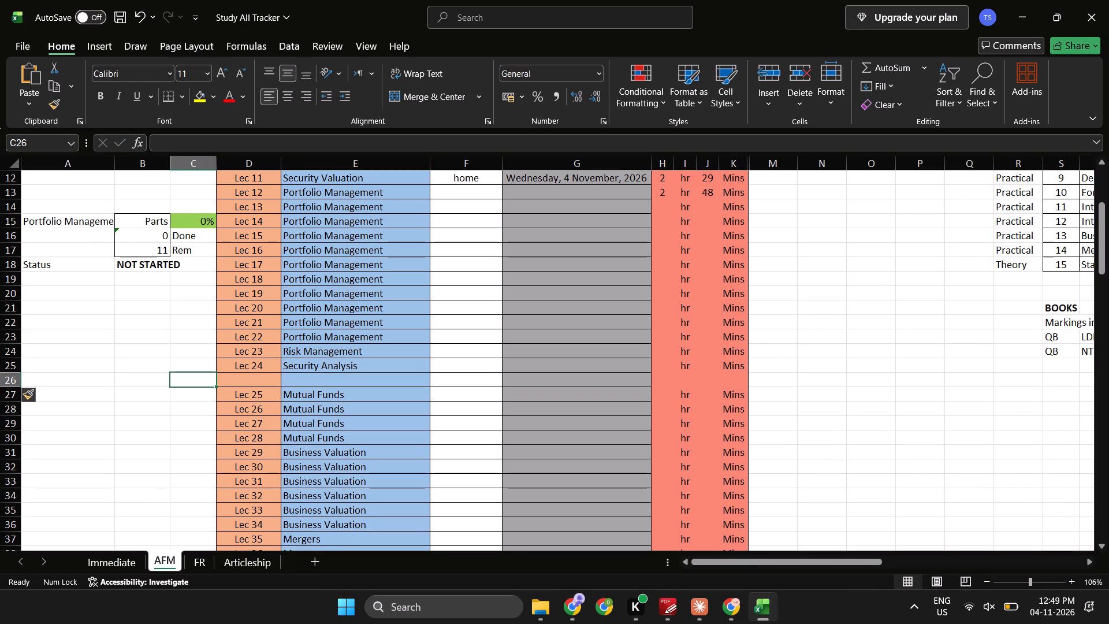
key("shift+space")
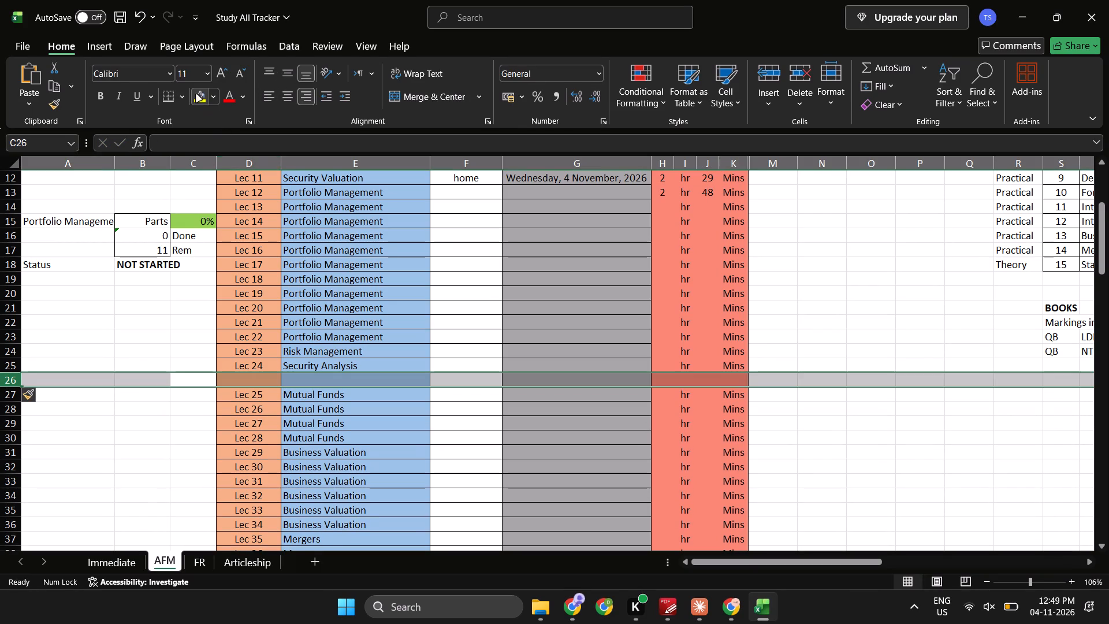
left_click(196, 94)
Merge and center the cells of yellow row 26 from column A to column P.
key("Left")
key("Left")
key("shift+Right")
key("shift+Right")
key("shift+Right")
key("shift+Right")
key("shift+Right")
key("shift+Right")
key("shift+Right")
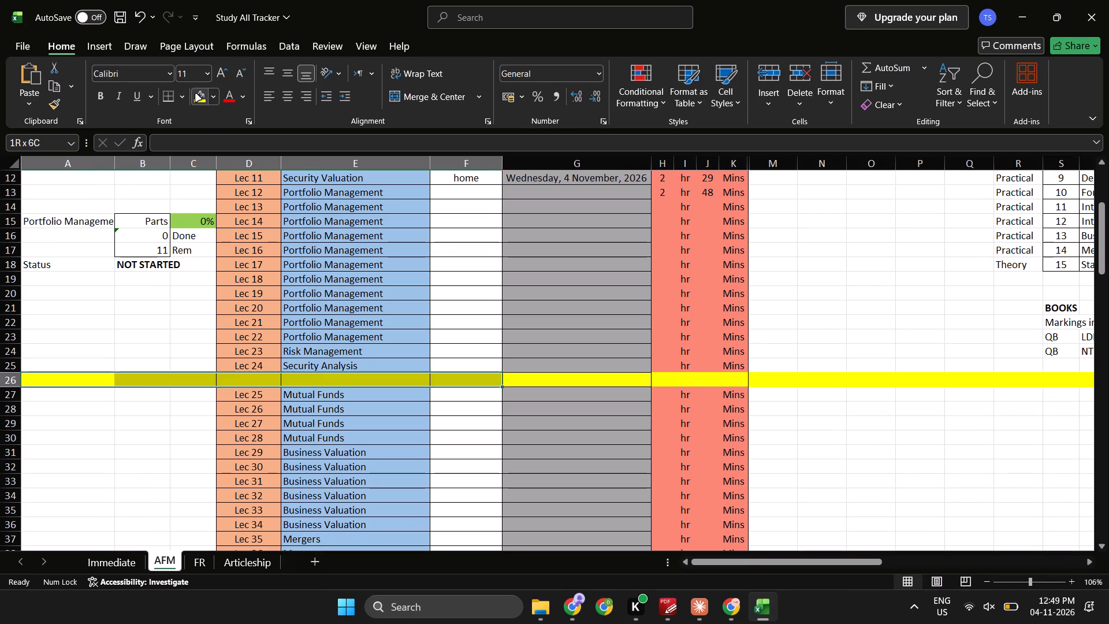
key("shift+Right")
key("shift+Right")
key("shift+Right")
key("shift+Right")
key("shift+Right")
key("shift+Right")
key("shift+Right")
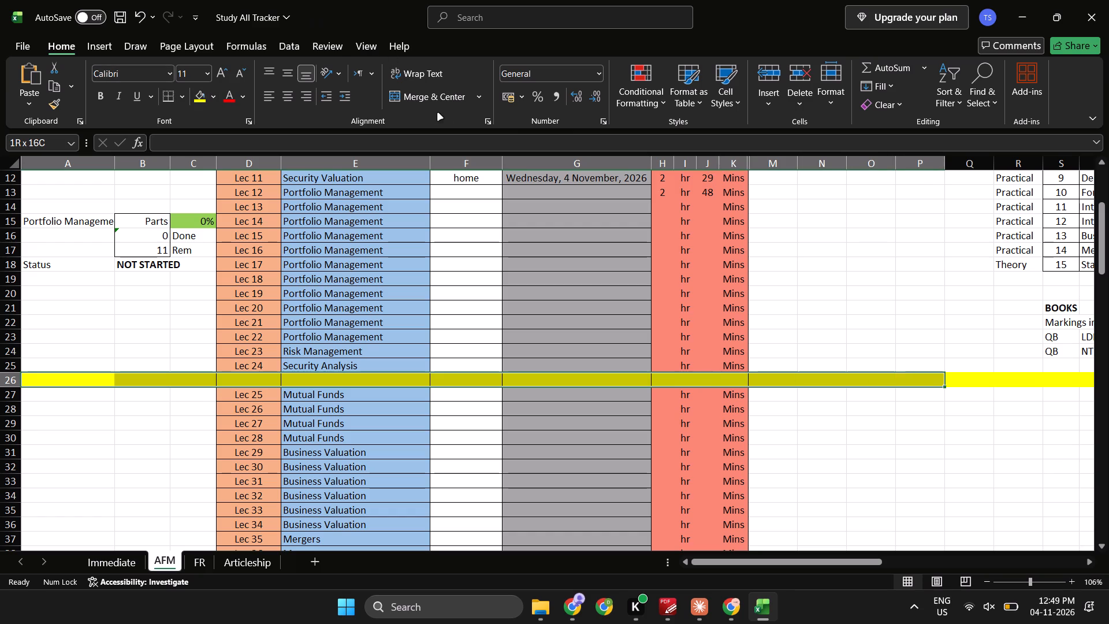
left_click(434, 100)
Enter the label "Before shadi" in the merged yellow cell of row 26.
key("Left")
key("Left")
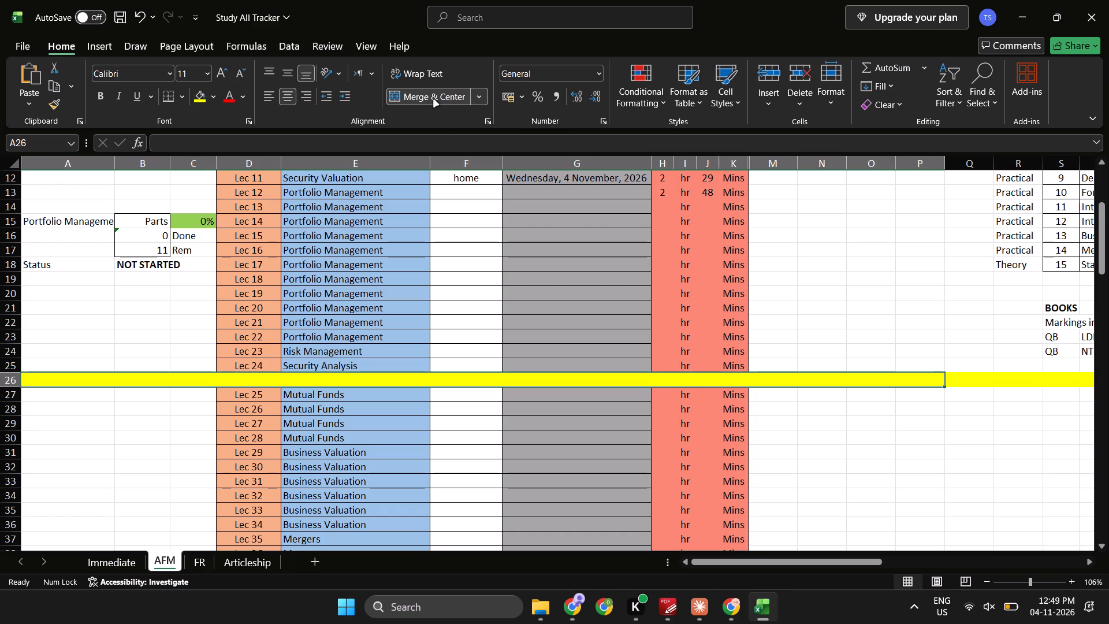
type("Befoore")
key("BackSpace")
key("BackSpace")
key("BackSpace")
type("re c")
key("BackSpace")
type("shadi\\")
key("BackSpace")
key("Up")
key("Down")
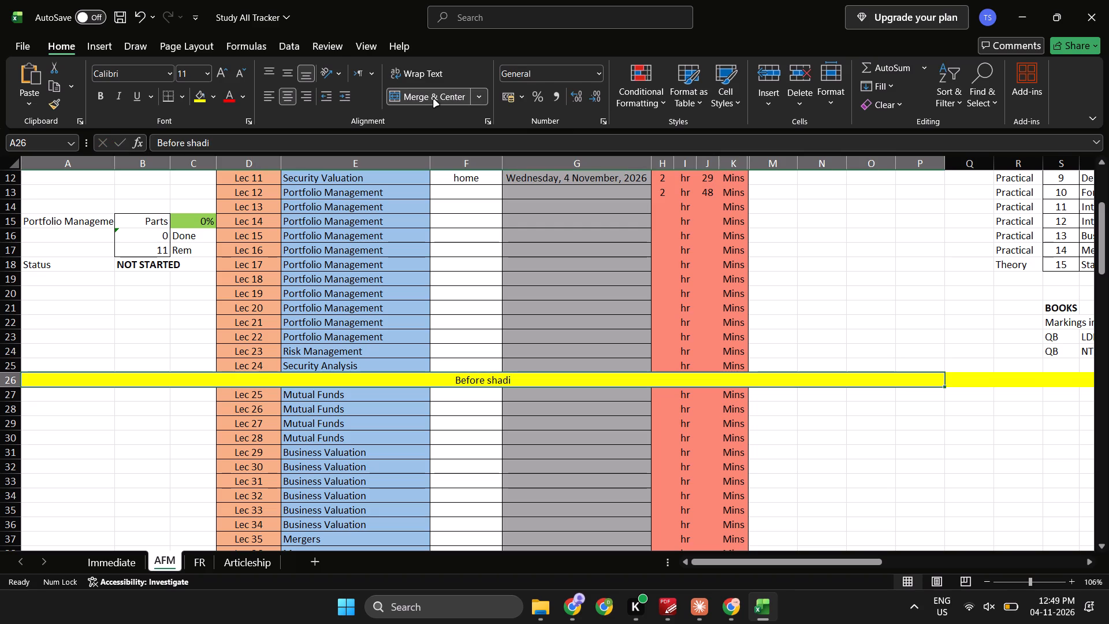
Make the "Before shadi" label in row 26 bold.
key("ctrl+b")
key("Down")
key("Down")
key("Up")
key("Up")
key("Up")
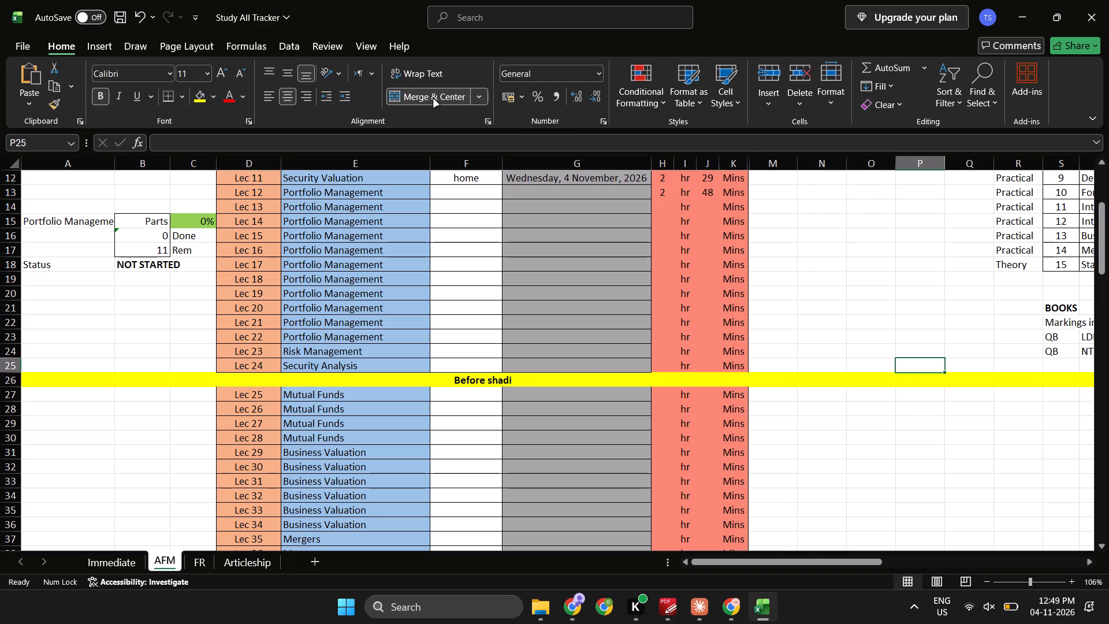
Open the row 26 label for editing and copy a run of eight blank spaces for spacing out its letters.
key("Down")
left_click(225, 144)
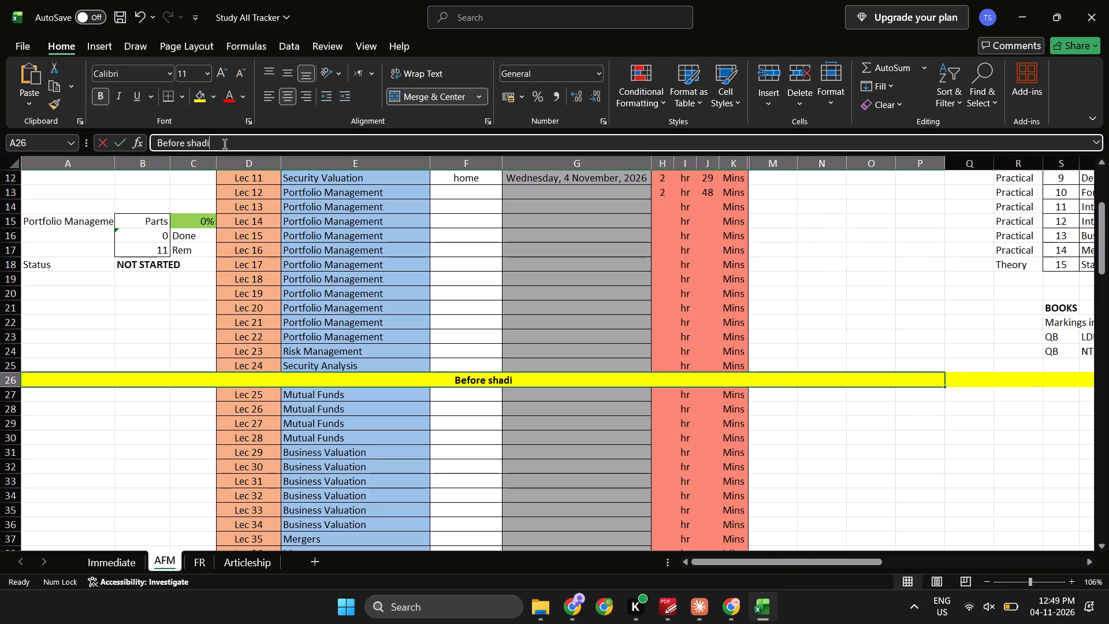
key("space")
key("space")
key("space")
key("space")
key("space")
key("space")
key("space")
key("space")
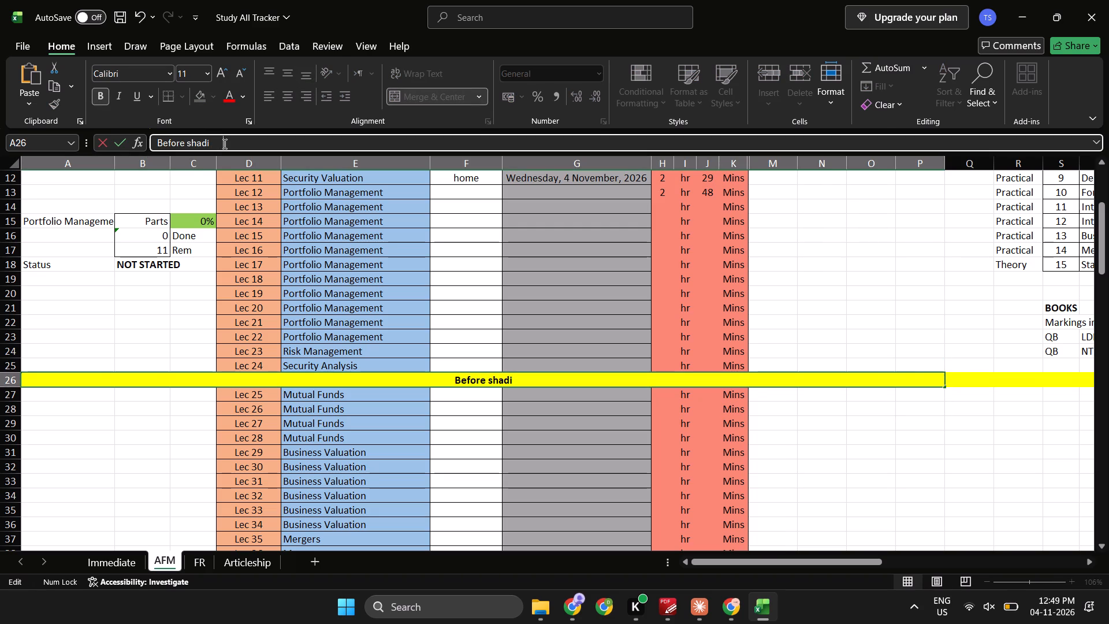
key("ctrl+c")
key("ctrl+c")
key("shift+Left")
key("shift+Left")
key("shift+Left")
key("shift+Left")
key("shift+Left")
key("shift+Left")
key("shift+Left")
key("shift+Left")
key("ctrl+c")
key("ctrl+c")
key("BackSpace")
key("Left")
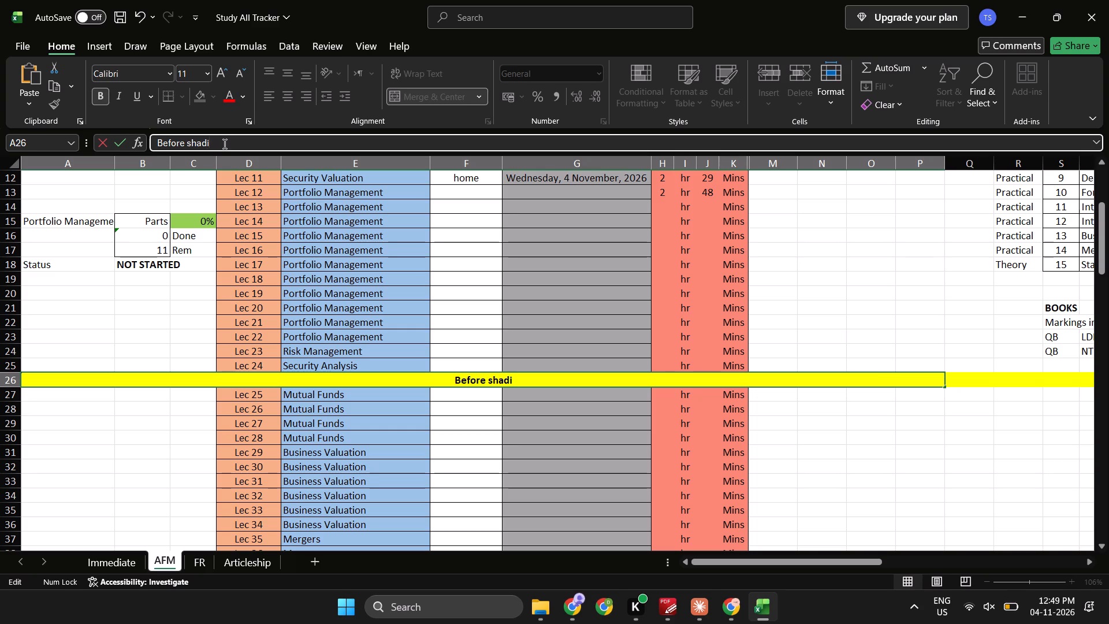
Paste the copied spaces before the final i of "shadi", between the letters of "Before", and between the two words.
key("ctrl+v")
key("ctrl+Left")
key("ctrl+Left")
key("ctrl+Left")
key("ctrl+Left")
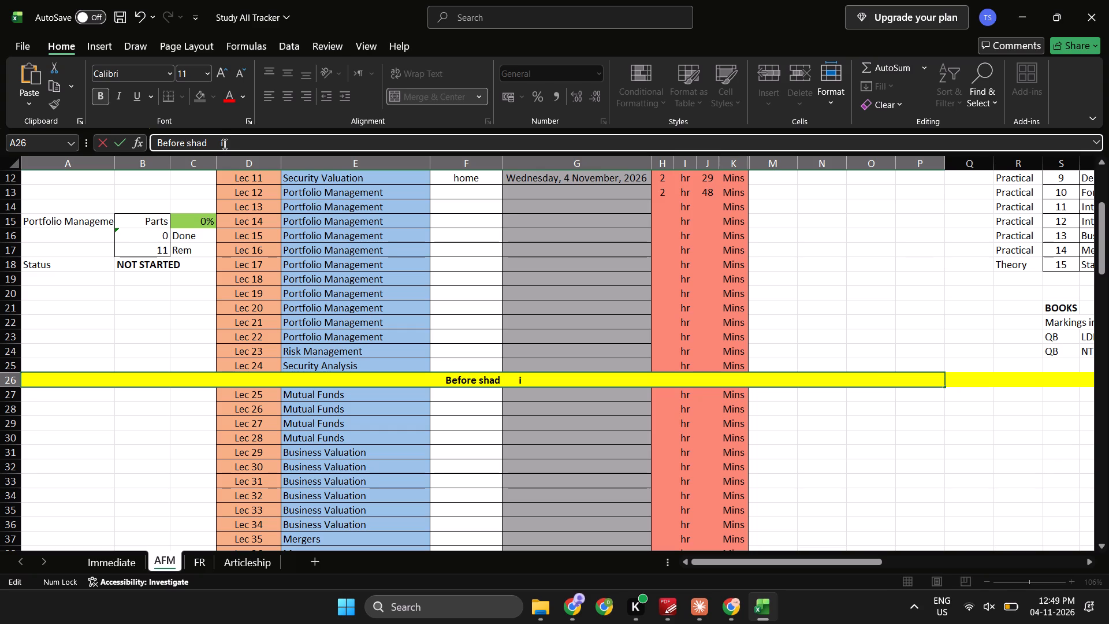
key("Right")
key("ctrl+v")
key("Right")
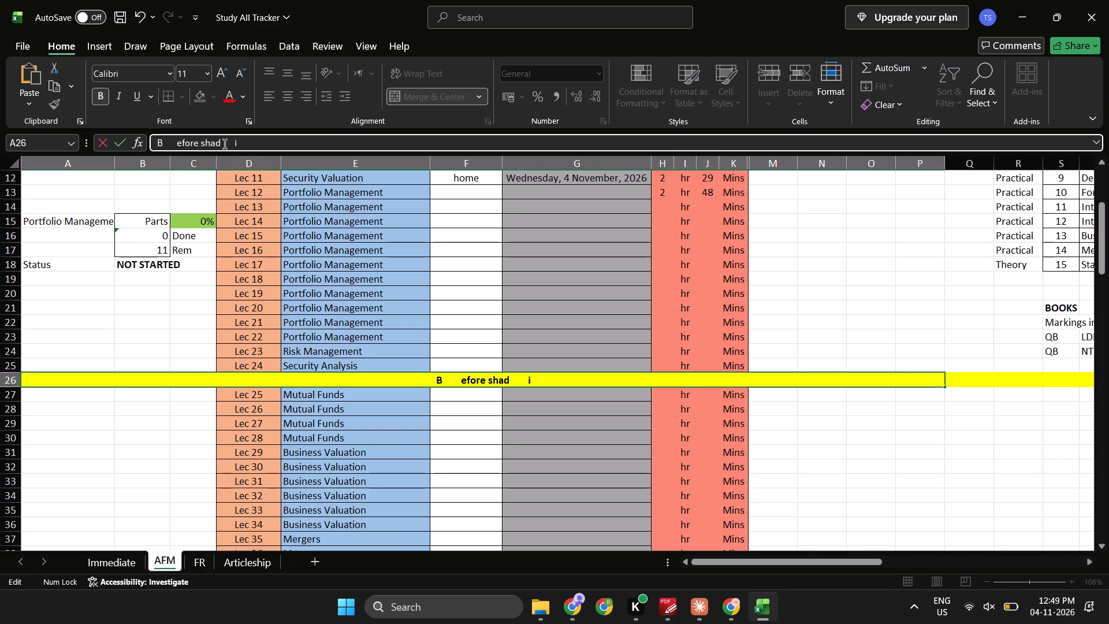
key("ctrl+v")
key("Right")
key("ctrl+v")
key("Right")
key("ctrl+v")
key("Right")
key("ctrl+v")
key("Right")
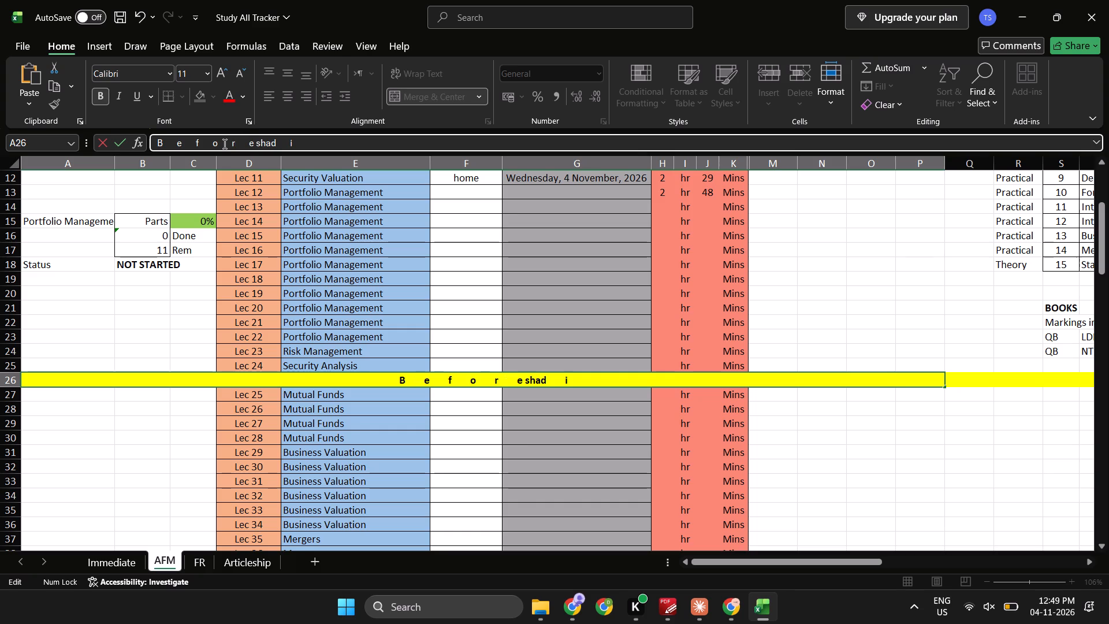
key("ctrl+v")
key("ctrl+v")
key("Right")
key("ctrl+v")
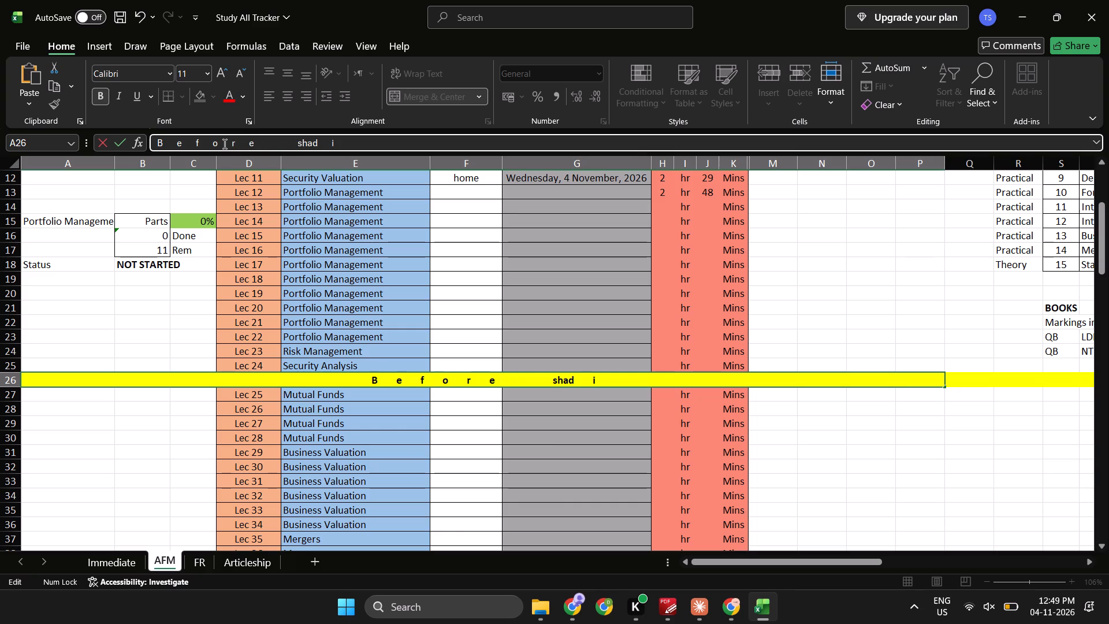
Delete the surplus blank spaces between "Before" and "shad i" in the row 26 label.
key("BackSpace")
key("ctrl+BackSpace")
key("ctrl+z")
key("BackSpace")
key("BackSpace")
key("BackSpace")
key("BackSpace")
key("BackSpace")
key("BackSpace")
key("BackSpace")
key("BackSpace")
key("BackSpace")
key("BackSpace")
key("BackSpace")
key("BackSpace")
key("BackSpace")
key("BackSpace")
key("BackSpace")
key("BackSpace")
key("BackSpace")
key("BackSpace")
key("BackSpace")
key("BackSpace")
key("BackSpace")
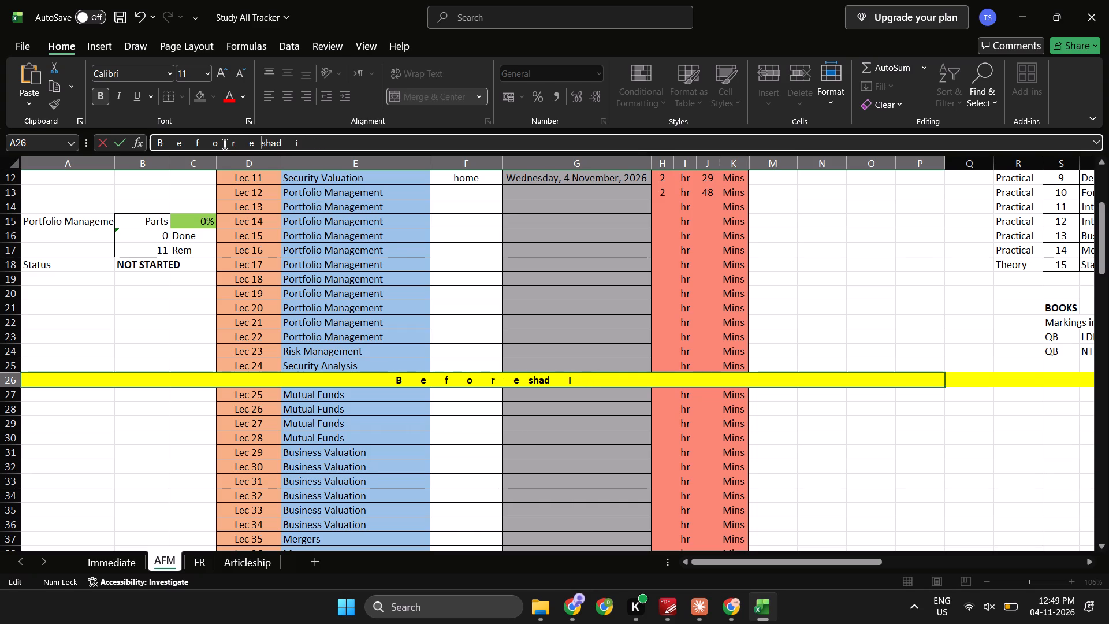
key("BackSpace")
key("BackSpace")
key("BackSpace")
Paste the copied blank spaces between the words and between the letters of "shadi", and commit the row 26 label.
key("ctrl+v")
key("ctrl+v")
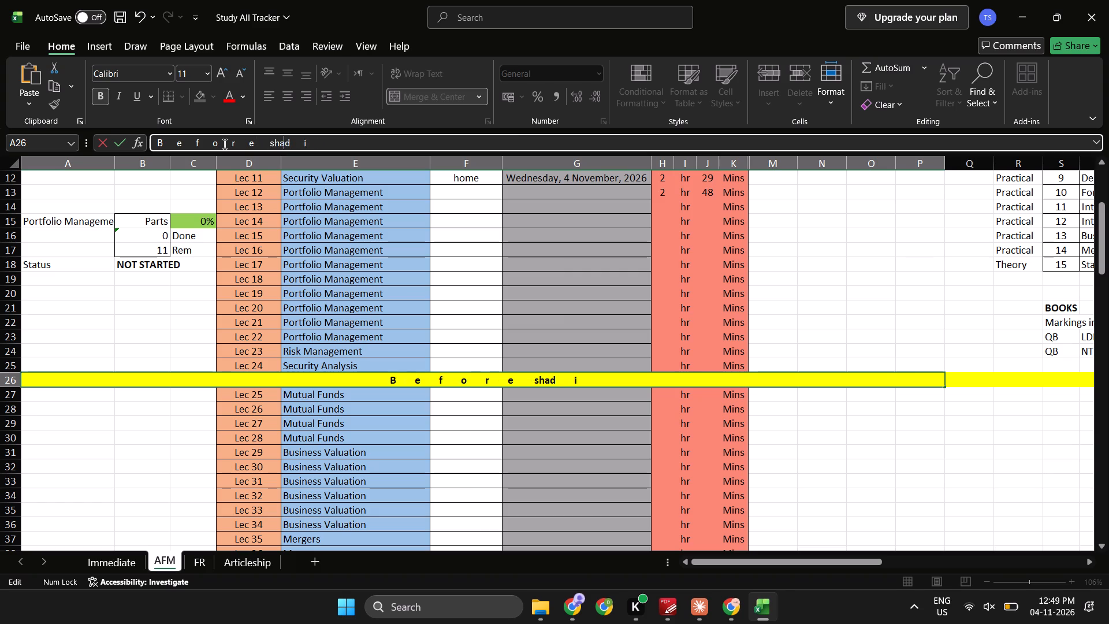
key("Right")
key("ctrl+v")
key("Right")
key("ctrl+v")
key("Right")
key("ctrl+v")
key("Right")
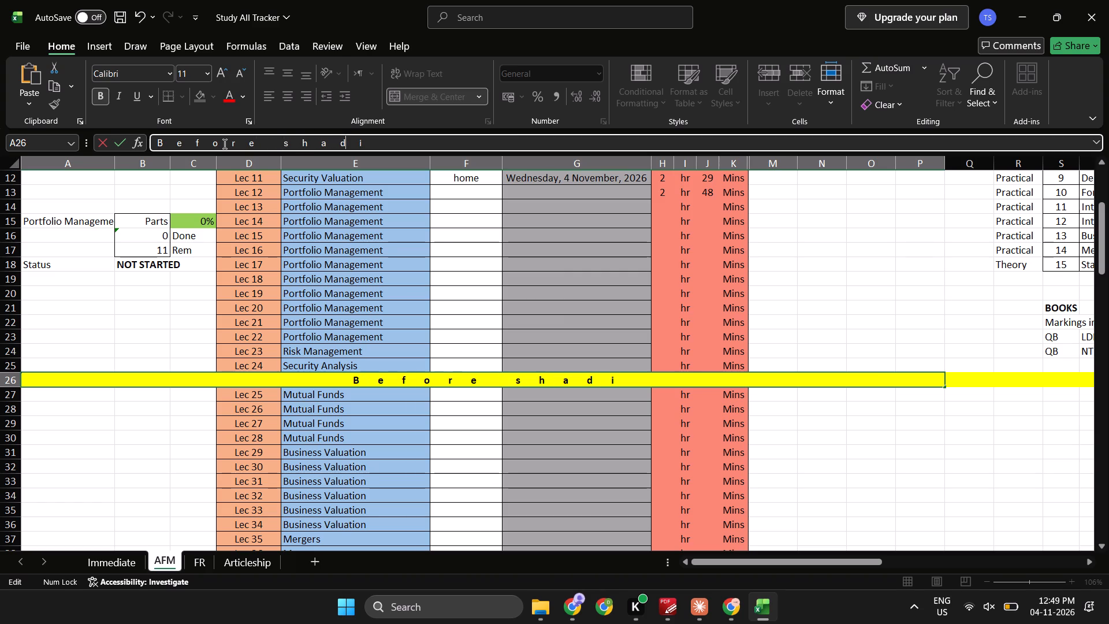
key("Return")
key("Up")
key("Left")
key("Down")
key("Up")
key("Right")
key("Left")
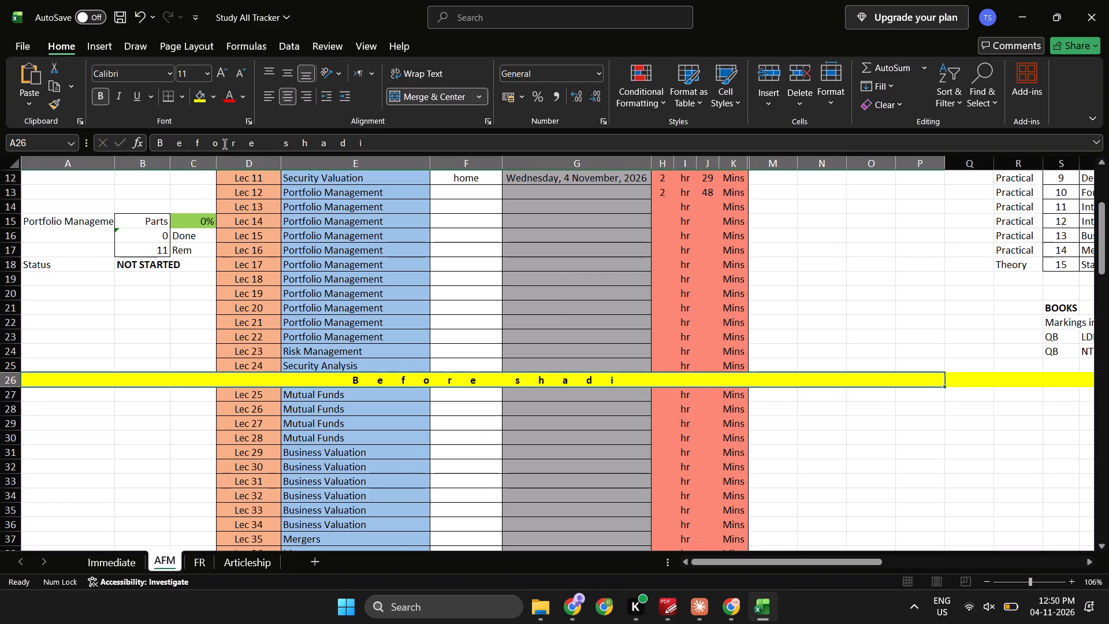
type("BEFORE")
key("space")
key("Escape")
Replace the row 26 label with the uppercase text "BEFORE SHADI".
type("BEFORE SHA")
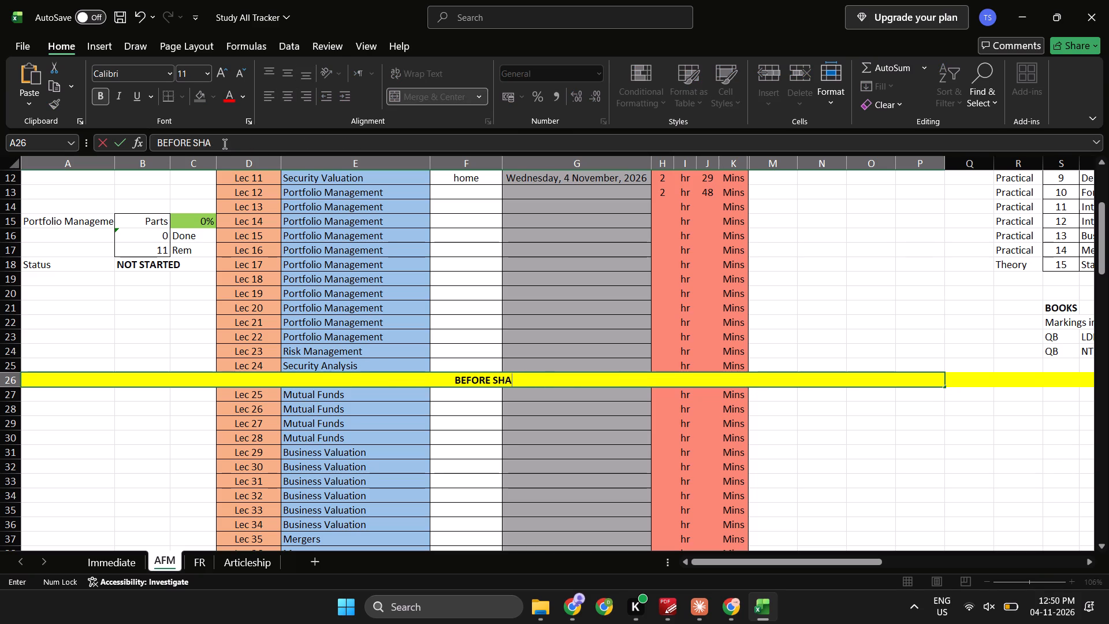
type("DI")
key("Return")
Paste the copied blank spaces after the B, first E, F and O of "BEFORE" in the row 26 label.
key("Up")
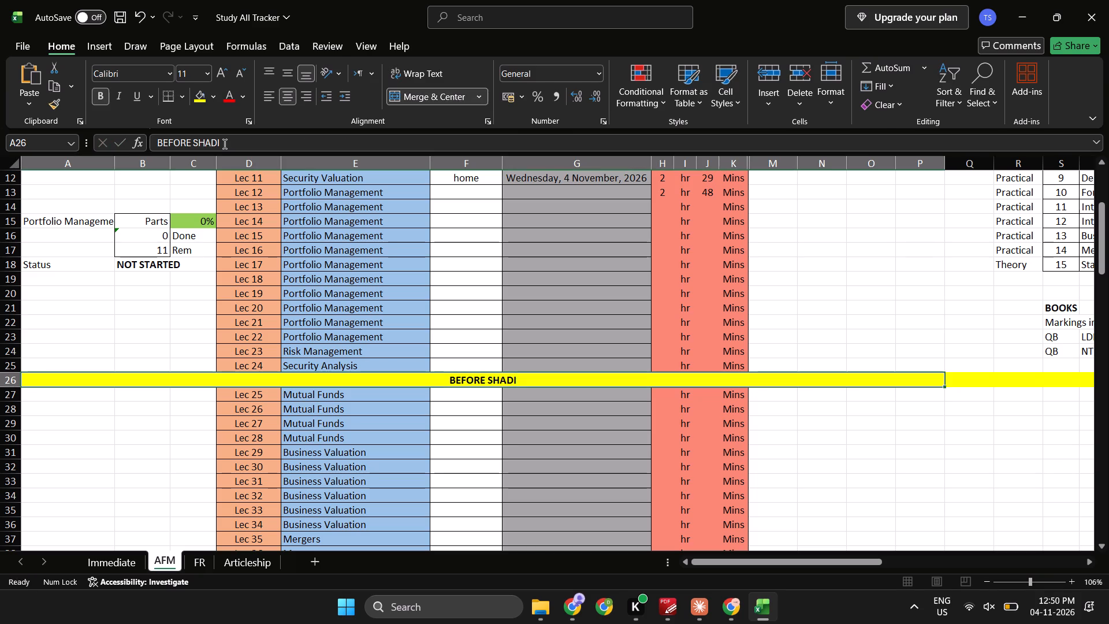
left_click(198, 136)
key("Left")
key("Left")
key("Left")
key("Left")
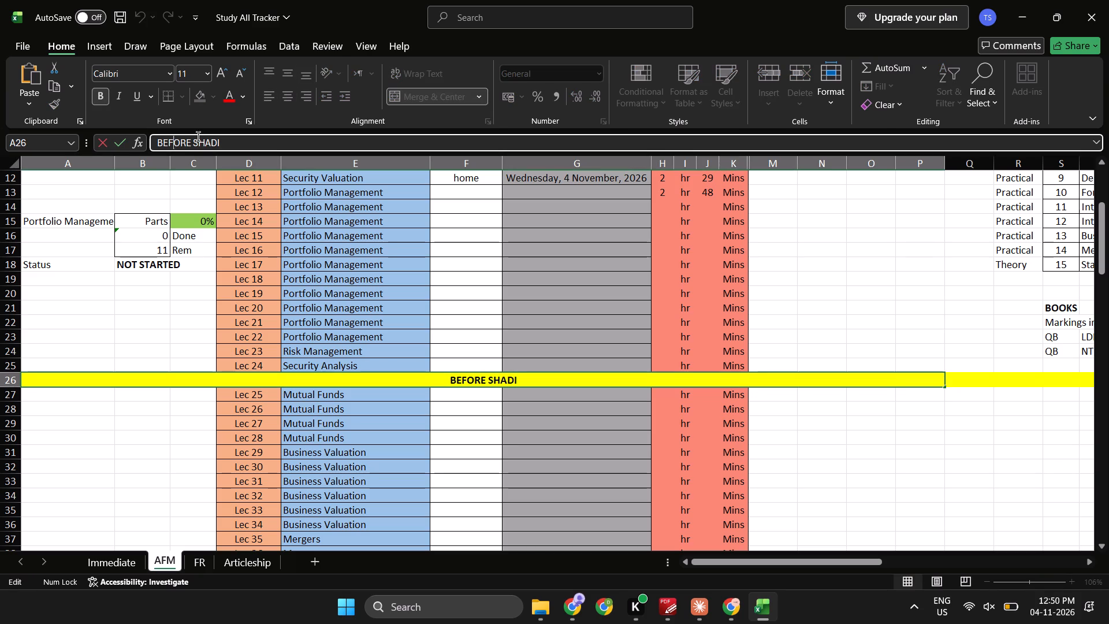
key("Left")
key("Left")
key("ctrl+v")
key("Right")
key("ctrl+v")
key("Right")
key("ctrl+v")
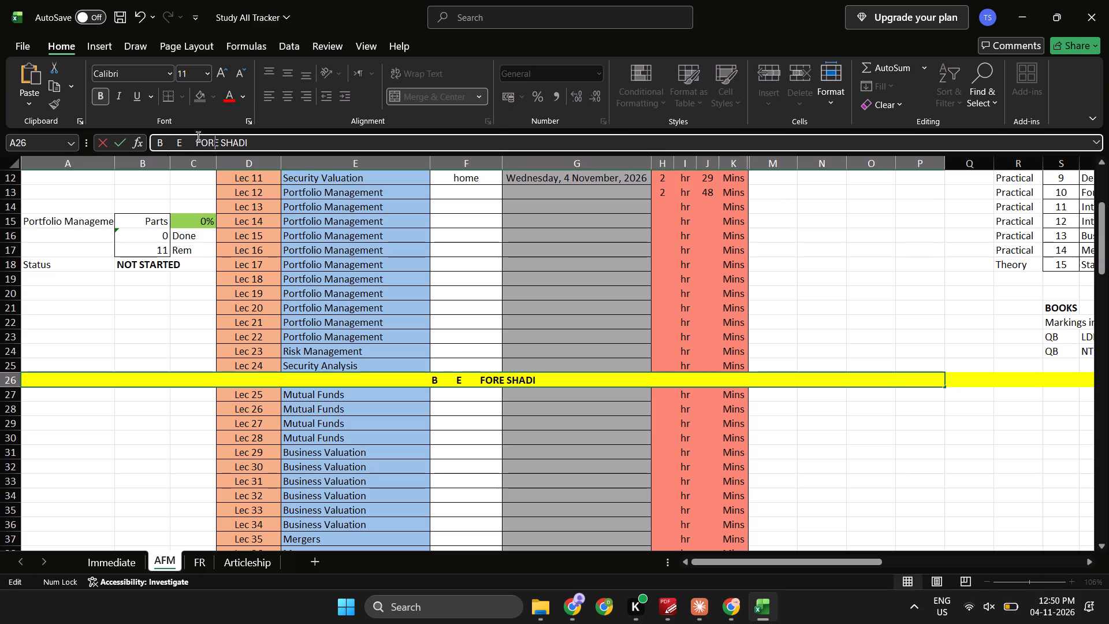
key("Right")
key("ctrl+v")
Paste the copied blank spaces between the two words and between the R and final E of "BEFORE".
key("ctrl+Right")
key("ctrl+v")
key("Right")
key("Left")
key("Left")
key("Left")
key("Left")
key("Left")
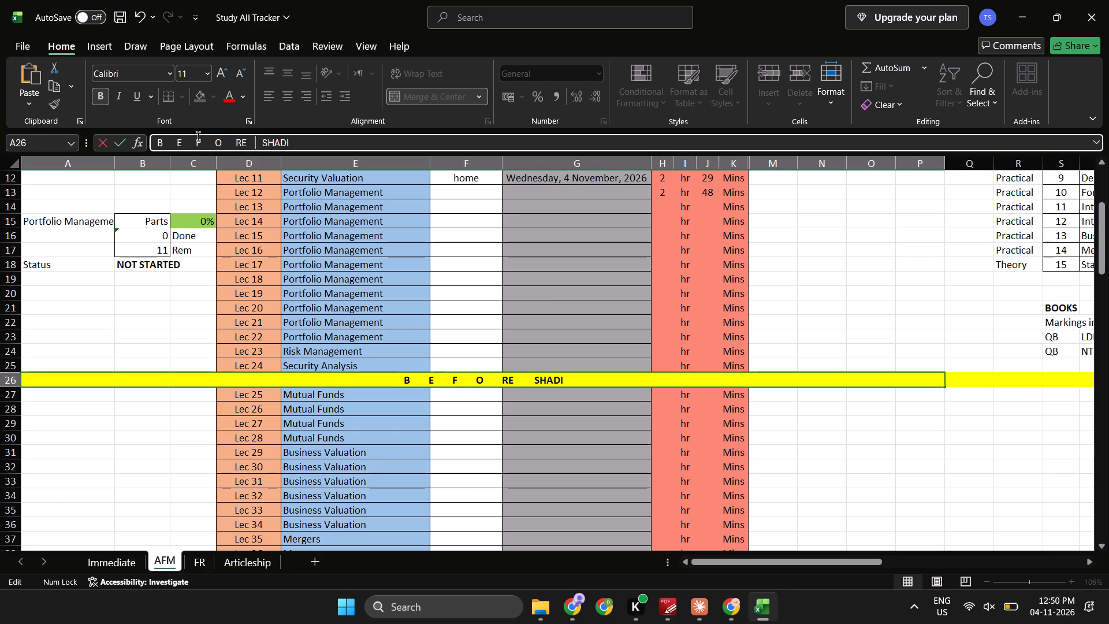
key("Left")
key("Left")
key("Left")
key("Left")
key("Left")
key("Left")
key("Left")
key("Right")
key("ctrl+v")
key("Right")
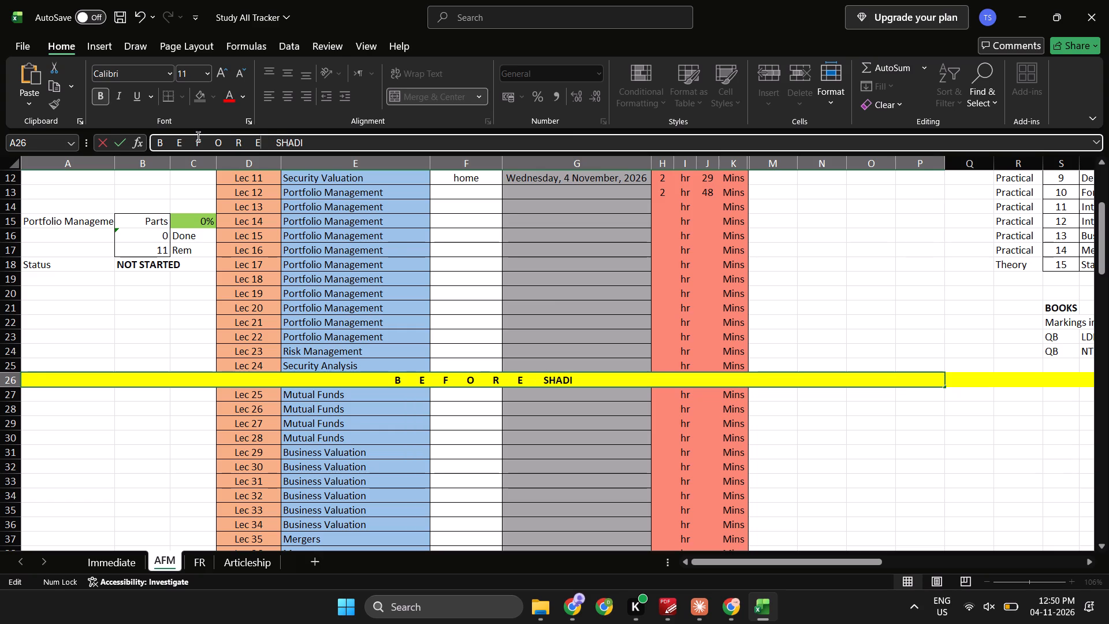
Widen the gap between the two words with the copied blanks, and paste them after the S, H and A of "SHADI".
key("Right")
key("ctrl+Right")
key("ctrl+v")
key("Right")
key("ctrl+v")
key("Right")
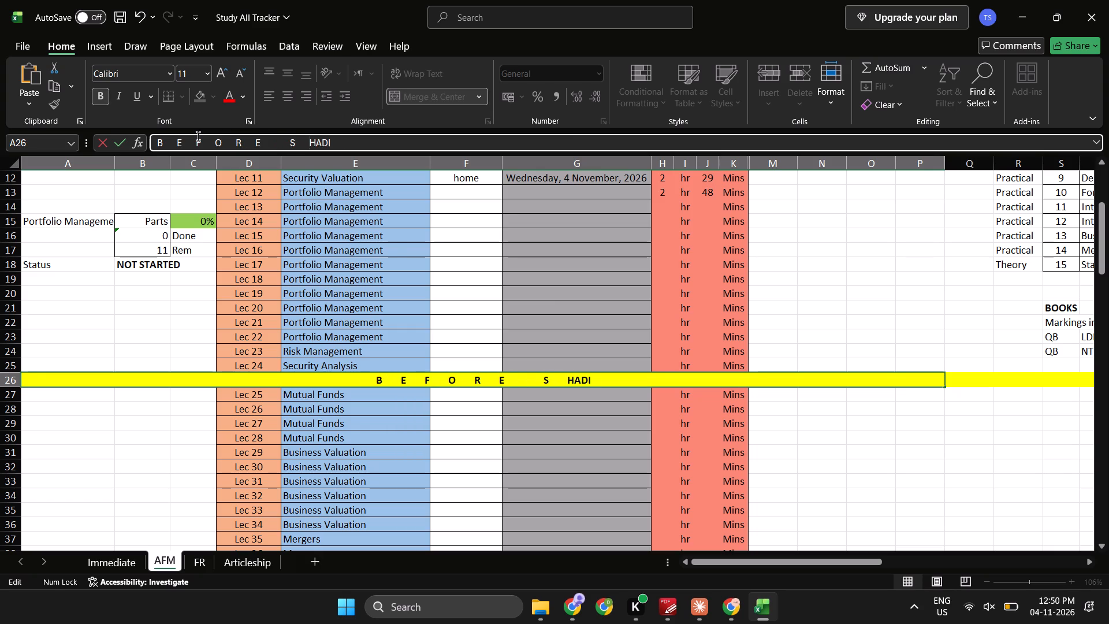
key("ctrl+v")
key("Right")
key("ctrl+v")
Paste the copied blank spaces at the label's end and between the D and I of "SHADI", and commit the label.
key("ctrl+Right")
key("ctrl+v")
key("ctrl+Right")
key("Left")
key("Left")
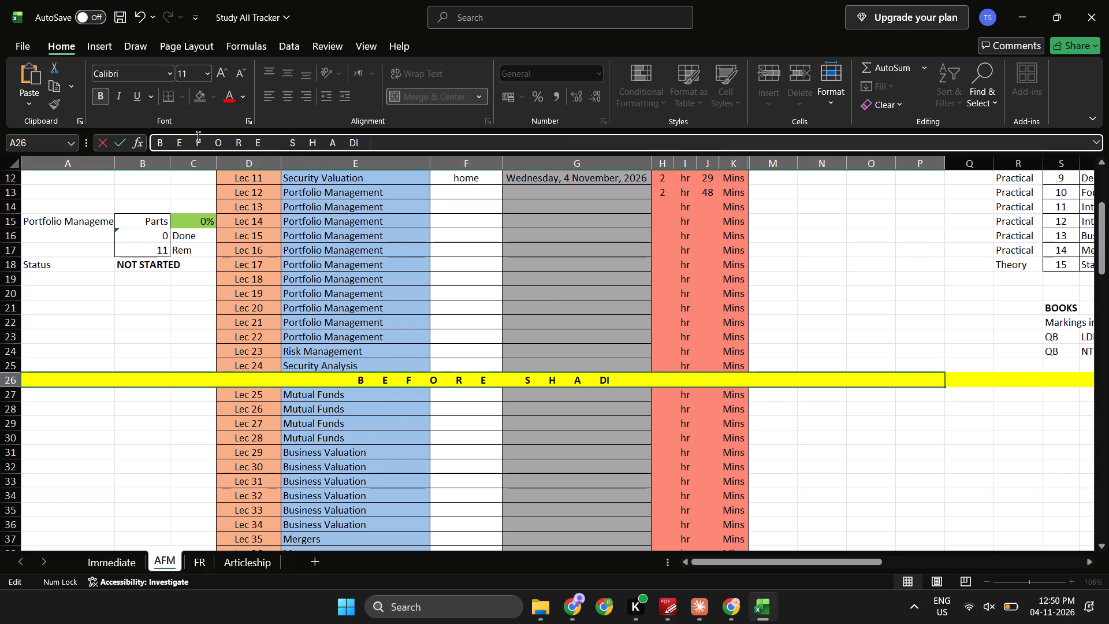
key("Left")
key("Left")
key("Left")
key("Left")
key("Left")
key("Left")
key("Left")
key("ctrl+c")
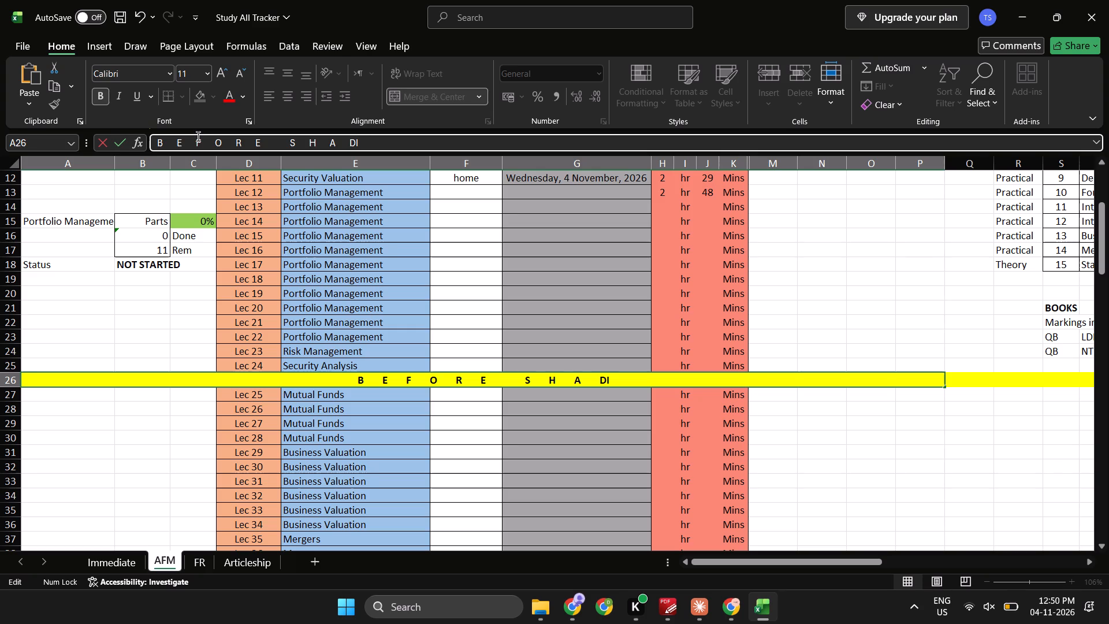
key("ctrl+v")
key("Return")
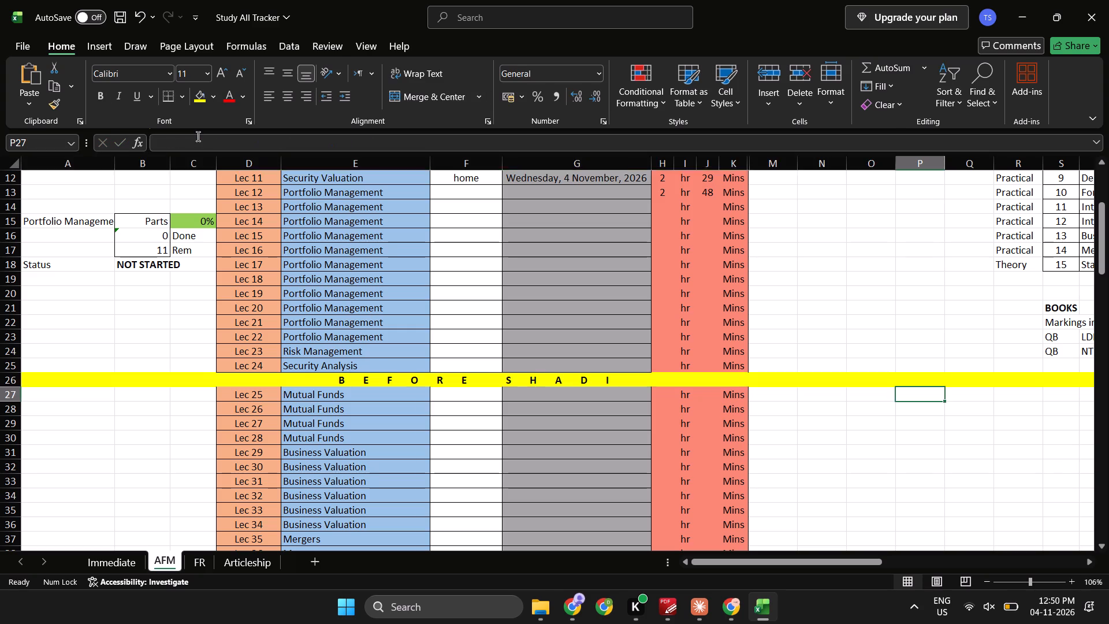
Increase the font size of the "BEFORE SHADI" label in row 26 to 24.
key("Up")
key("Left")
key("Right")
key("Down")
key("Left")
key("Up")
key("Left")
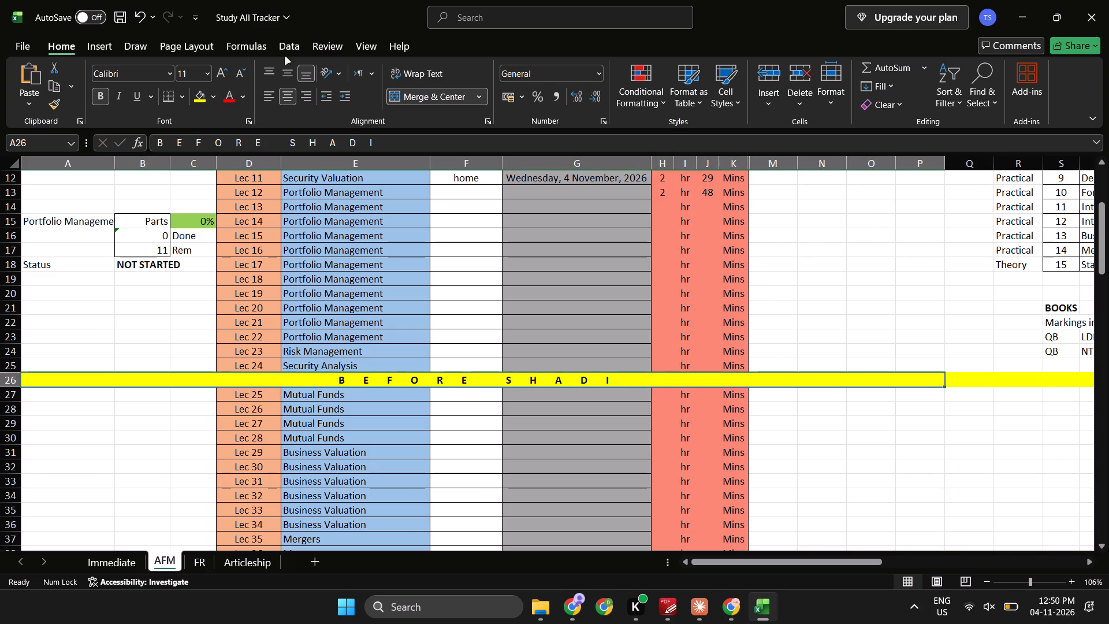
left_click_drag(224, 82, 218, 68)
double_click(218, 68)
left_click(218, 68)
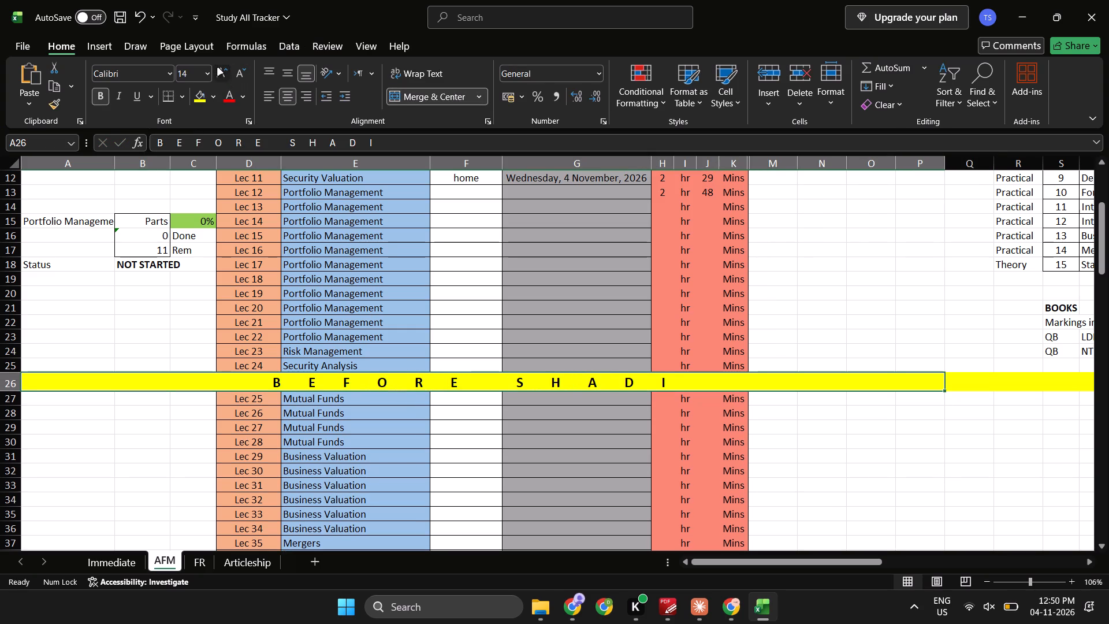
left_click(218, 68)
left_click(218, 68)
left_click(218, 68)
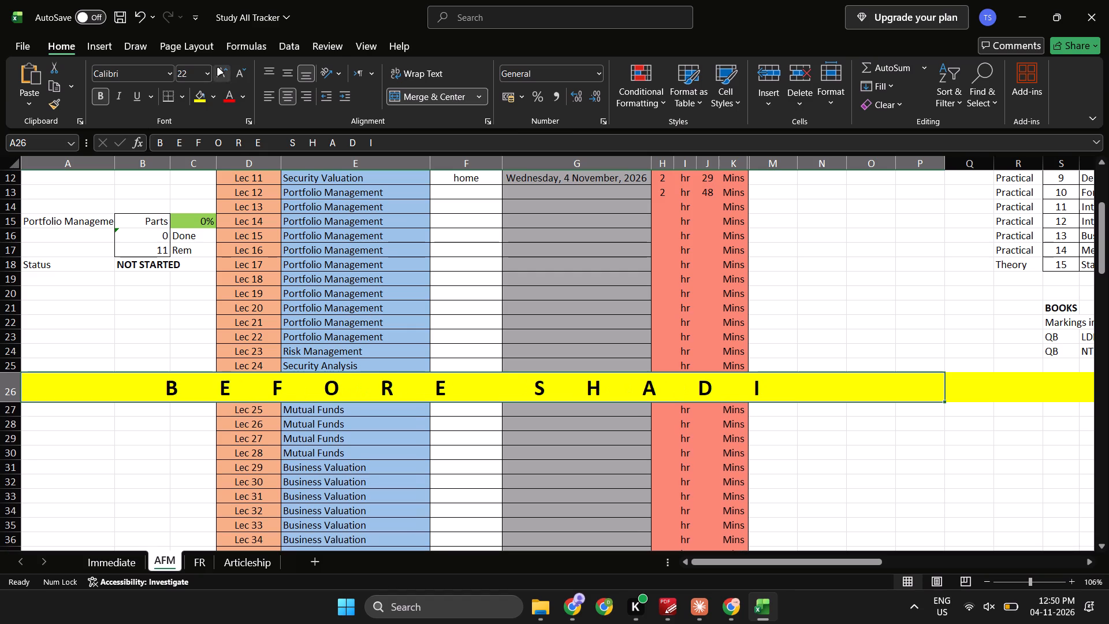
left_click(218, 68)
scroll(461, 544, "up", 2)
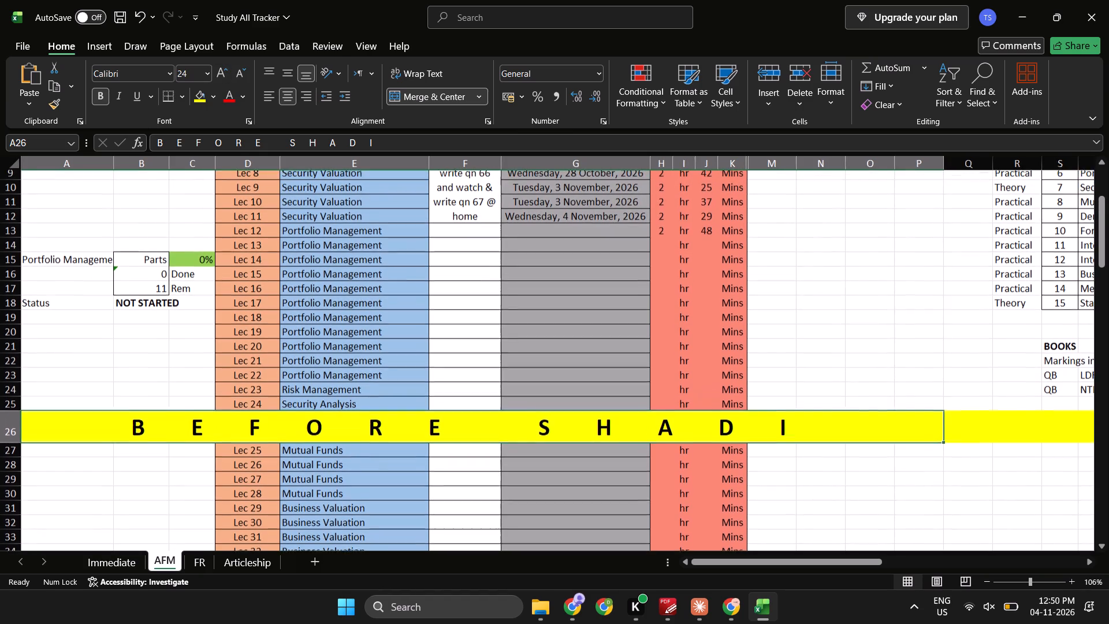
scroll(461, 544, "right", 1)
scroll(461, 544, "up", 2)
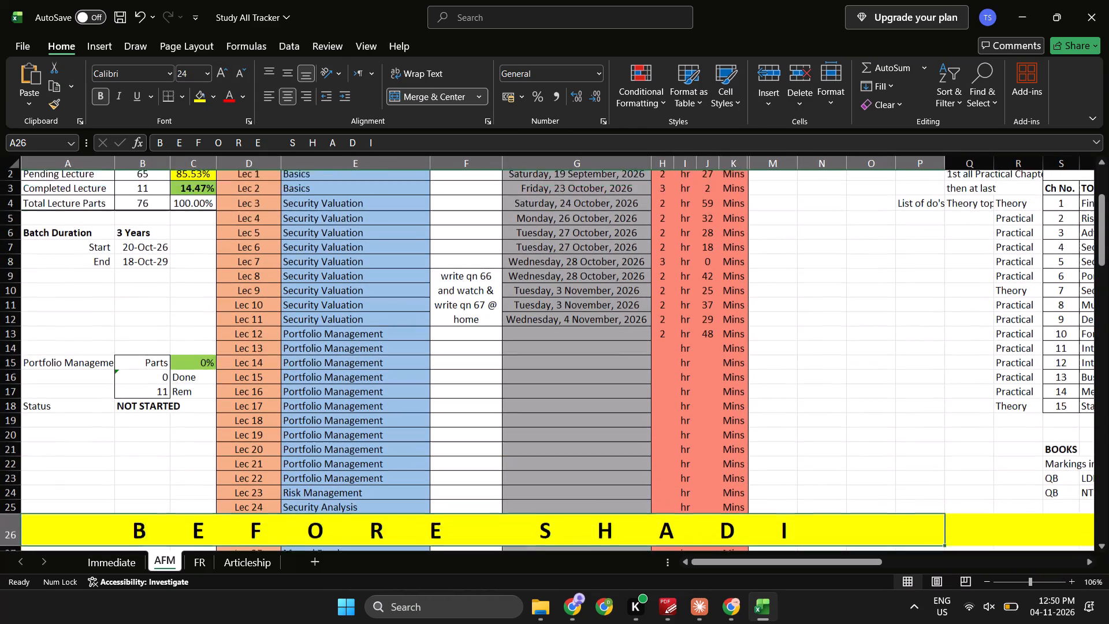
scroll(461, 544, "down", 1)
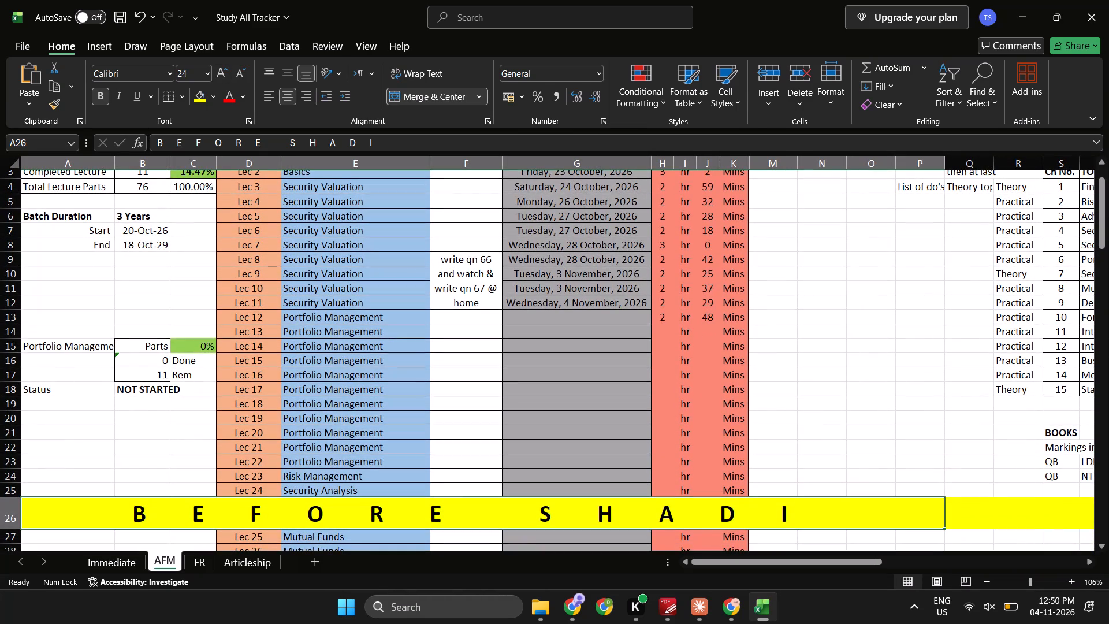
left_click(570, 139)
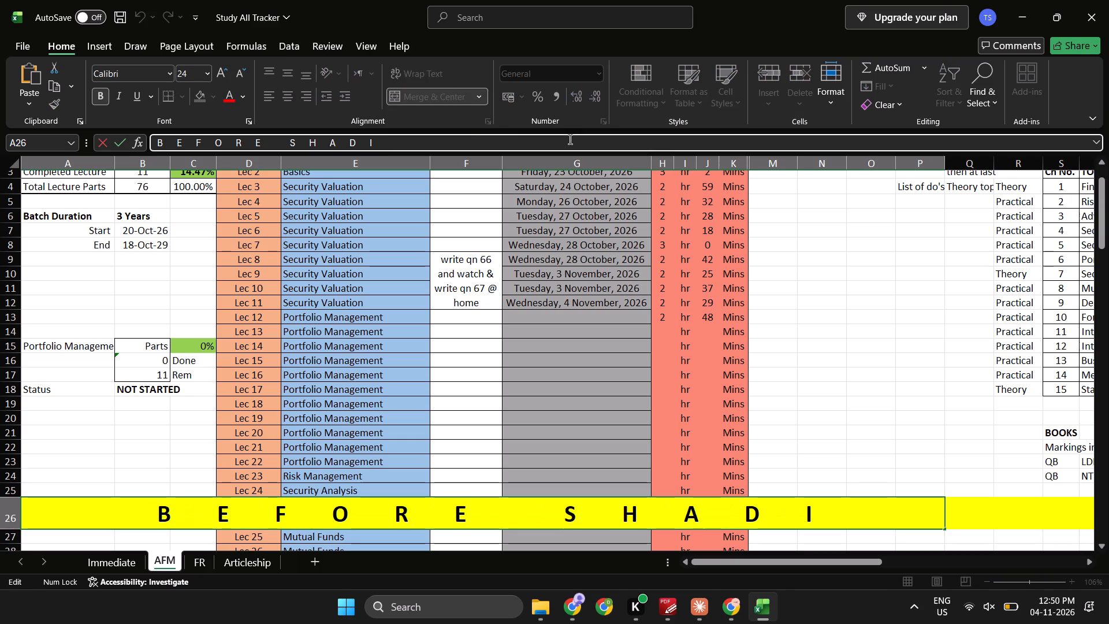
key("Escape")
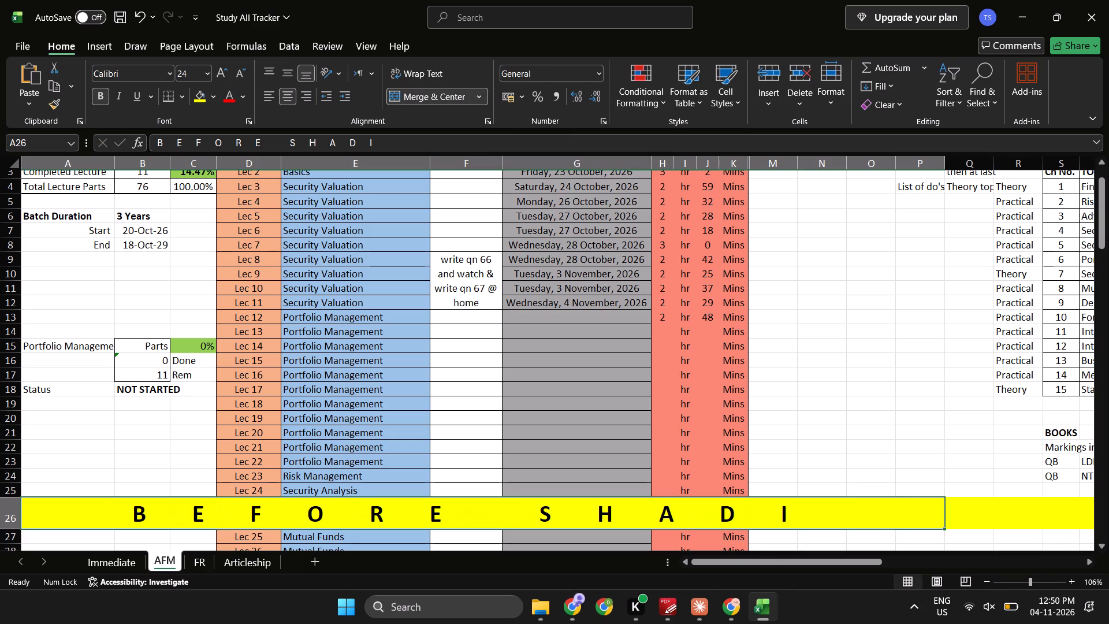
Unmerge the "BEFORE SHADI" divider cell, and merge and center only columns A to N of row 26.
key("Left")
key("Right")
key("Left")
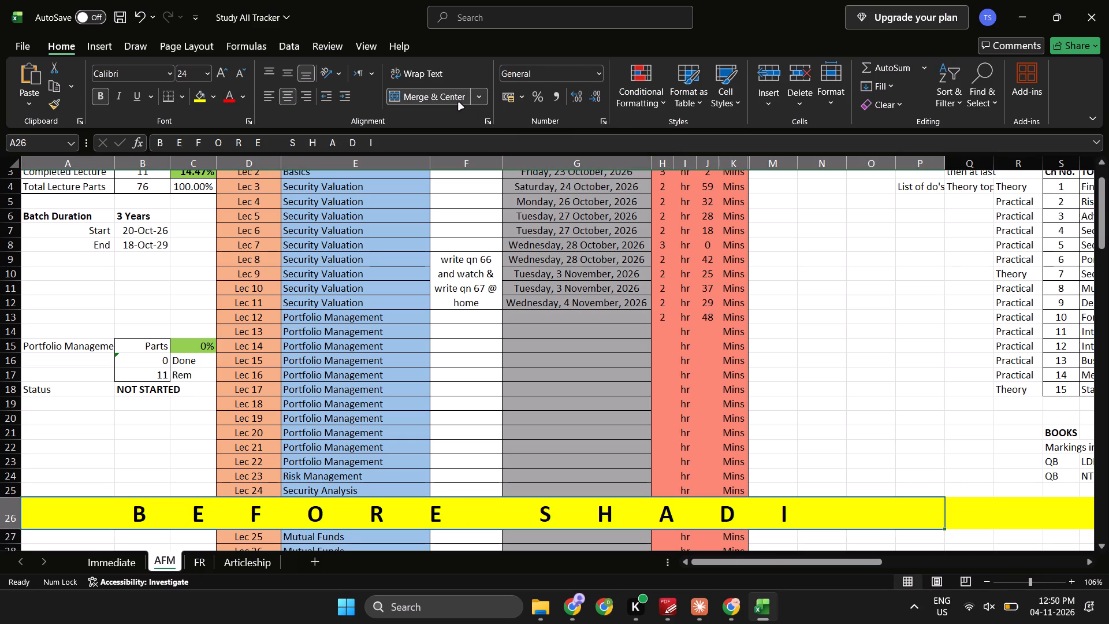
left_click(459, 103)
key("Left")
key("shift+Right")
key("shift+Right")
key("shift+Right")
key("shift+Right")
key("shift+Right")
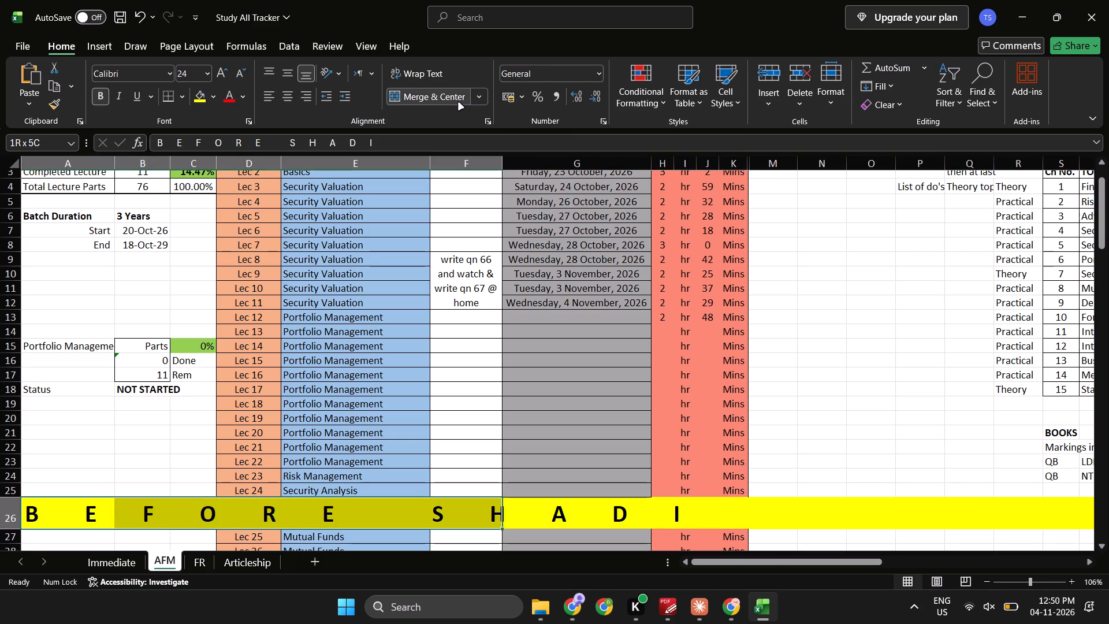
key("shift+Right")
key("shift+Right")
key("shift+Right")
key("shift+Right")
key("shift+Right")
key("shift+Right")
key("shift+Right")
left_click(459, 103)
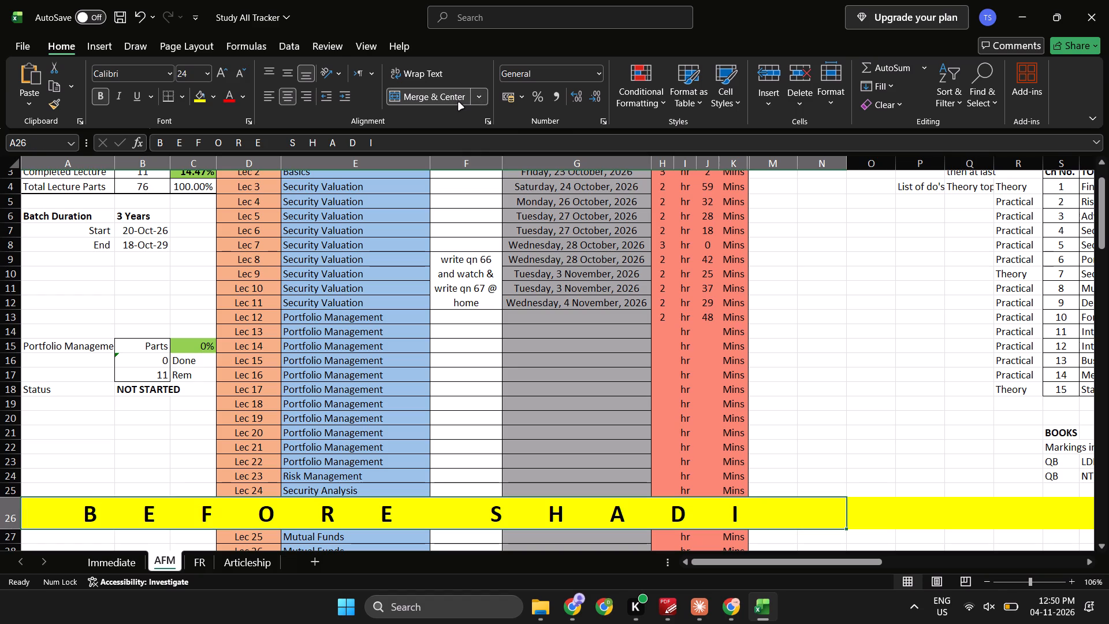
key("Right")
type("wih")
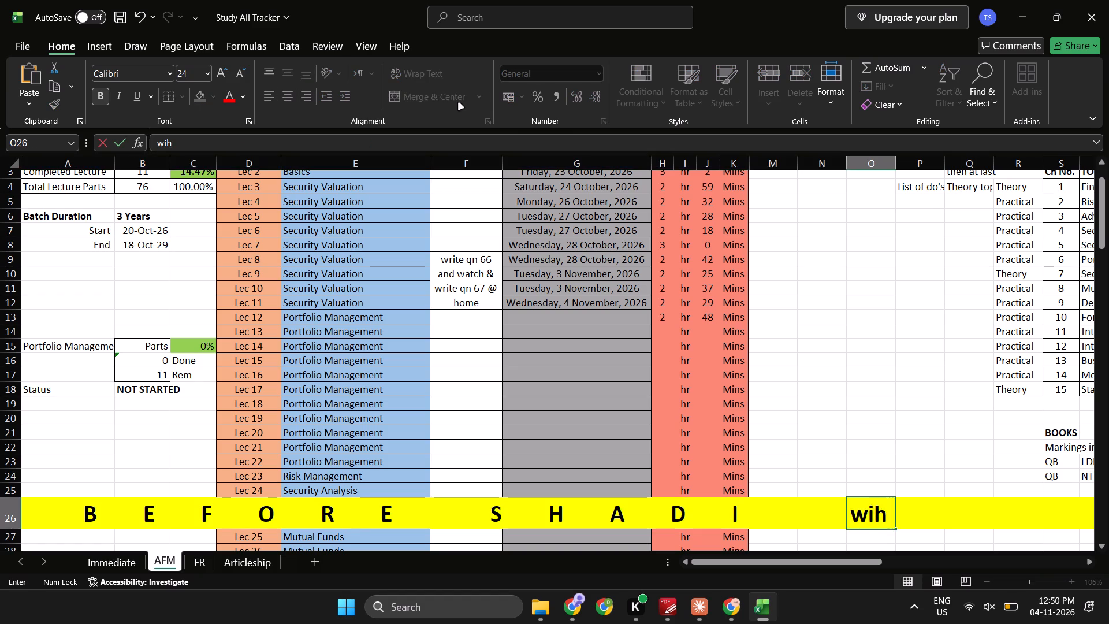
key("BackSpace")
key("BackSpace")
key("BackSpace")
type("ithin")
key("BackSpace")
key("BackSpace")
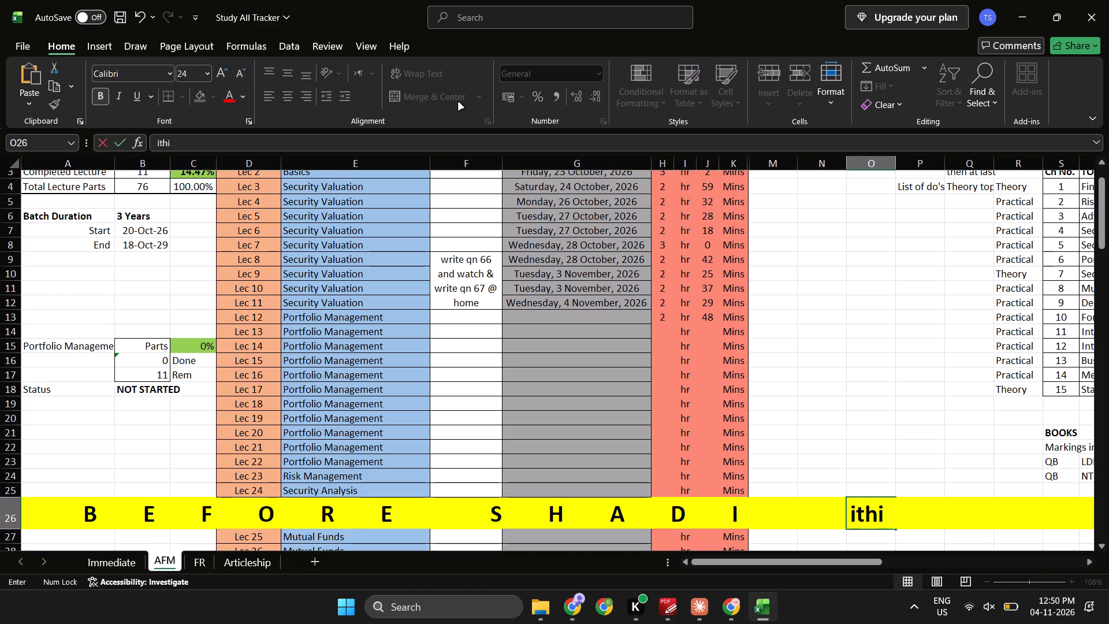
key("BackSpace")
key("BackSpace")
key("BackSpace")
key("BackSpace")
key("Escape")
Fill cell O26 down from the cell above it.
key("ctrl+d")
key("Up")
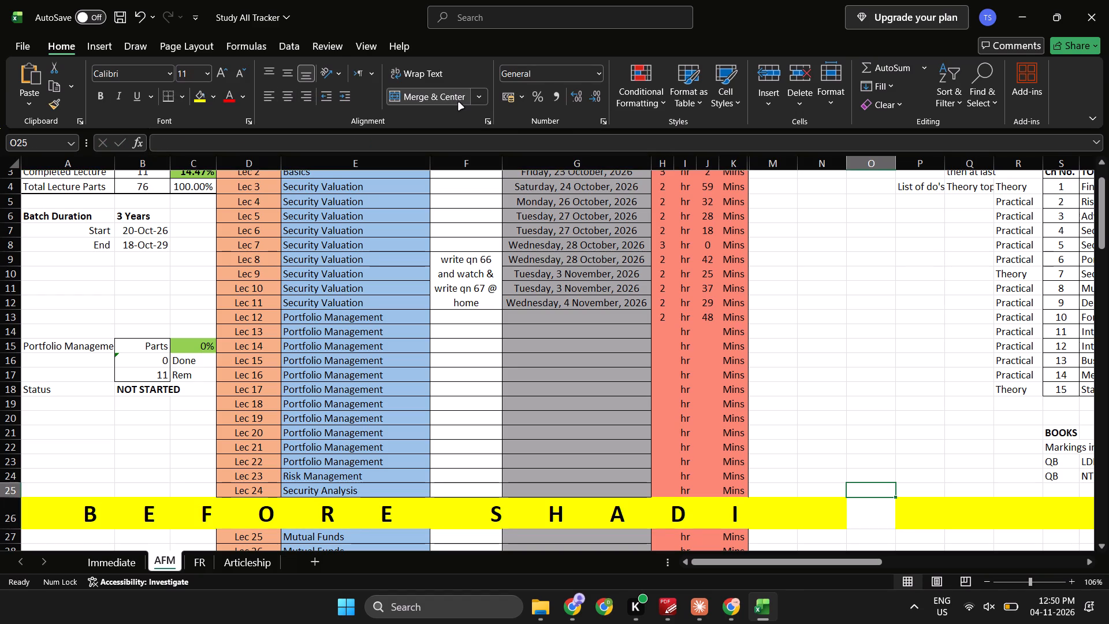
Enter the note "within Nov" in cell O26, beside the "BEFORE SHADI" divider.
key("Down")
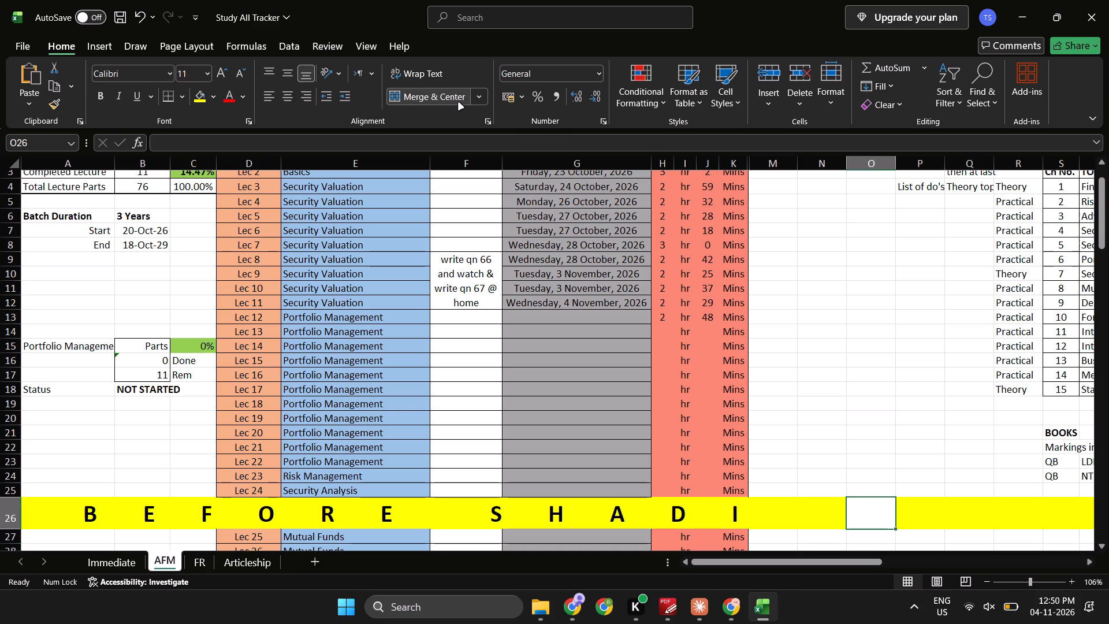
key("Right")
key("Left")
key("Right")
key("Left")
type("withing")
key("space")
key("BackSpace")
key("BackSpace")
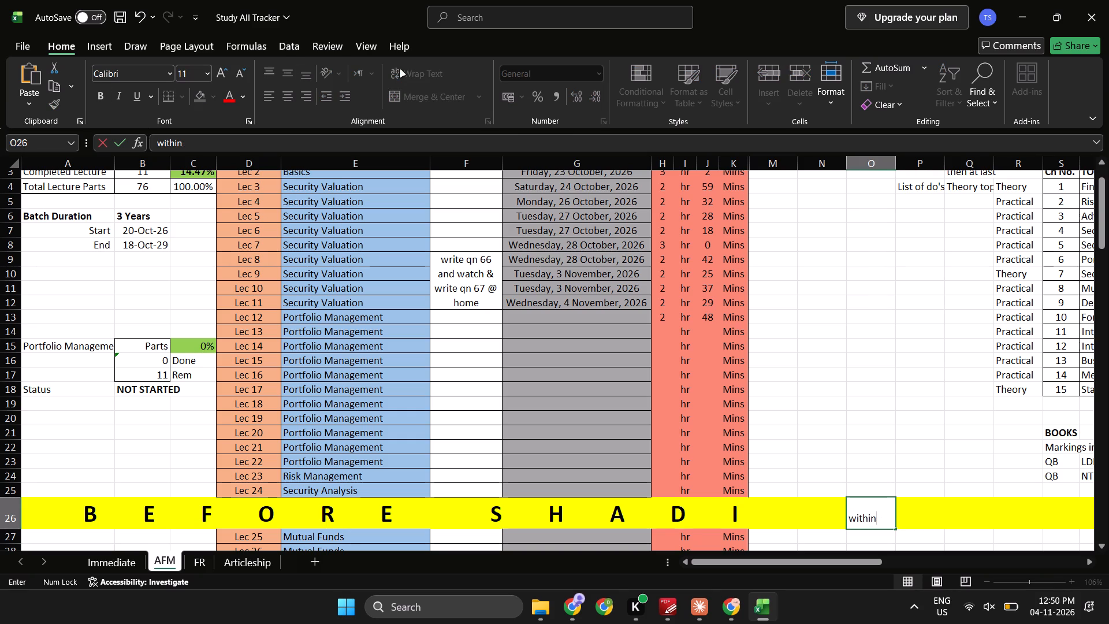
key("space")
type("Nov")
key("Return")
Wrap the "within Nov" note, center it horizontally and vertically, fill its cell yellow and make it bold.
key("Up")
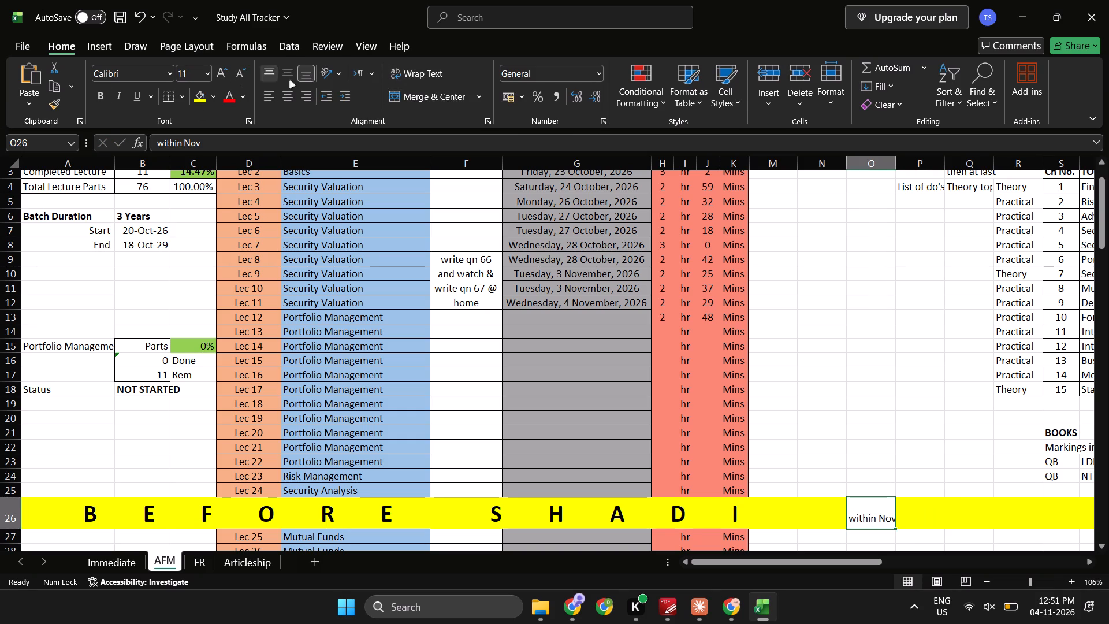
left_click(395, 72)
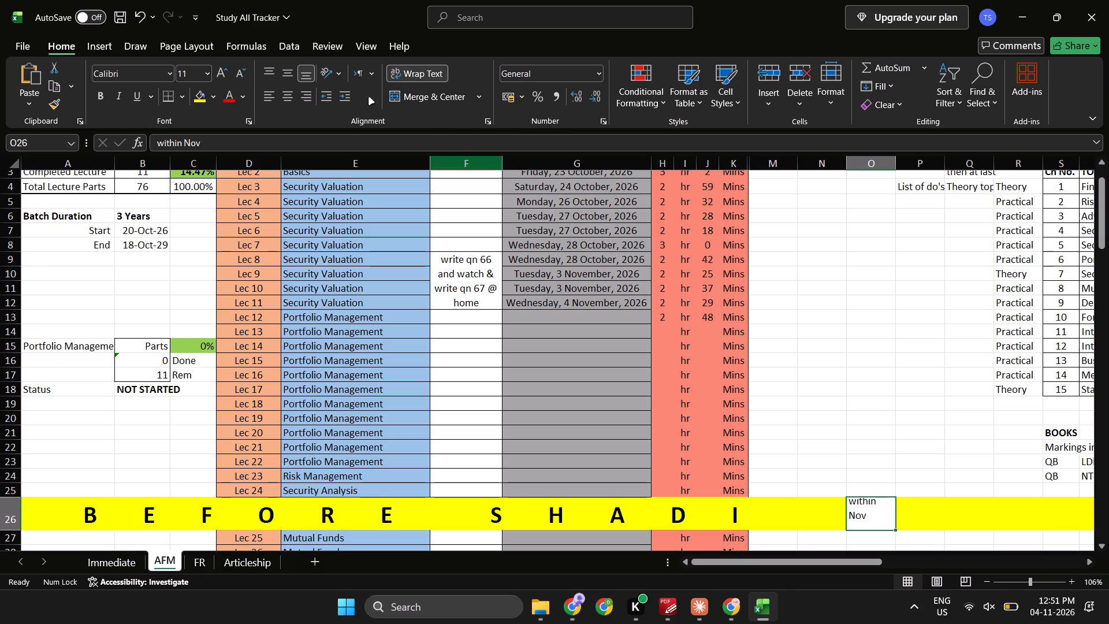
left_click(282, 95)
left_click(291, 72)
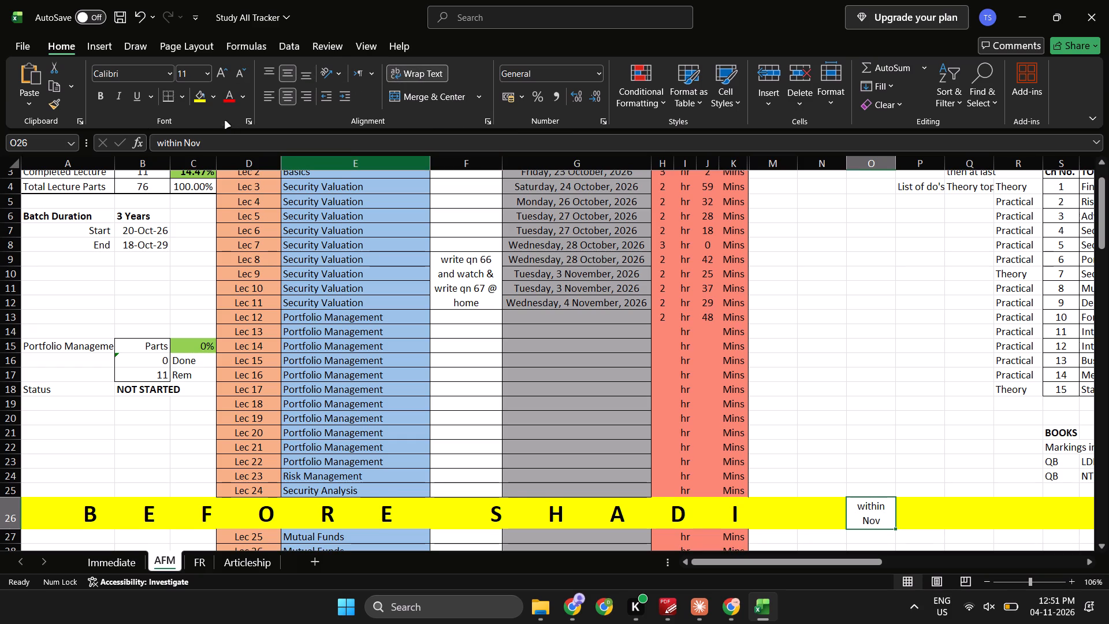
left_click(203, 94)
key("Left")
key("Right")
key("ctrl+b")
key("Left")
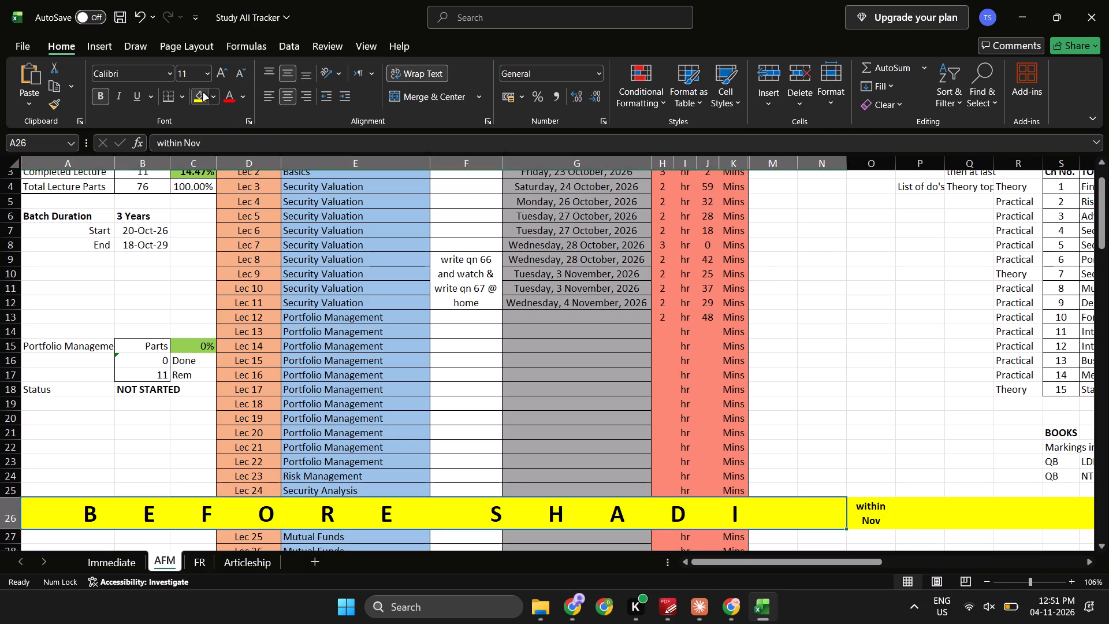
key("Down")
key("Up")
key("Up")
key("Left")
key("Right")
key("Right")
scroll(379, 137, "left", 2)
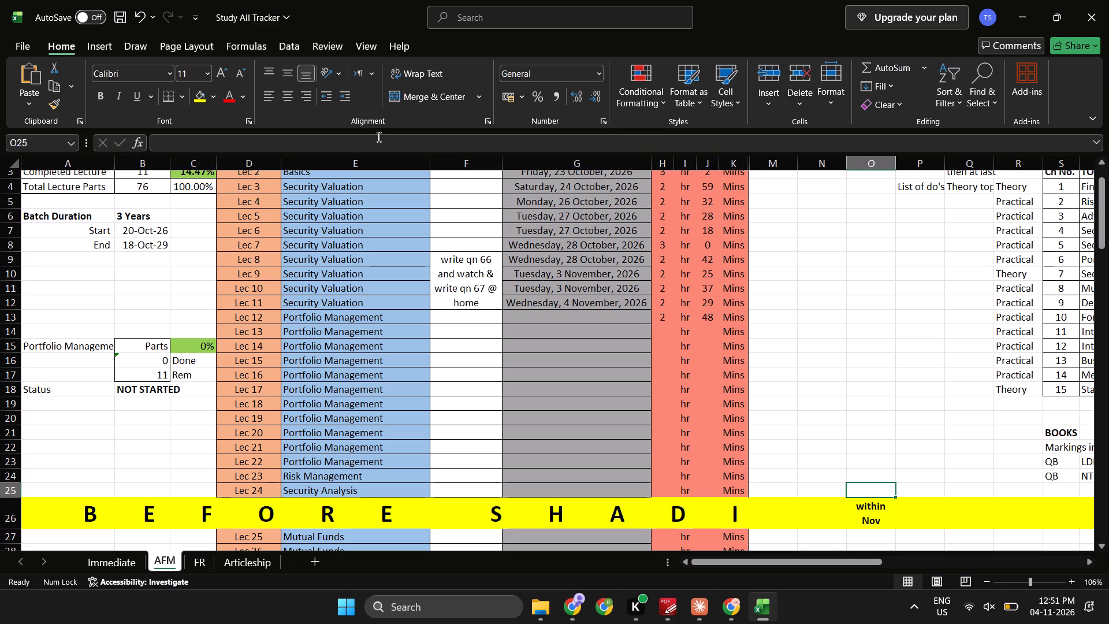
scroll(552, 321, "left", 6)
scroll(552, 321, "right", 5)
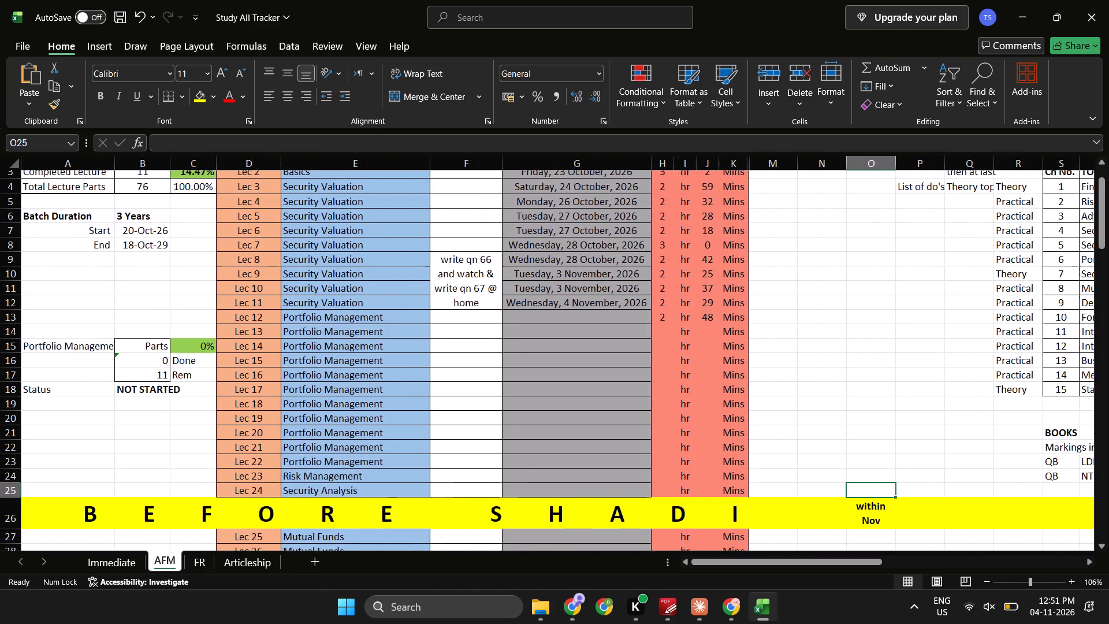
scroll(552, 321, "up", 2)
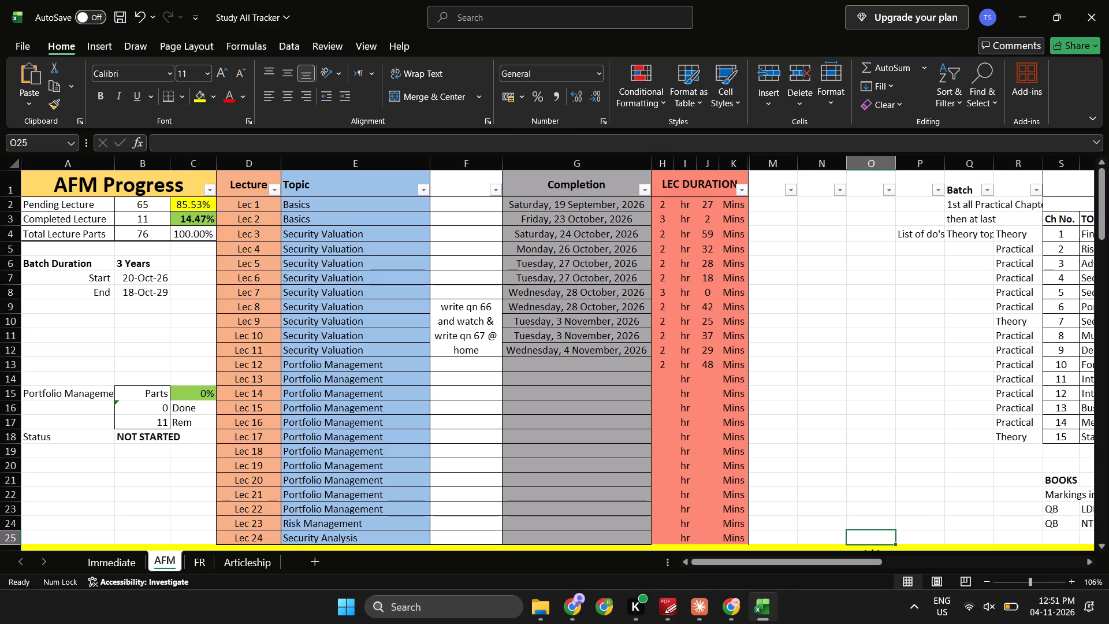
Review the Completion column from its header to the totals row, and check which lectures are still undated.
left_click(552, 321)
key("Up")
key("Up")
key("Up")
key("ctrl+Up")
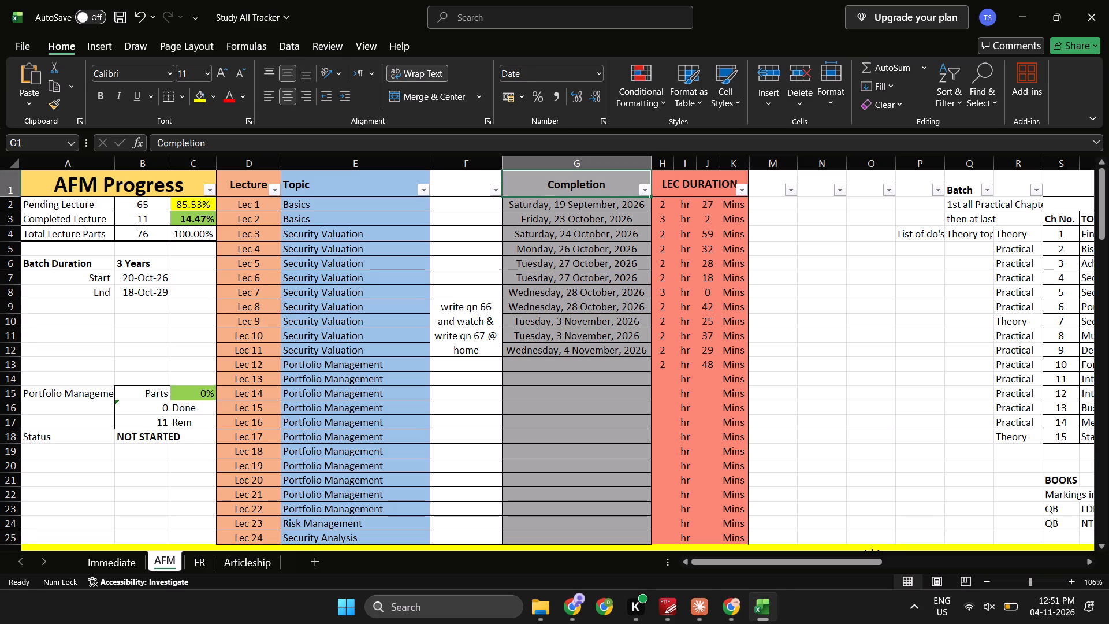
key("ctrl+Down")
key("Down")
key("Down")
key("ctrl+Down")
key("Down")
key("Up")
key("Up")
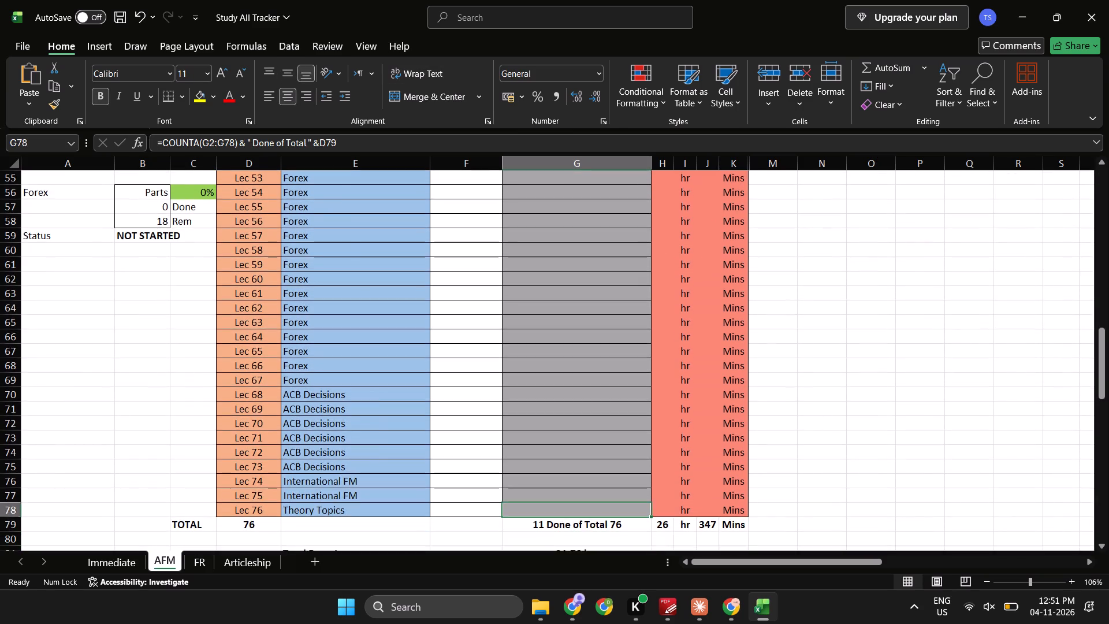
key("ctrl+Up")
key("Up")
key("Up")
key("Up")
key("Up")
key("Up")
key("Up")
key("Up")
key("Up")
key("Up")
key("Up")
key("Up")
key("Up")
key("Up")
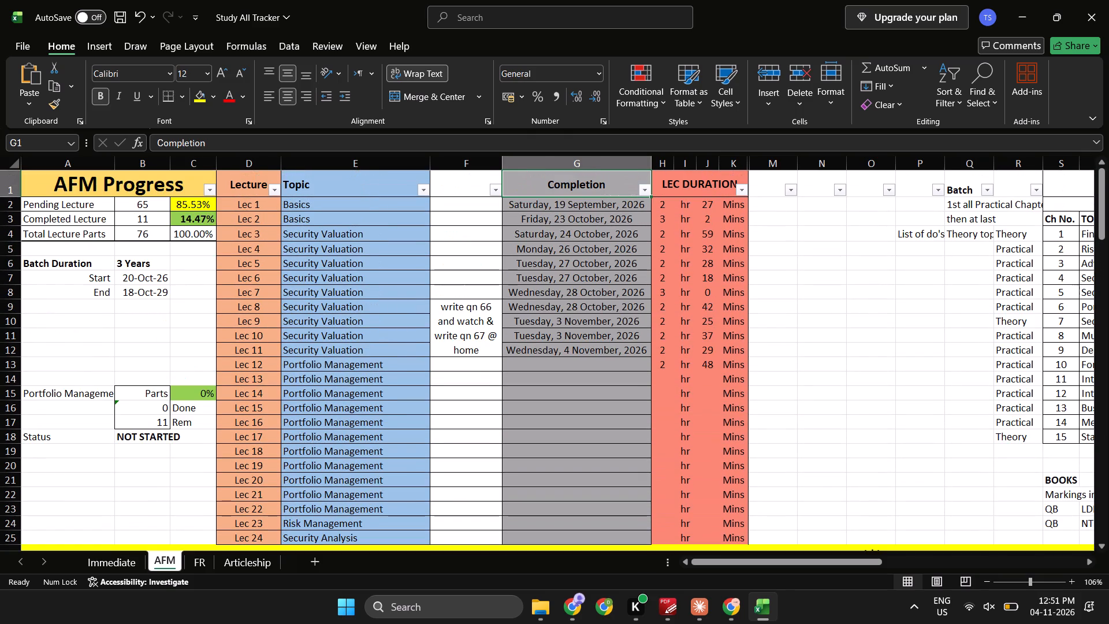
key("Down")
key("Down")
key("Down")
key("Down")
key("Down")
key("Down")
key("Down")
key("Down")
key("Down")
key("Down")
key("Down")
key("Down")
key("Down")
key("Down")
key("Down")
key("Down")
key("Down")
key("Up")
key("Up")
key("Up")
key("Up")
key("Up")
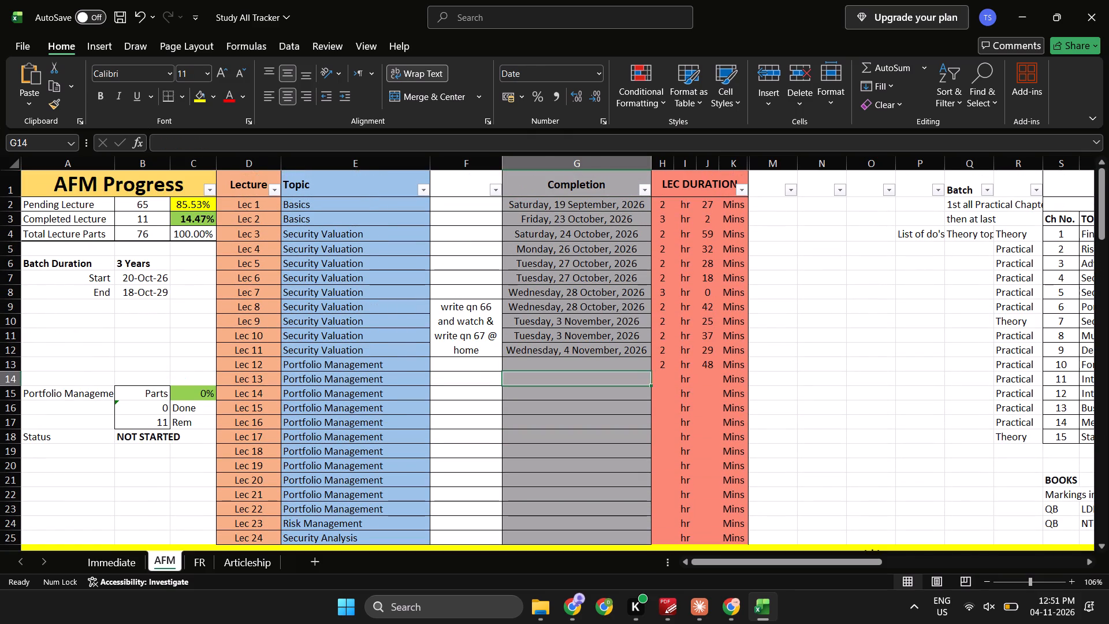
Select the topics from Lec 12 through Lec 24 to count the lectures remaining above the divider.
key("Left")
key("Left")
key("shift+Down")
key("shift+Down")
key("shift+Down")
key("shift+Down")
key("shift+Down")
key("shift+Down")
key("shift+Down")
key("shift+Down")
key("shift+Down")
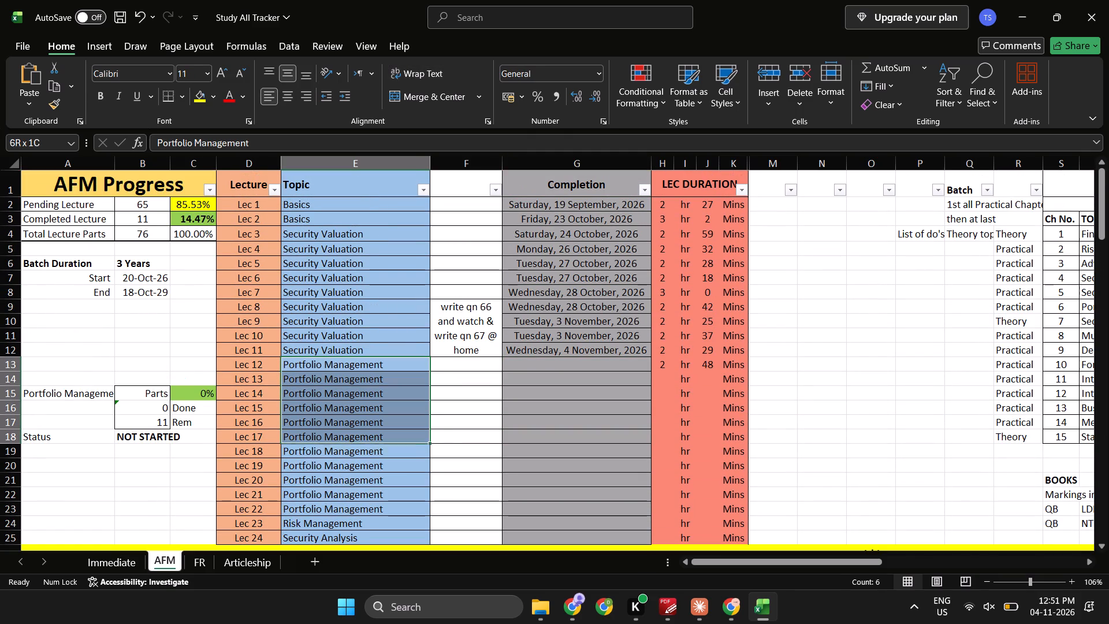
key("shift+Down")
key("shift+Down")
key("shift+Down")
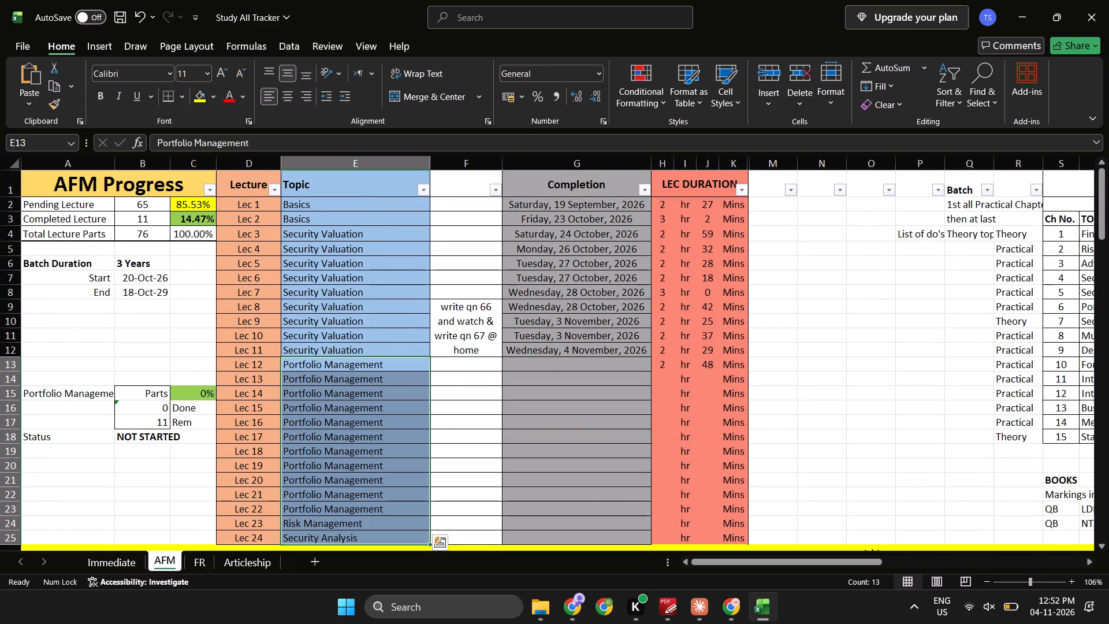
Check the November 2026 calendar for the days remaining in the month.
key("super+n")
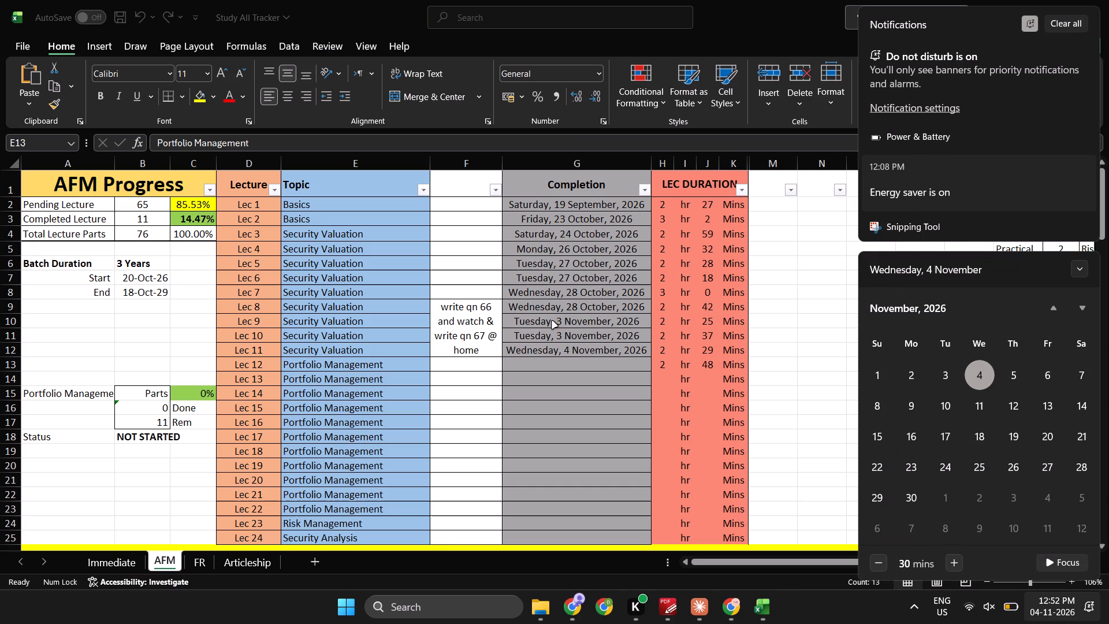
key("Escape")
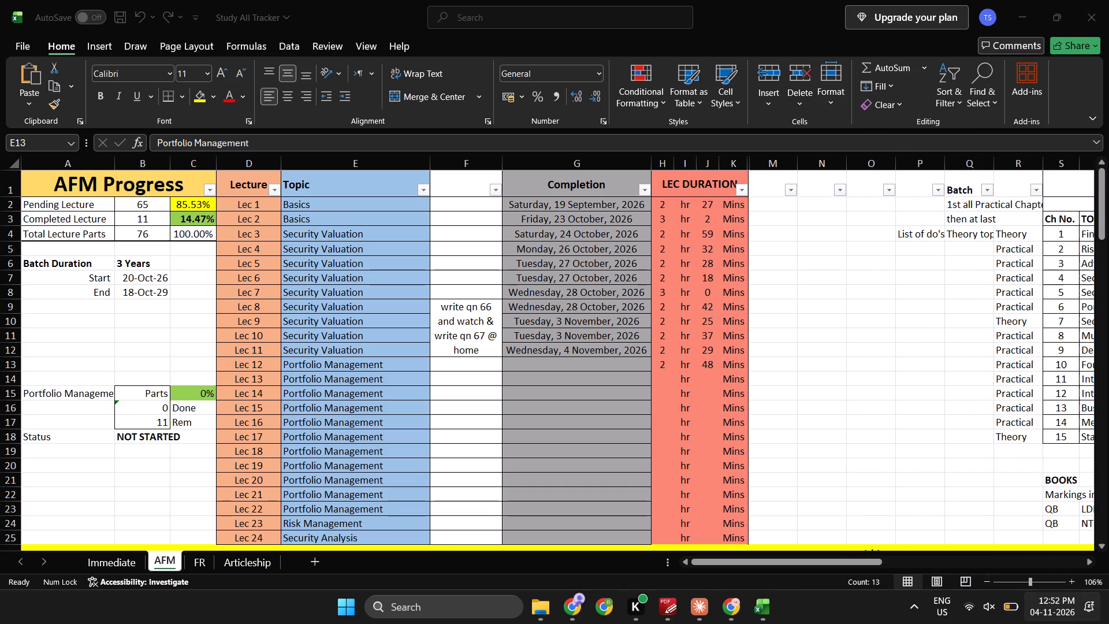
Enter the note "22 ki raat ko jana hai" in cell A27, directly below the divider row.
scroll(550, 231, "down", 1)
scroll(728, 422, "right", 1)
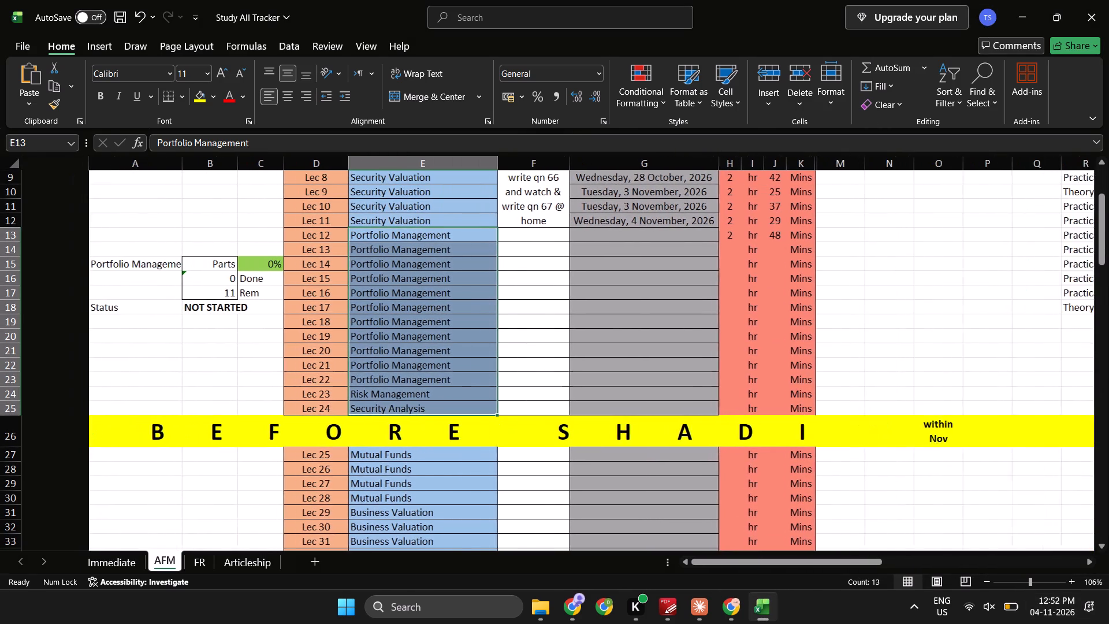
left_click(81, 459)
type("22")
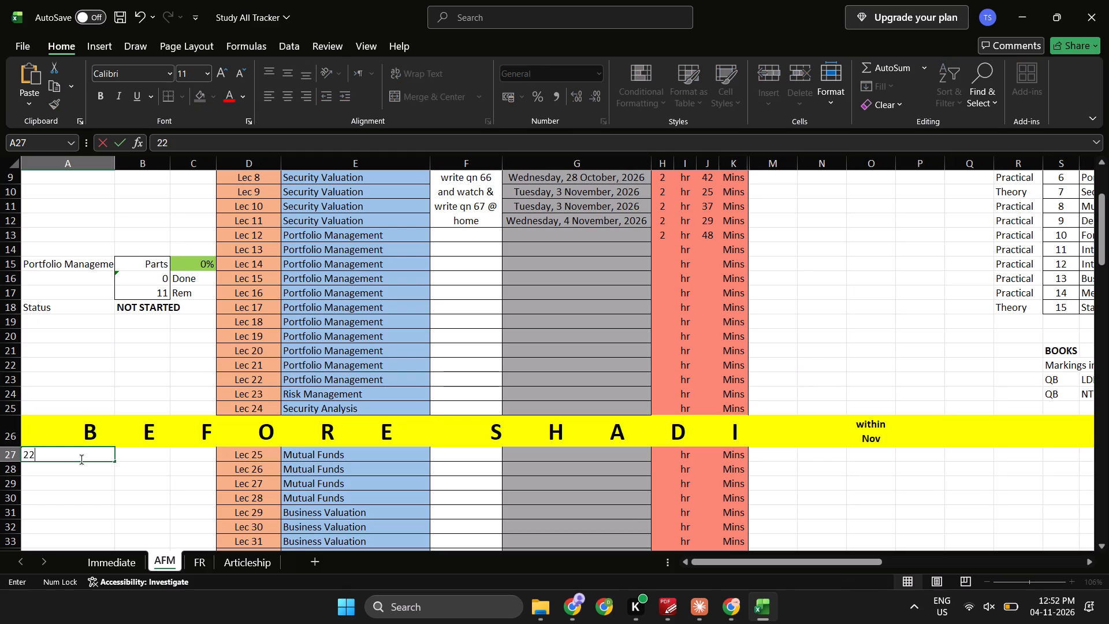
key("space")
type("ki raat o")
key("space")
key("BackSpace")
key("BackSpace")
type("ko jan hai")
key("BackSpace")
key("BackSpace")
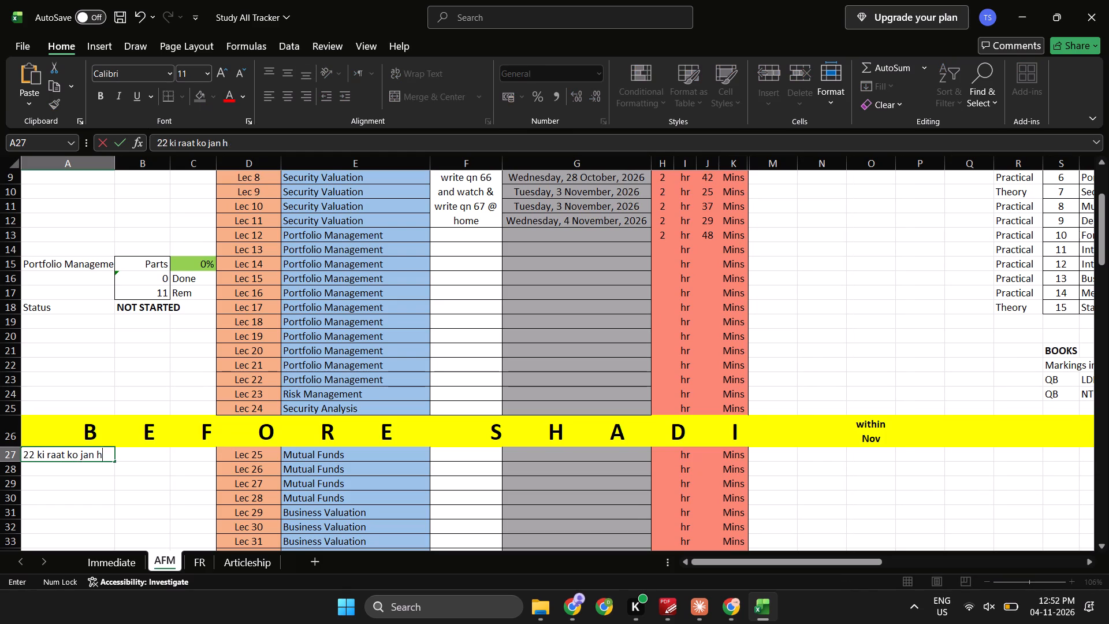
key("BackSpace")
key("BackSpace")
key("BackSpace")
type("a")
key("space")
key("BackSpace")
key("BackSpace")
type("na hai")
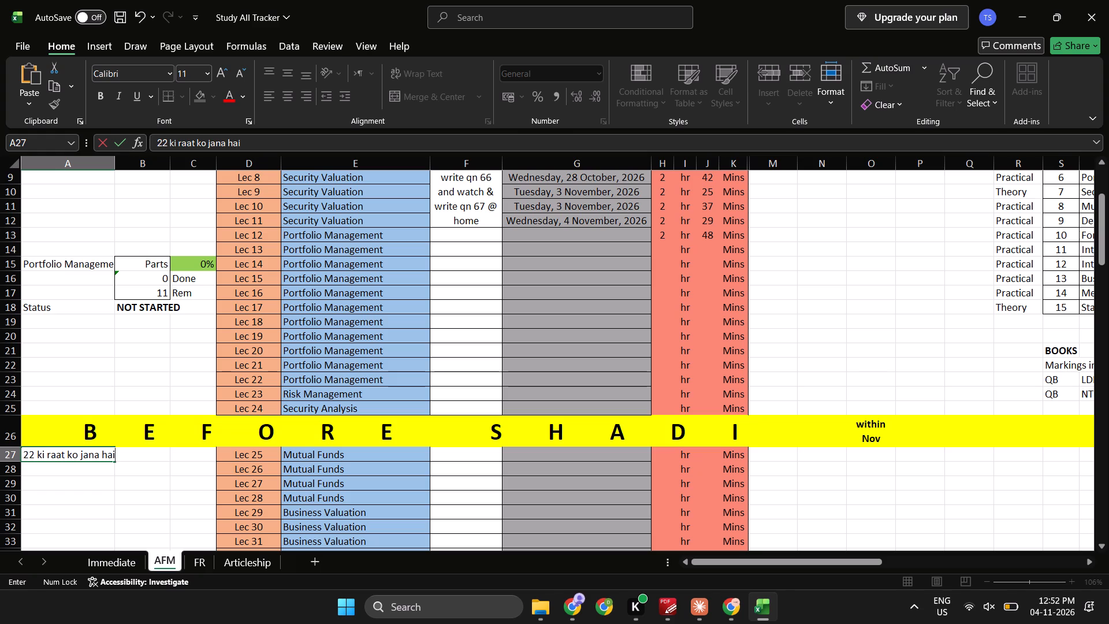
key("Return")
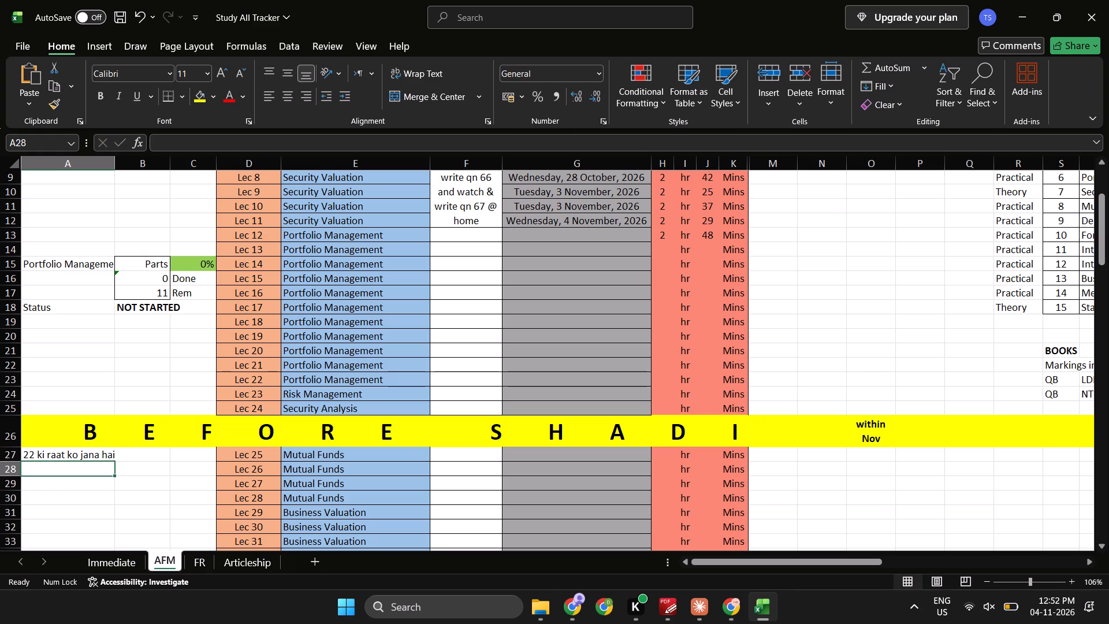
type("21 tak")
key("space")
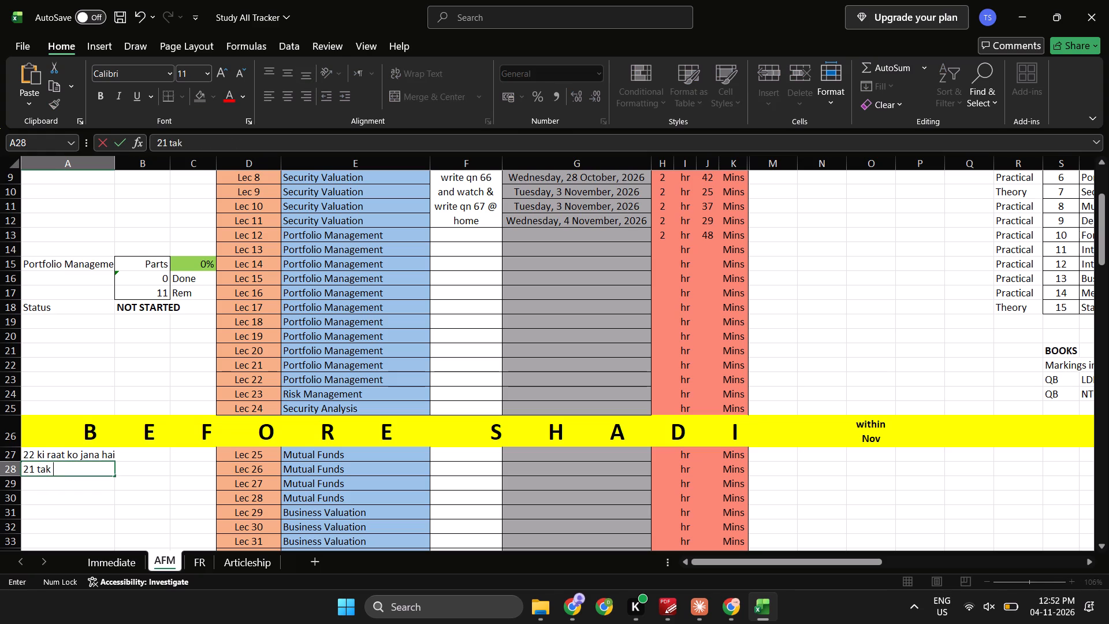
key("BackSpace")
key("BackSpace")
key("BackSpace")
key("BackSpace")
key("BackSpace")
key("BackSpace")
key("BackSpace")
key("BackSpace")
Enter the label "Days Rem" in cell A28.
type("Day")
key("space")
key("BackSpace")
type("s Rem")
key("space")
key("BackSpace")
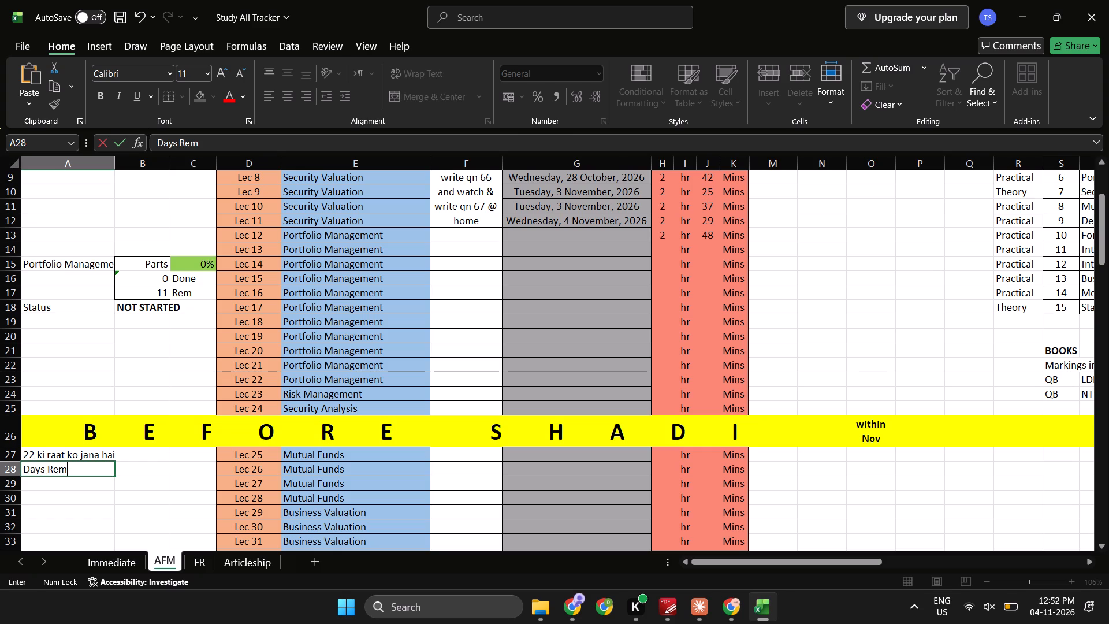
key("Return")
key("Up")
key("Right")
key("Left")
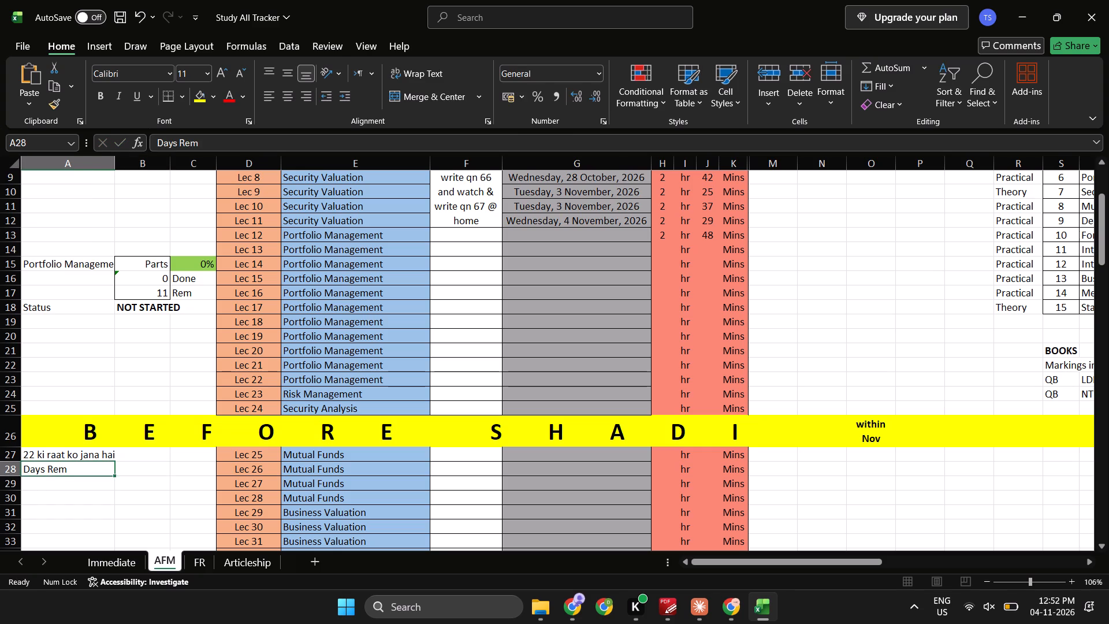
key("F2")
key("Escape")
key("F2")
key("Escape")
Try to enter the formula ="Days Rem --->",DATE(2026,11,22)-TODAY() in cell A28 in place of the plain label.
key("equal")
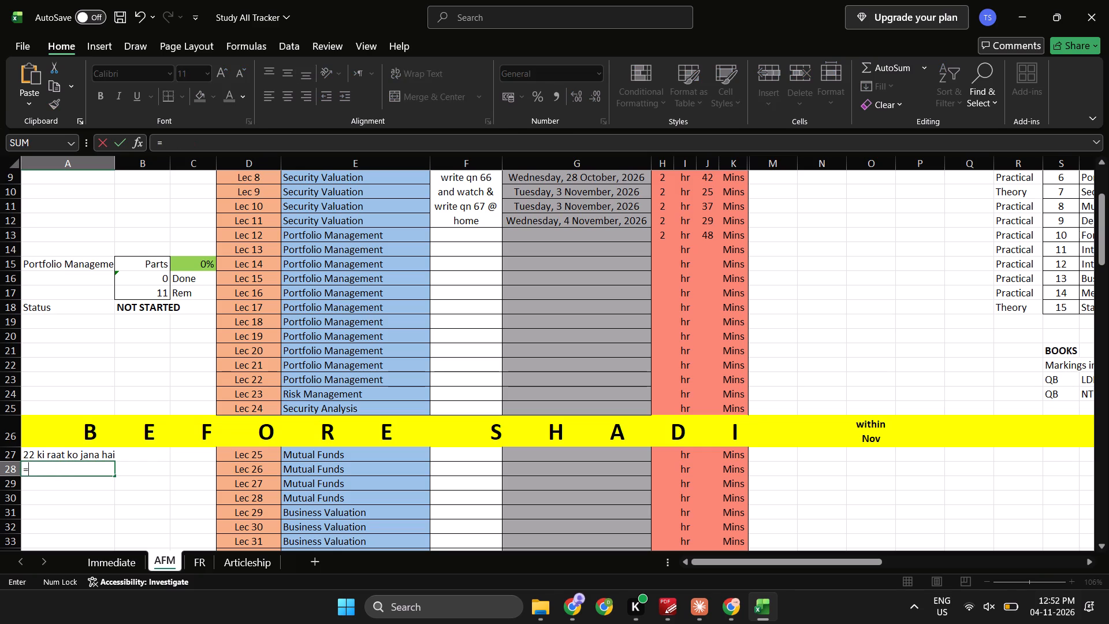
type("co")
key("BackSpace")
key("BackSpace")
type("\"Days Rem")
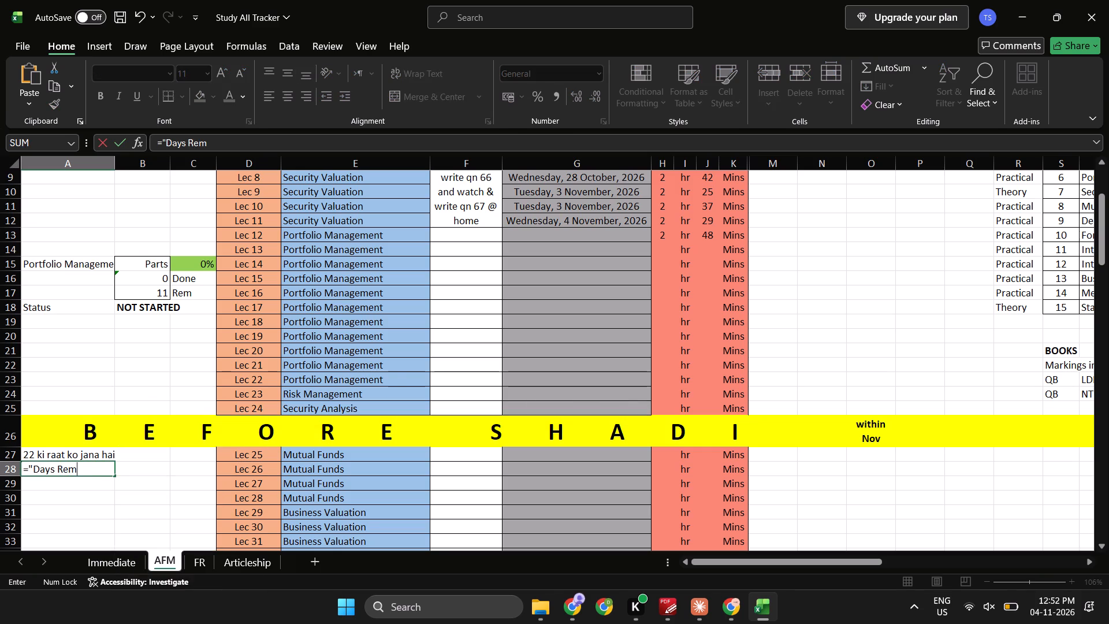
key("space")
type("---")
key("shift+greater")
key("shift+quotedbl")
key("comma")
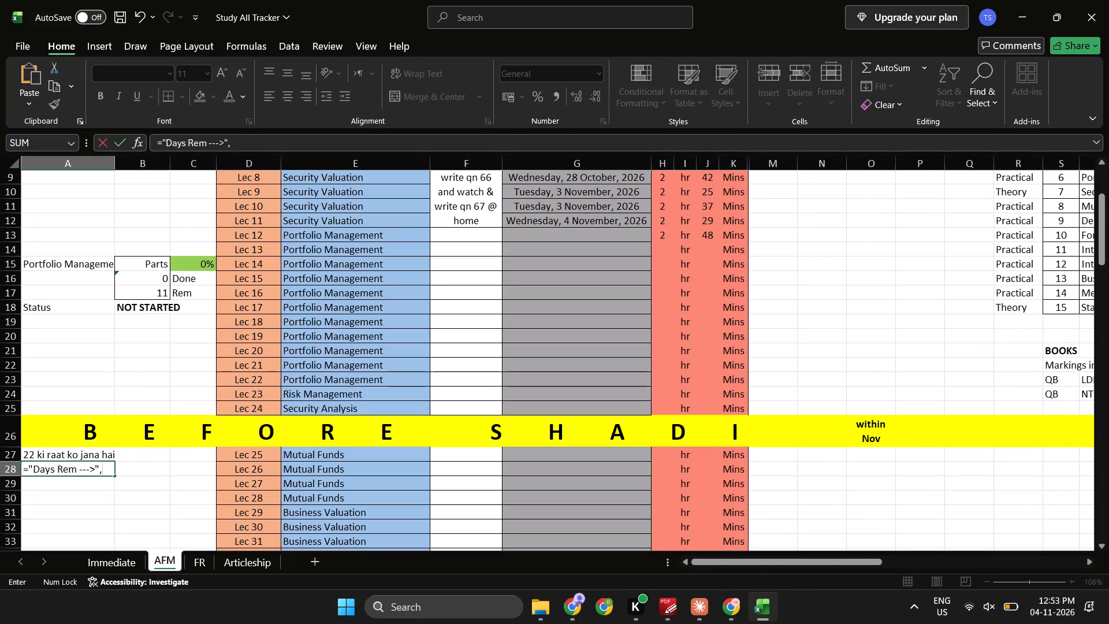
type("date")
key("Tab")
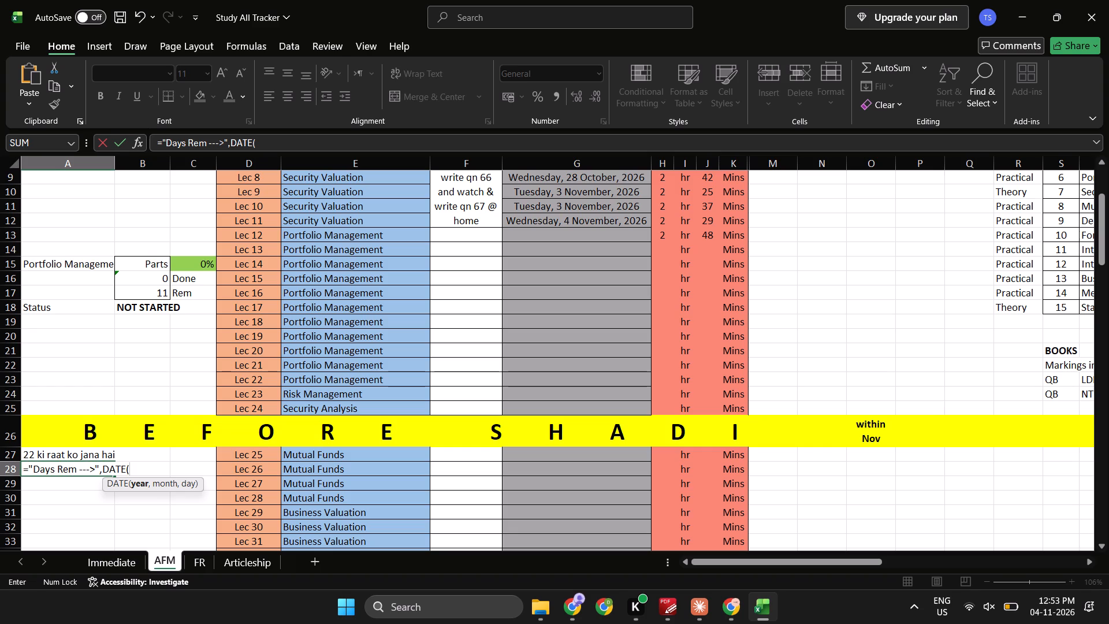
type("2025")
key("BackSpace")
type("6,11,")
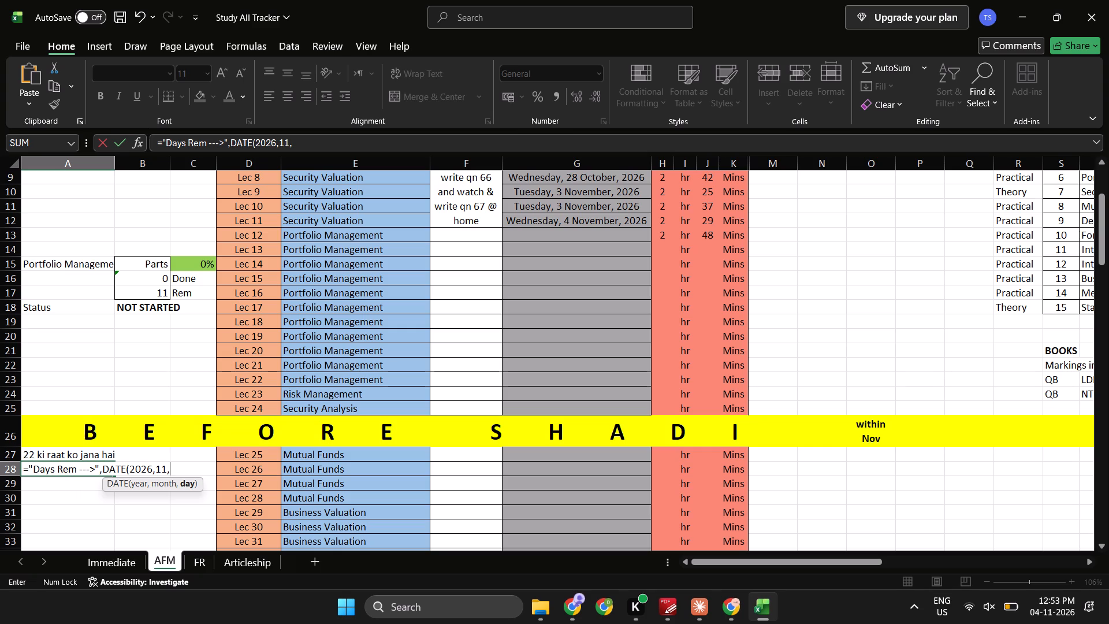
type("22")
key("shift+parenright")
key("minus")
type("toda")
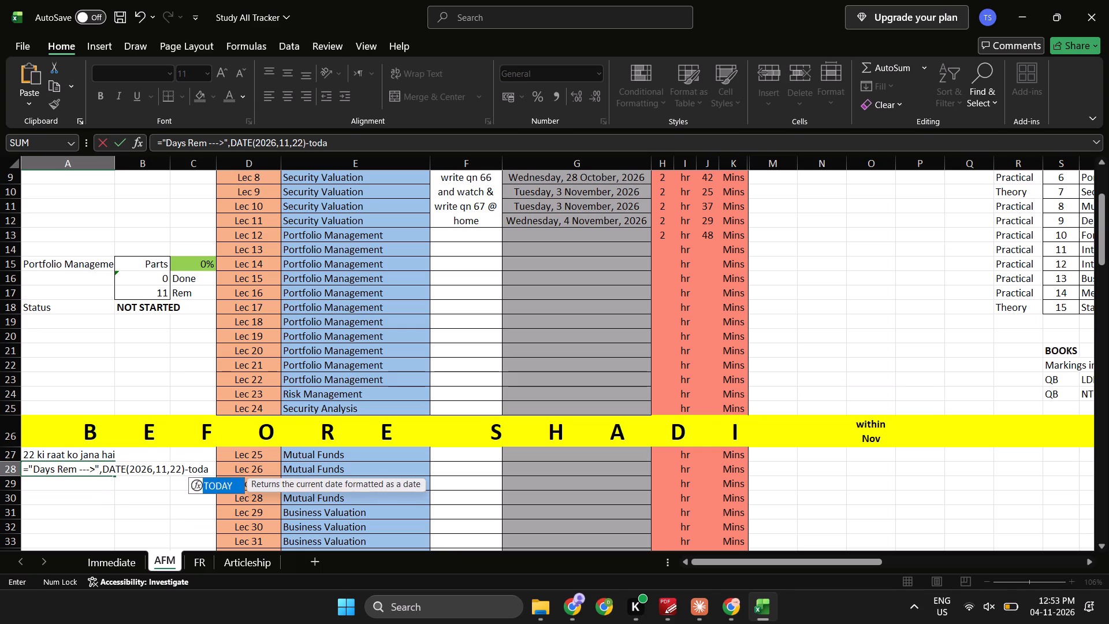
key("Tab")
type("()")
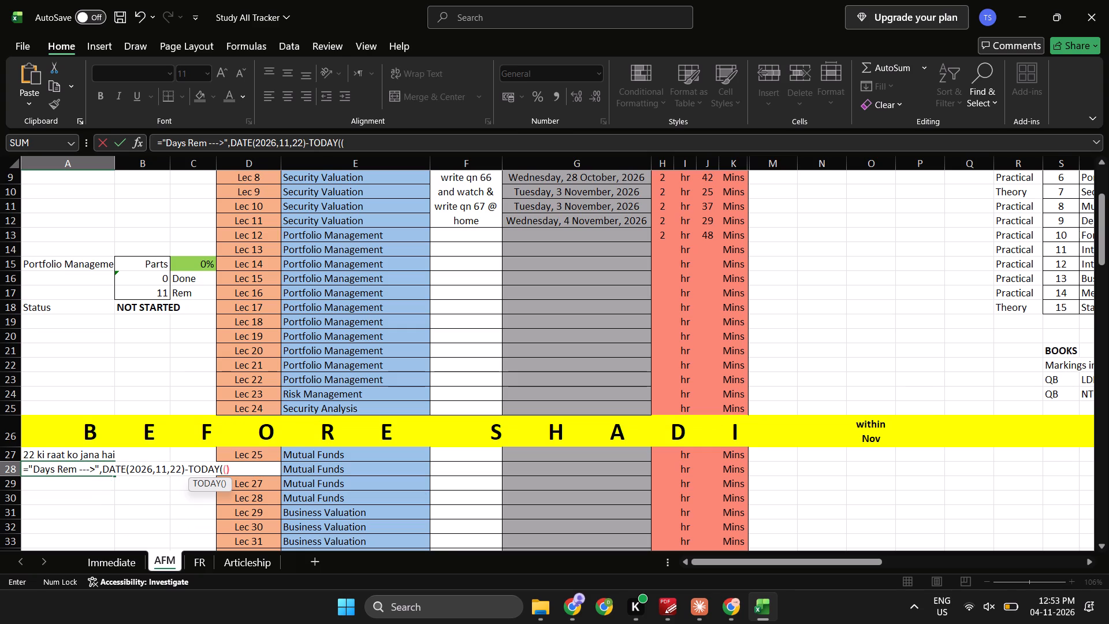
key("BackSpace")
key("BackSpace")
key("shift+parenright")
key("Return")
key("Return")
key("Right")
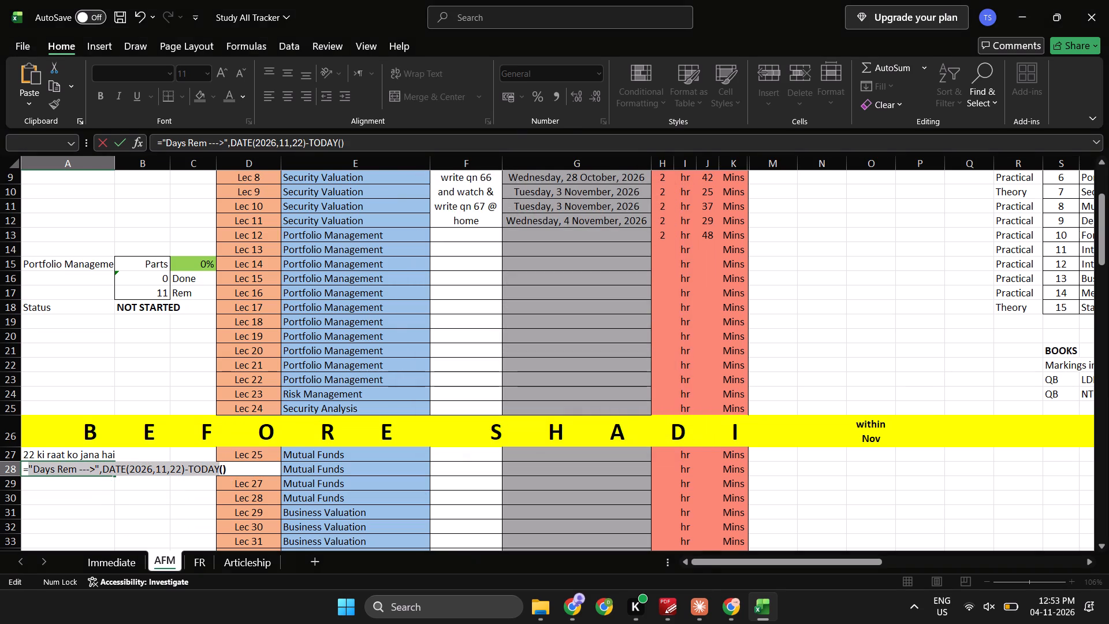
key("Right")
key("Left")
key("Left")
key("Left")
key("Right")
key("Right")
key("Right")
key("Right")
key("Right")
key("Right")
key("Right")
key("Right")
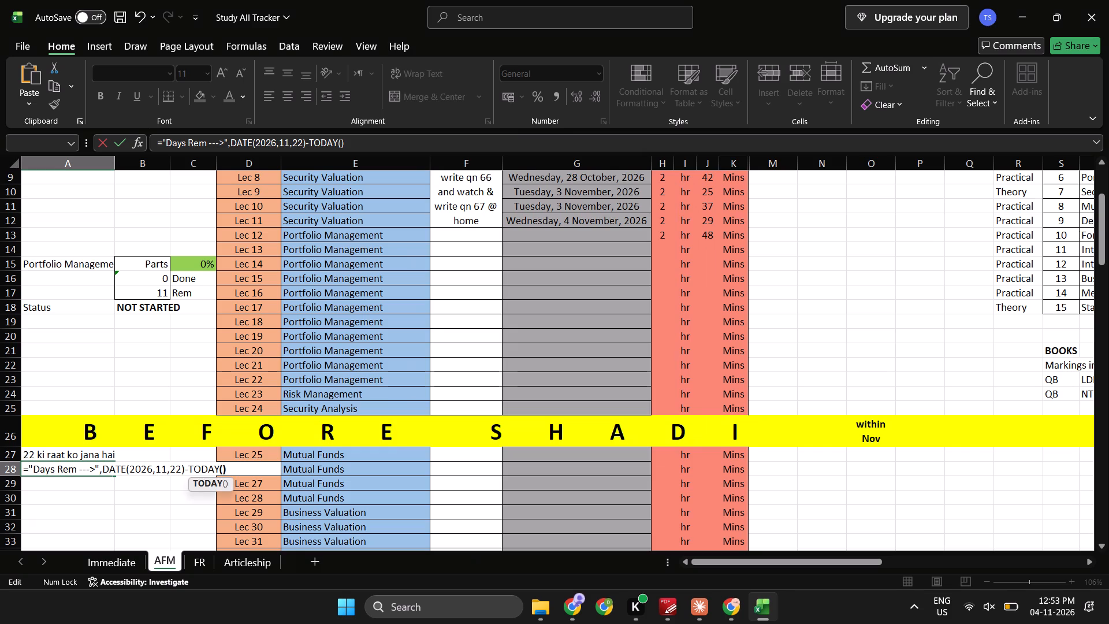
key("Return")
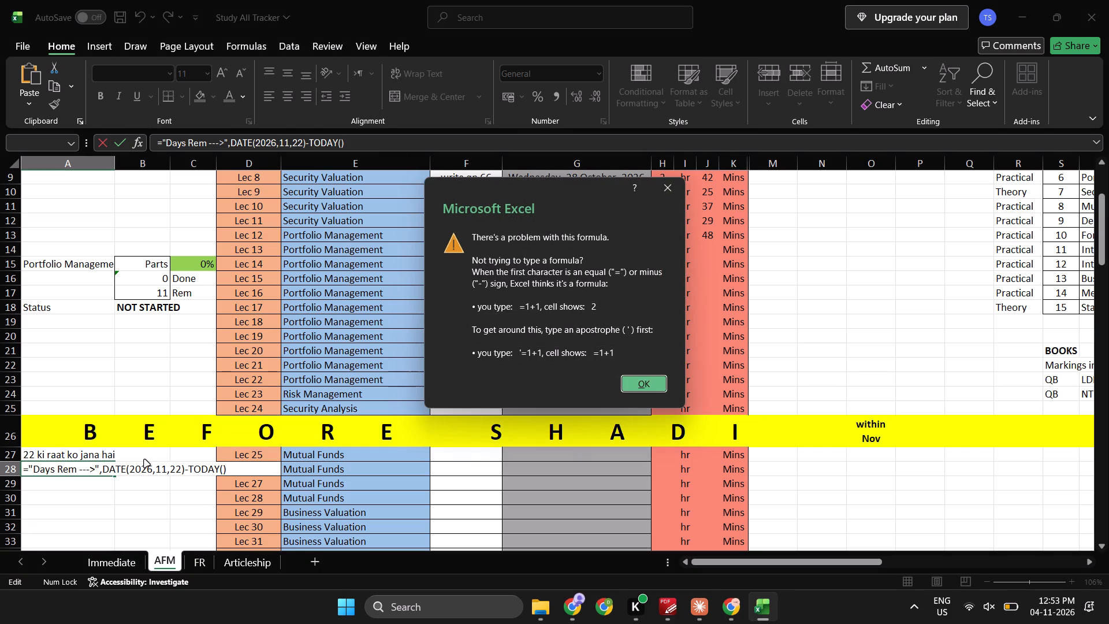
Remove the text part and comma from the A28 formula, entering it as =DATE(2026,11,22)-TODAY().
key("Escape")
key("Left")
key("Right")
key("Right")
key("Right")
key("Right")
key("Right")
key("Right")
key("Right")
key("Right")
key("Right")
key("Right")
key("Right")
key("Right")
key("Right")
key("Right")
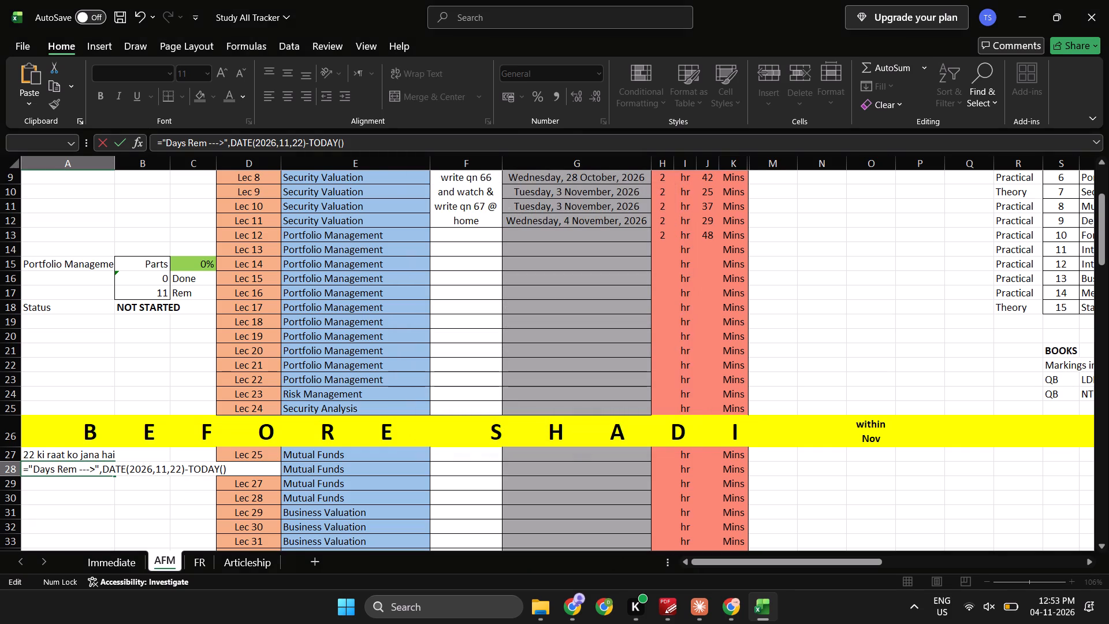
key("Right")
key("Right")
key("Left")
key("Right")
key("ctrl+shift+Left")
key("ctrl+shift+Left")
key("ctrl+shift+Left")
key("ctrl+shift+Left")
key("shift+Right")
key("BackSpace")
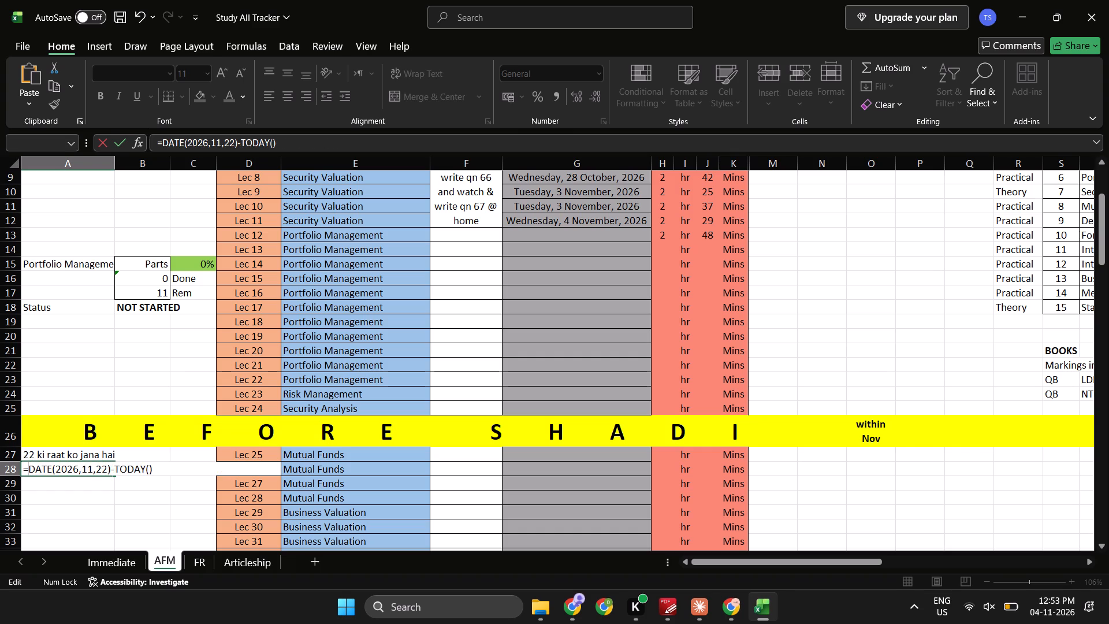
key("Return")
key("Up")
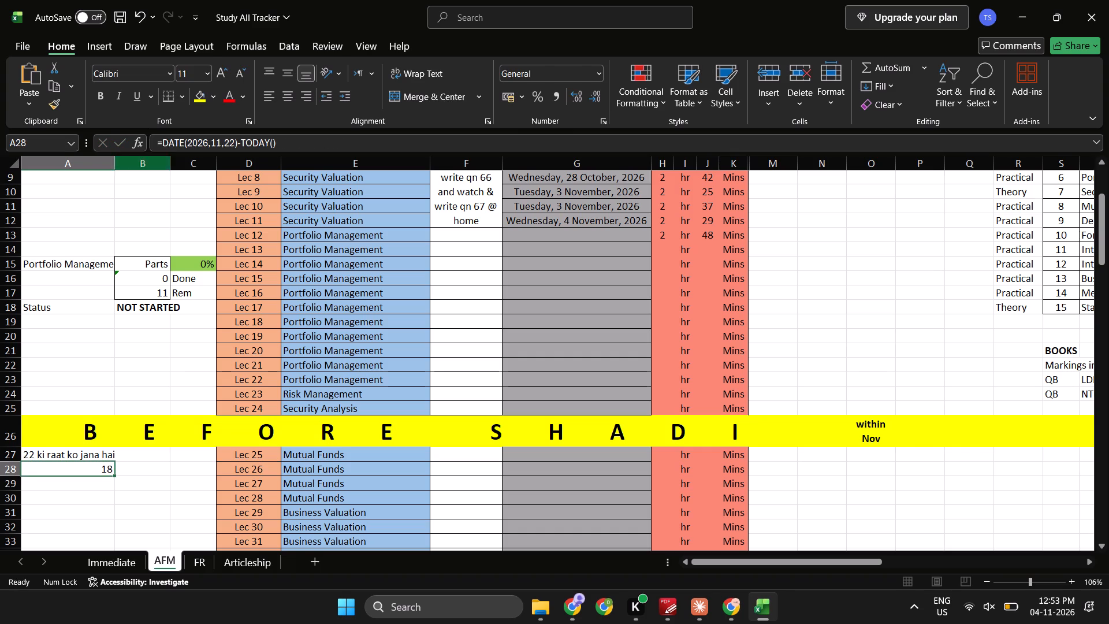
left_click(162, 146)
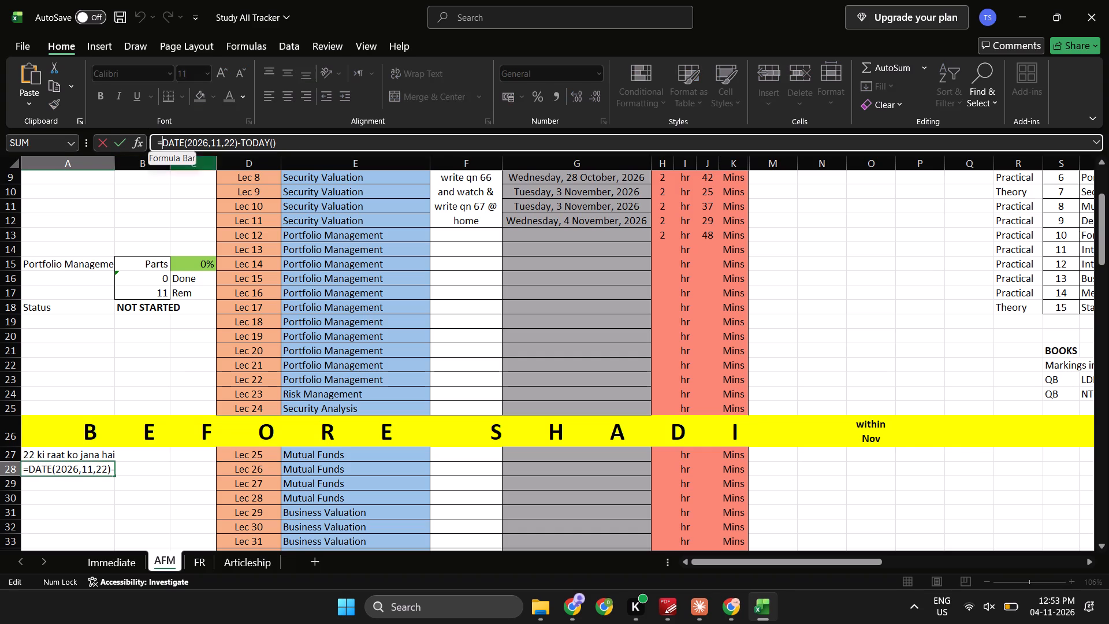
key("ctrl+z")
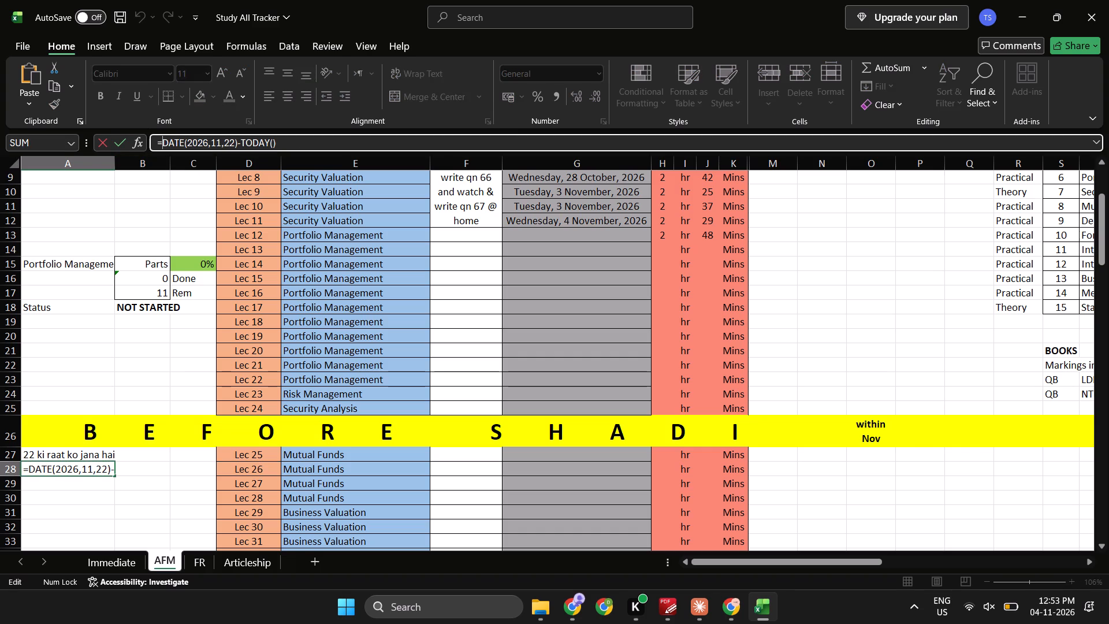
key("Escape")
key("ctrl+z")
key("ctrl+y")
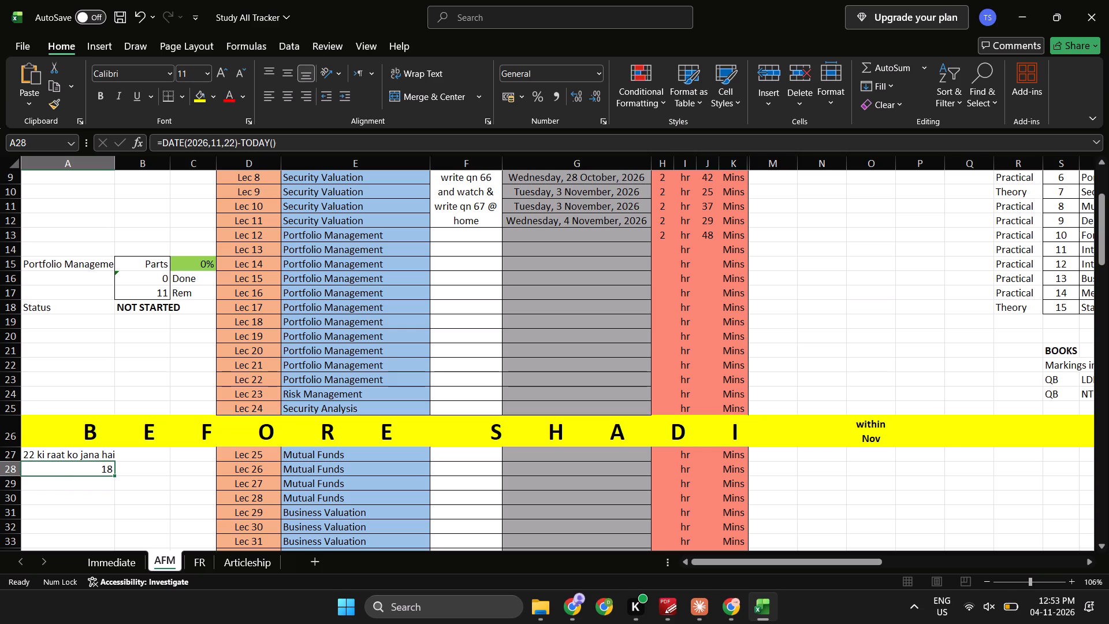
Enclose the whole date subtraction in the A28 formula in parentheses.
left_click(164, 136)
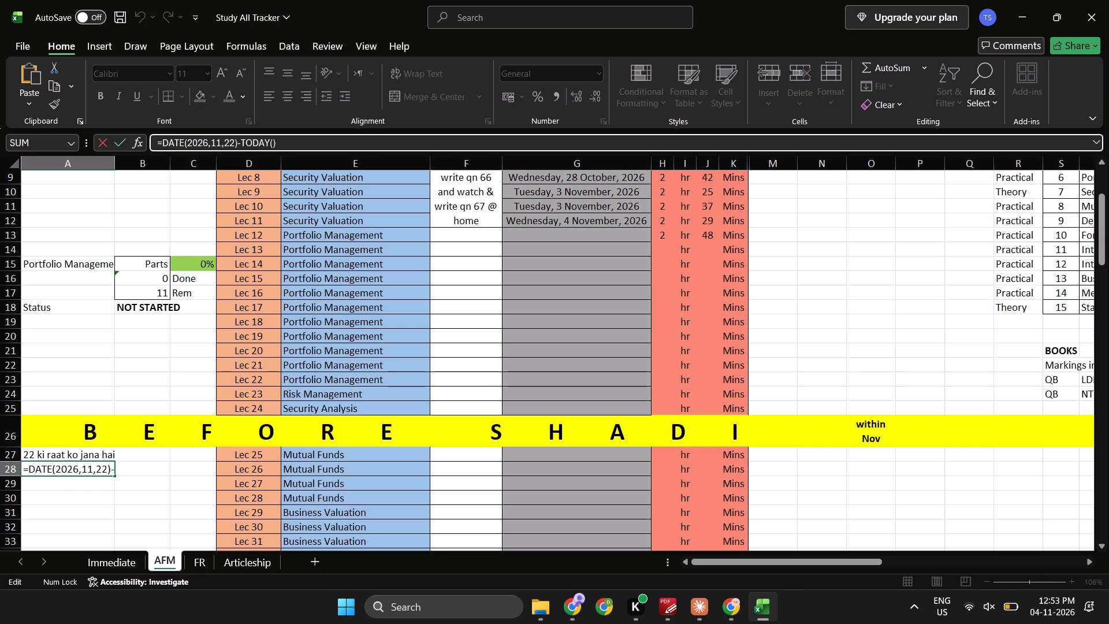
key("shift+parenleft")
key("End")
key("shift+parenright")
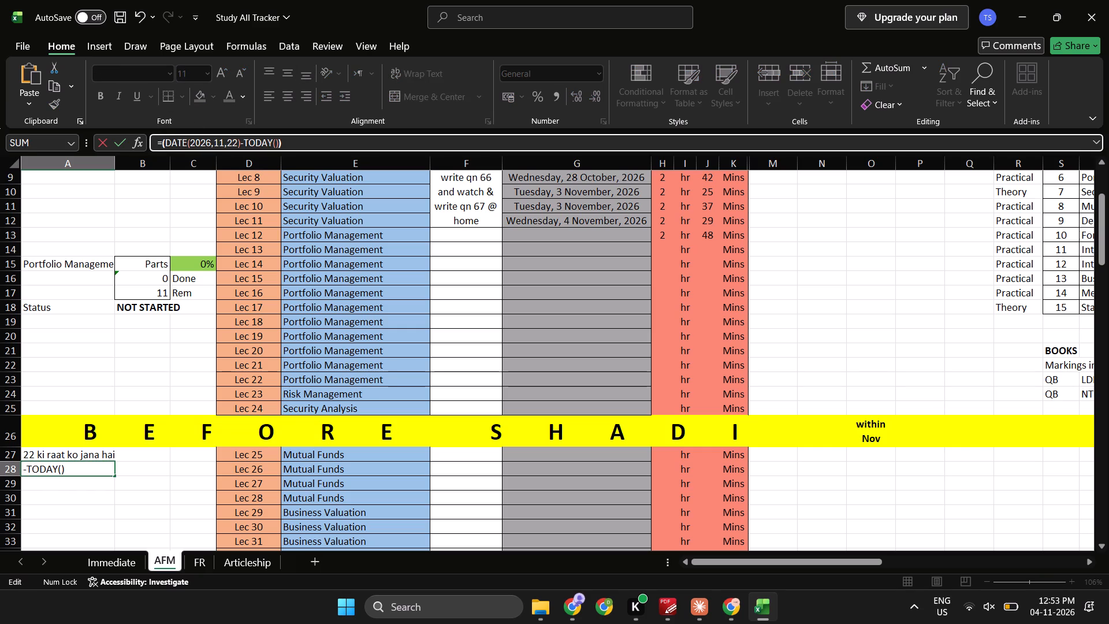
Try to prefix the bracketed date subtraction in A28 with the text "Days Rem --->, joined by an ampersand.
key("Home")
key("Right")
type("\"Days")
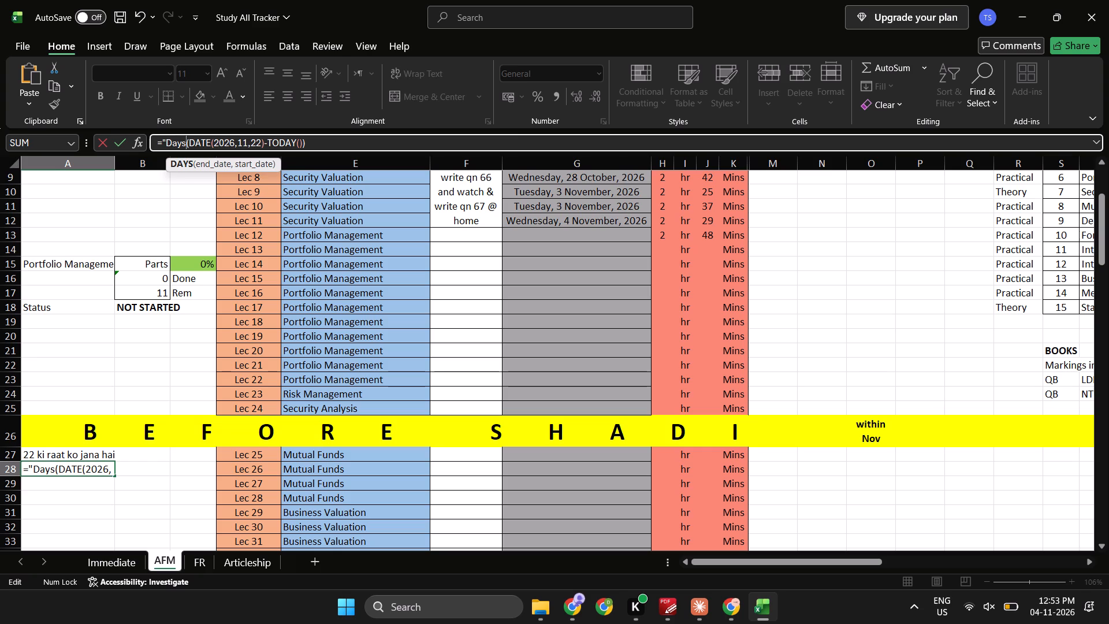
key("space")
key("BackSpace")
key("space")
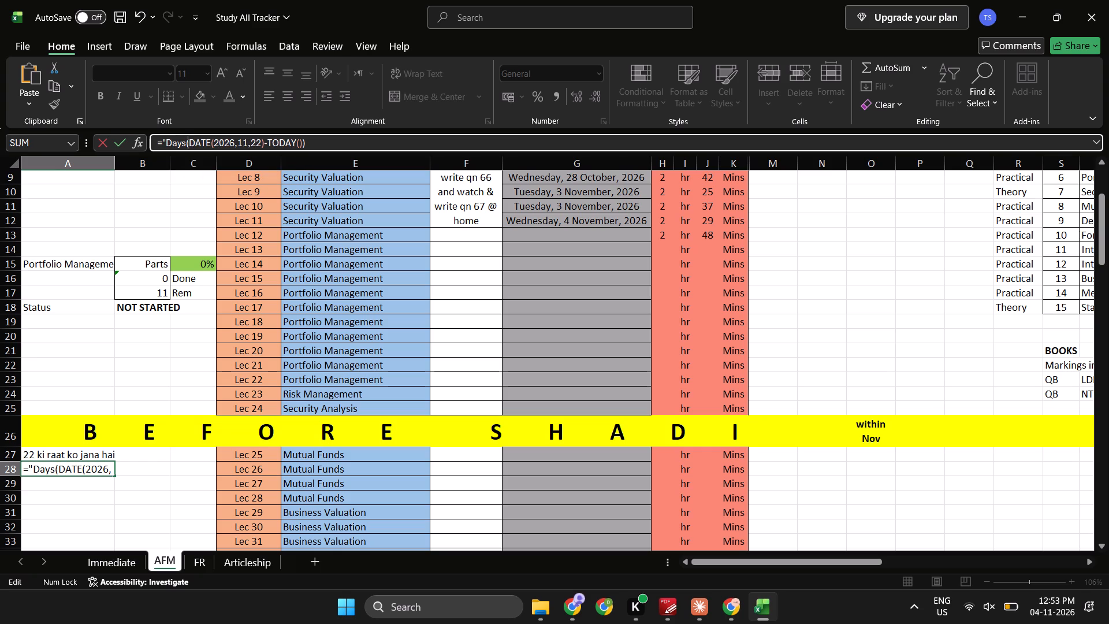
type("Rem")
key("space")
type("----")
key("BackSpace")
key("BackSpace")
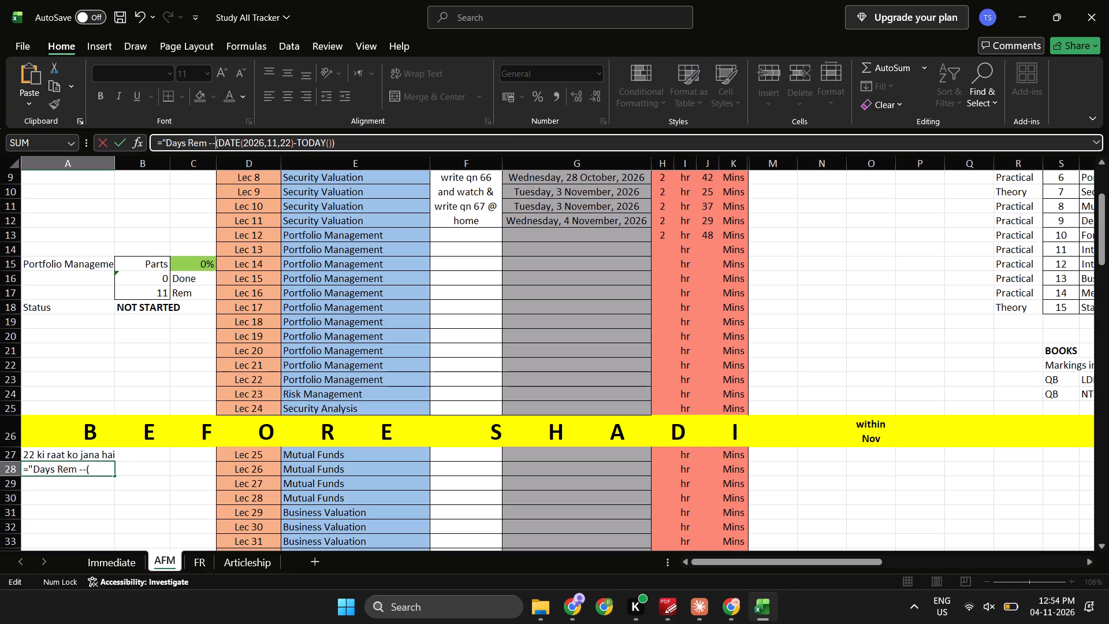
type("->")
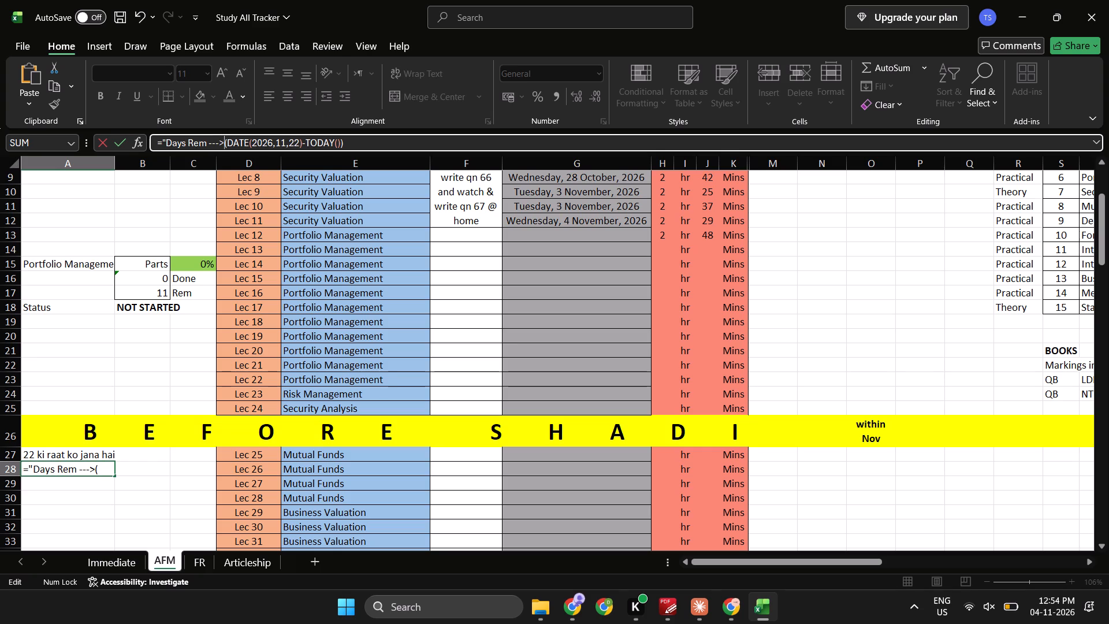
key("space")
type("&")
key("space")
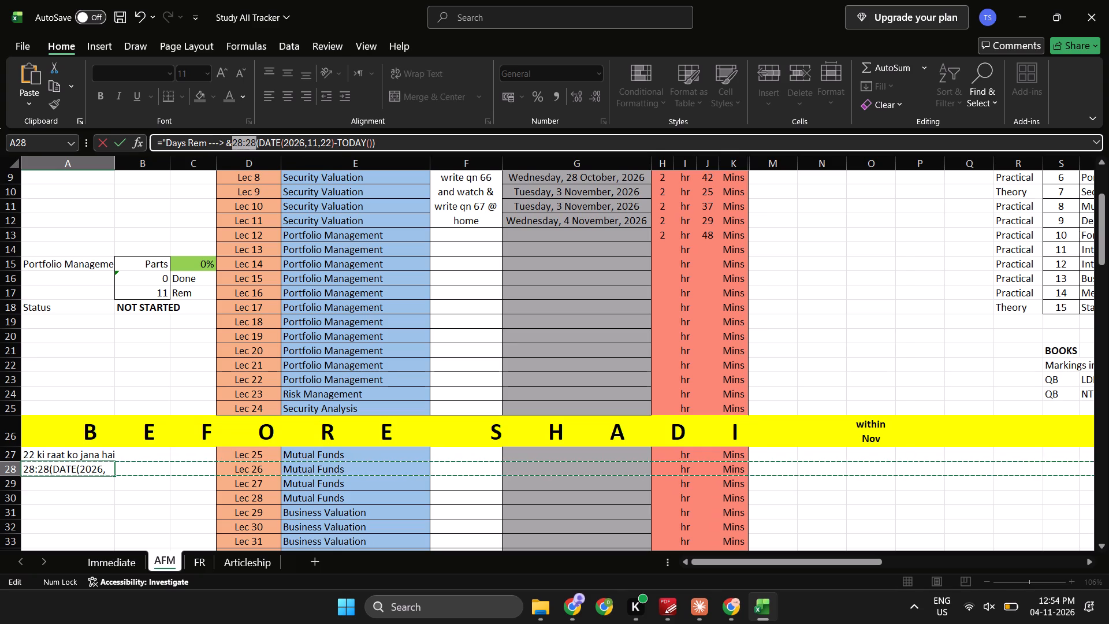
key("BackSpace")
key("BackSpace")
key("BackSpace")
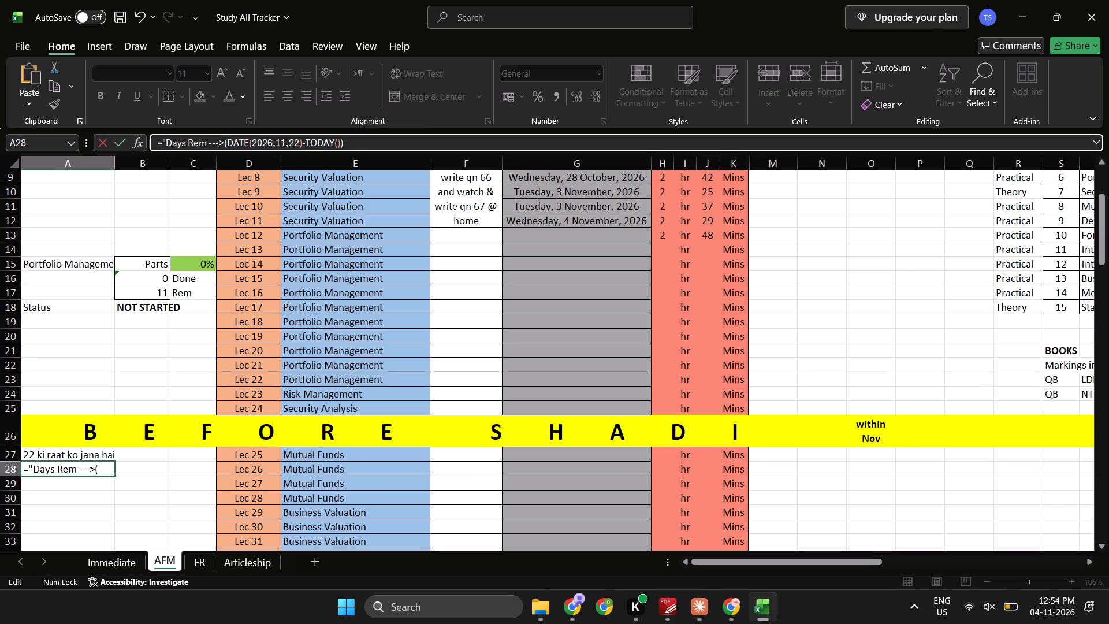
key("shift+ampersand")
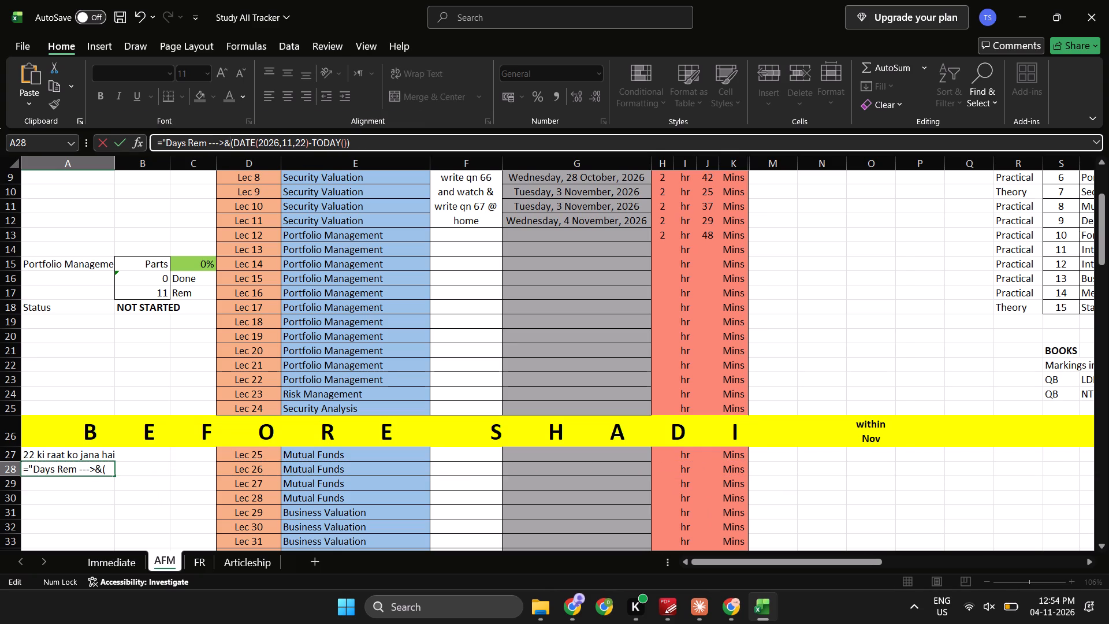
key("Return")
key("Return")
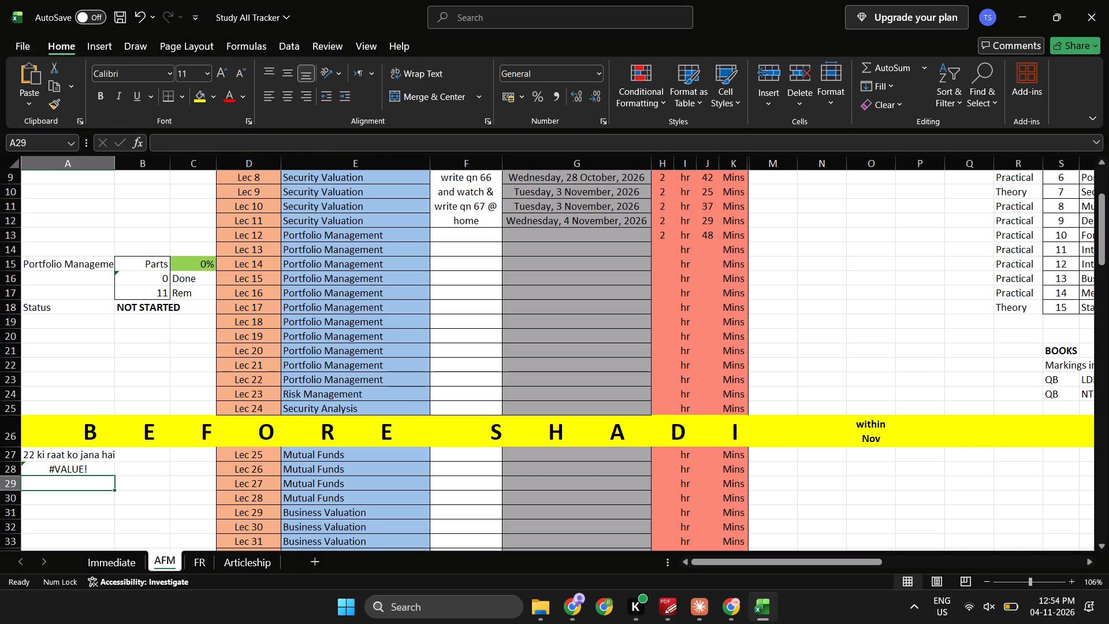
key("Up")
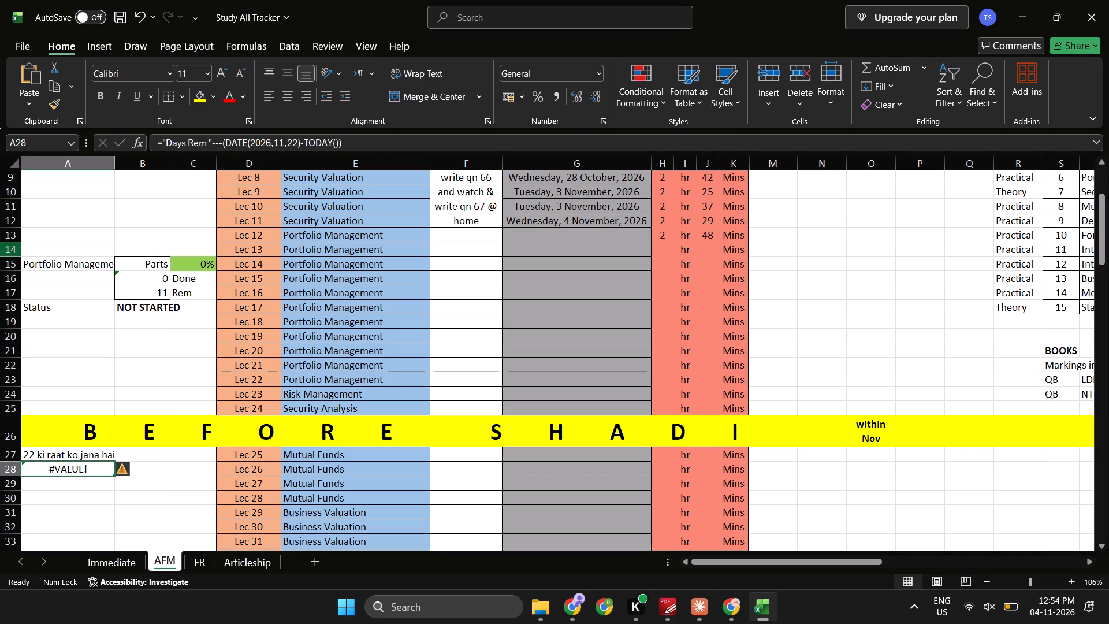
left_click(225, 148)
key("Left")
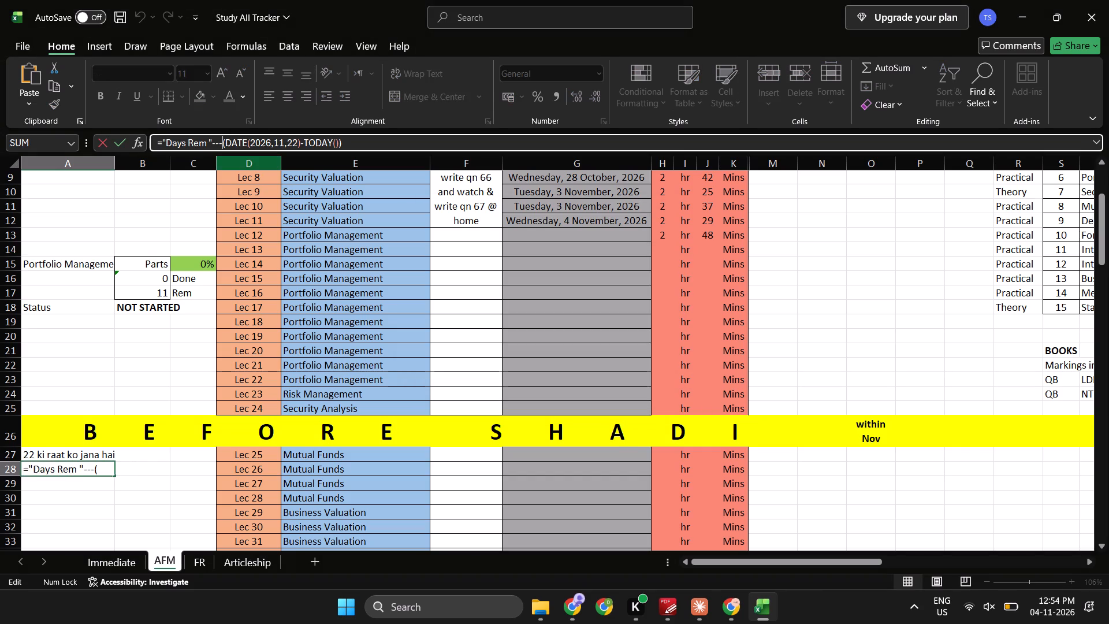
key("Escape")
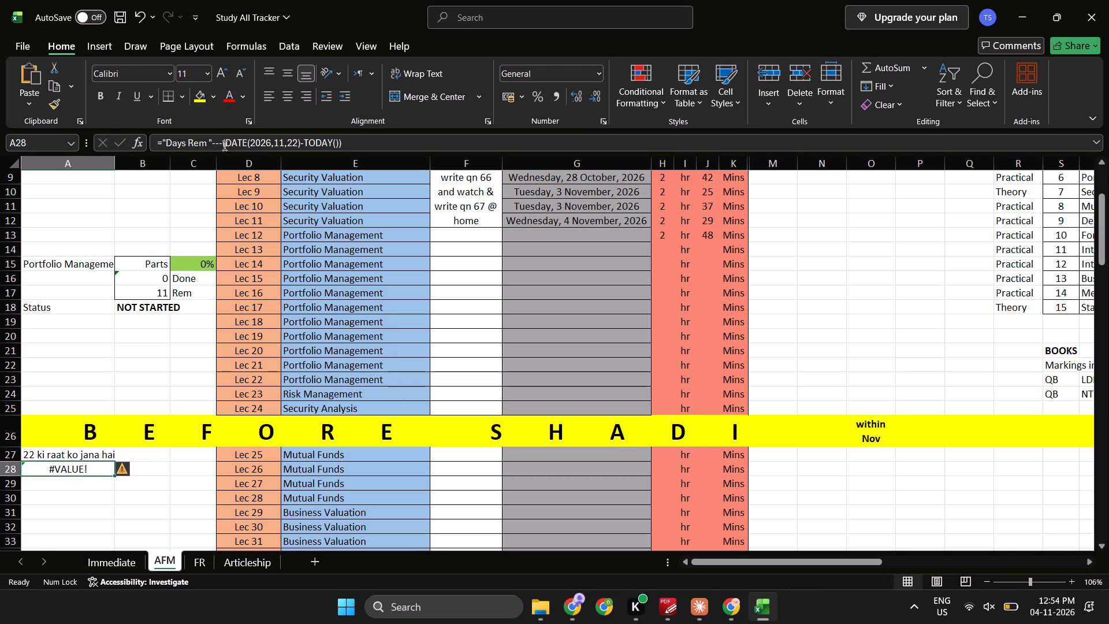
Correct the A28 formula to ="Days Rem----> "&(DATE(2026,11,22)-TODAY()), with the arrow inside the text and an ampersand joining the parts.
left_click(224, 146)
key("Left")
key("Right")
key("Left")
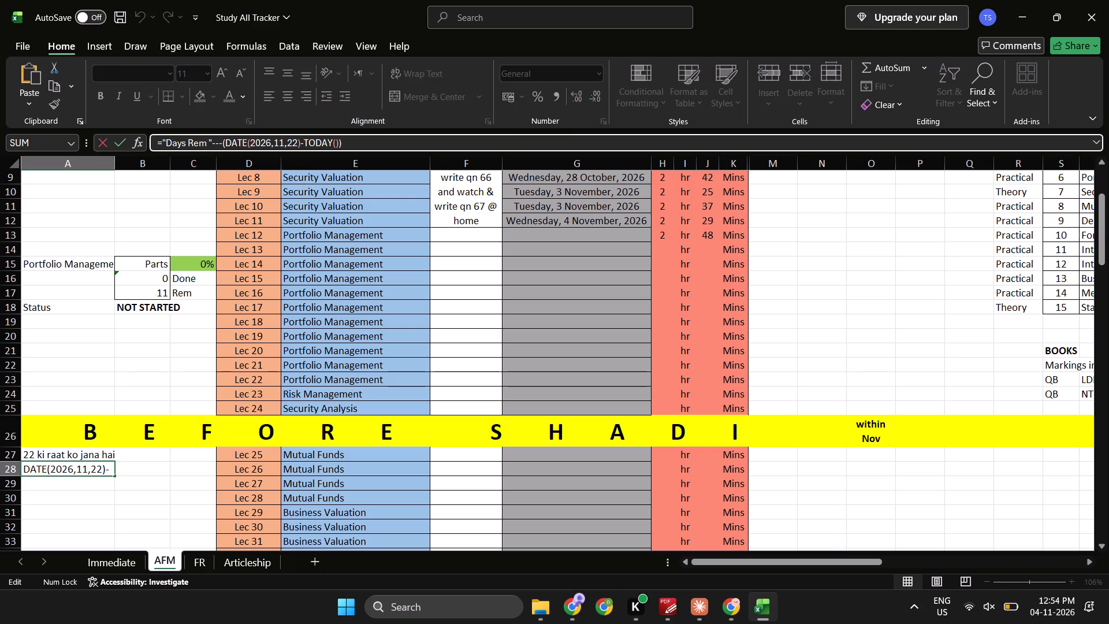
key("BackSpace")
key("BackSpace")
key("BackSpace")
key("Left")
key("Left")
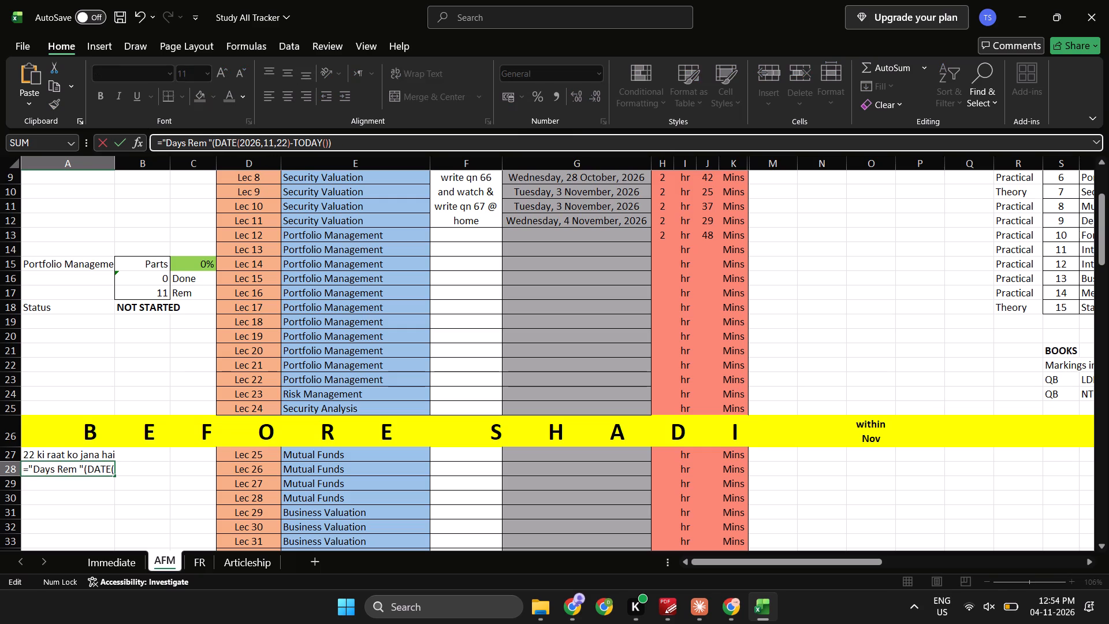
type("----")
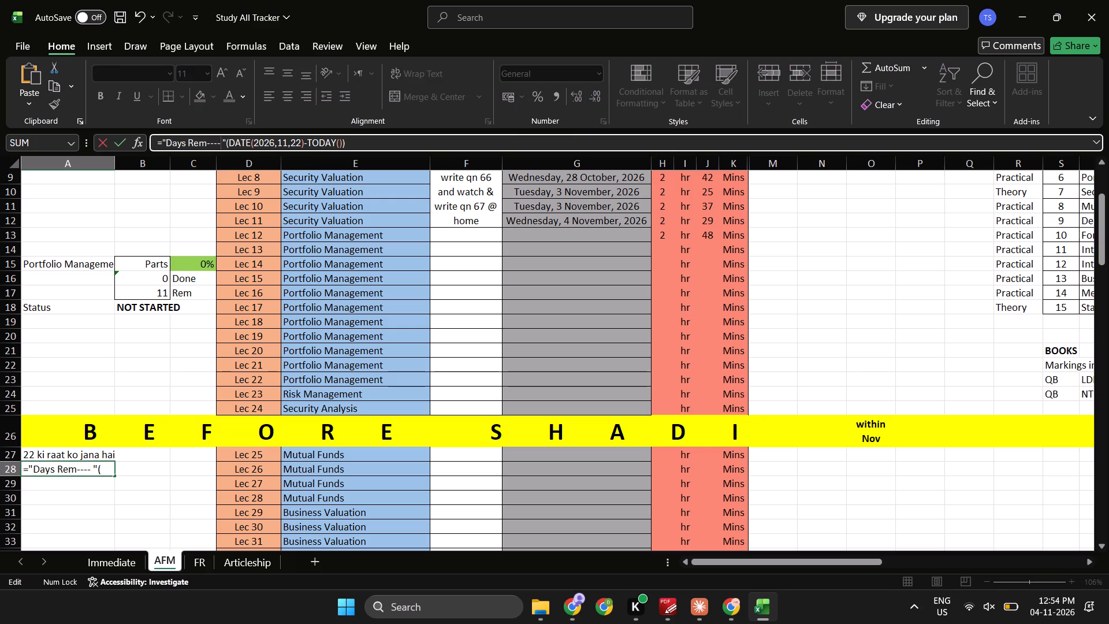
key("shift+greater")
key("Right")
key("Right")
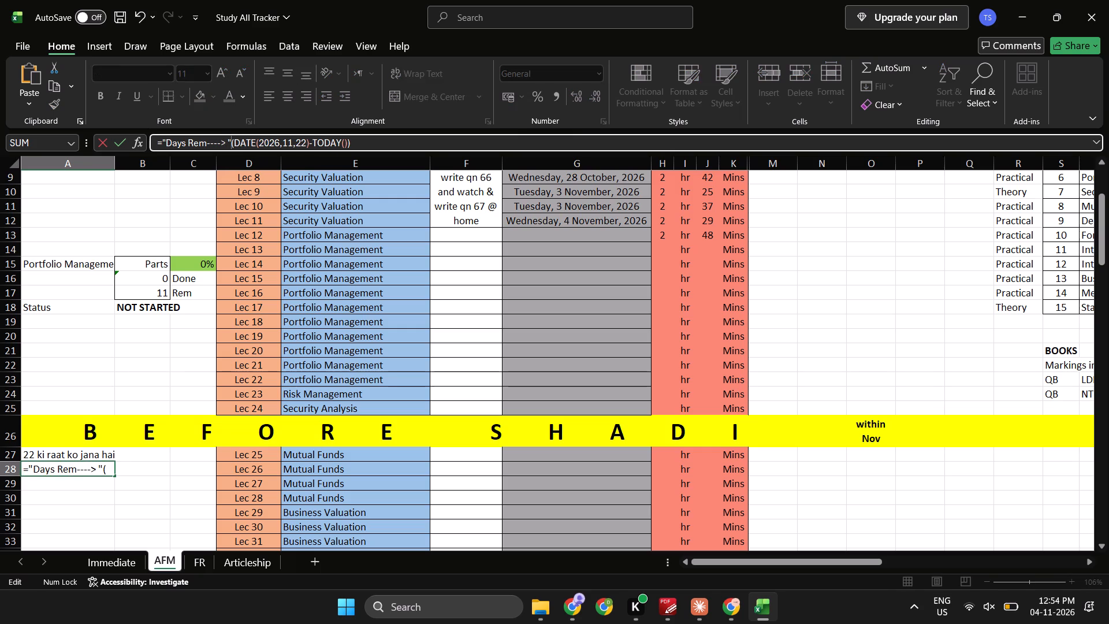
key("shift+ampersand")
key("Return")
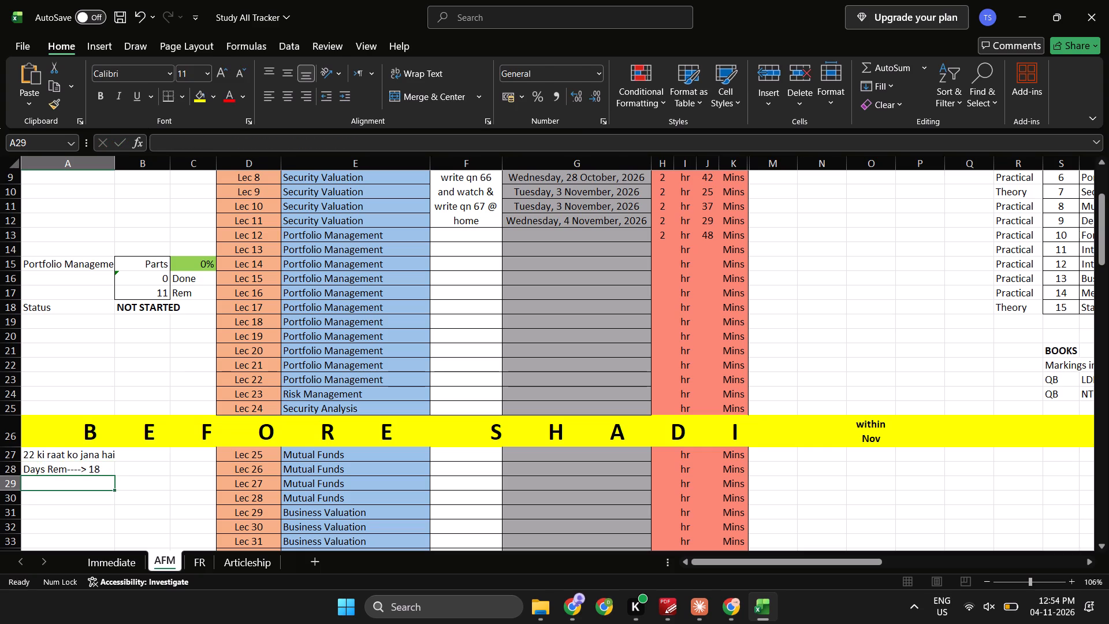
Insert a space between "Days Rem" and the arrow in the A28 formula's text.
key("Up")
key("Down")
key("Up")
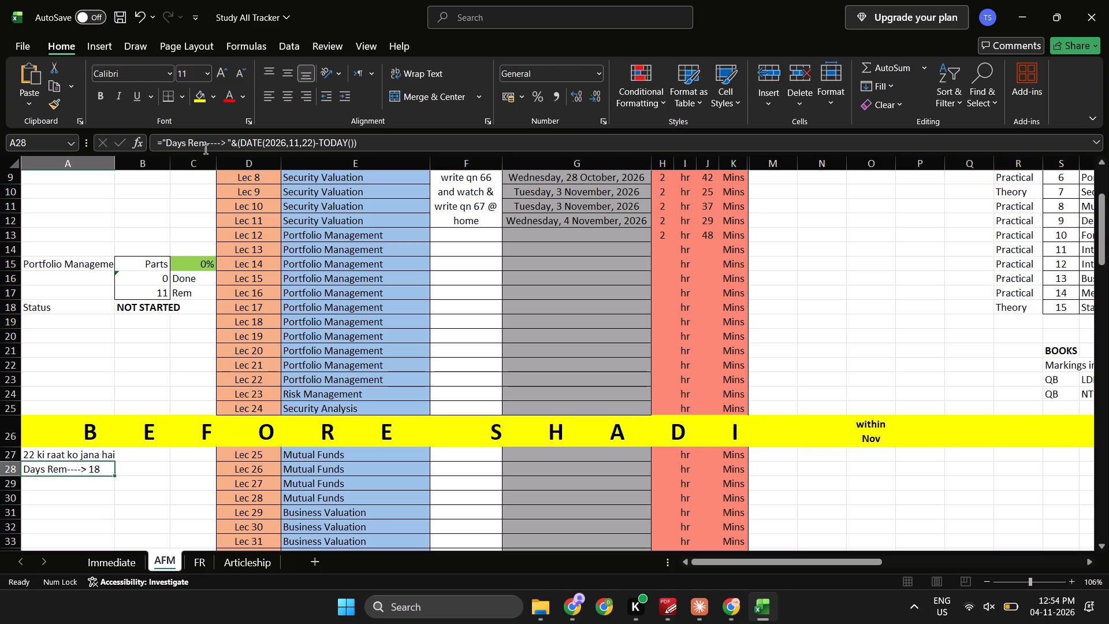
left_click(206, 149)
key("space")
key("Return")
key("Up")
left_click(206, 149)
key("space")
key("Return")
key("Up")
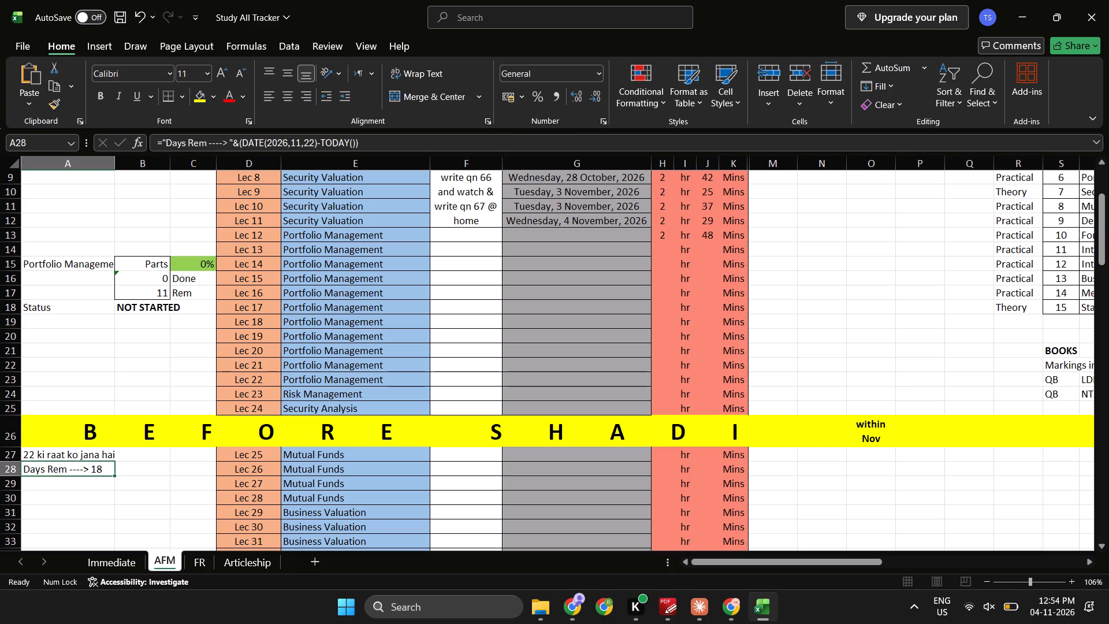
Make the days-remaining cell A28 bold.
key("Up")
key("Down")
key("ctrl+g")
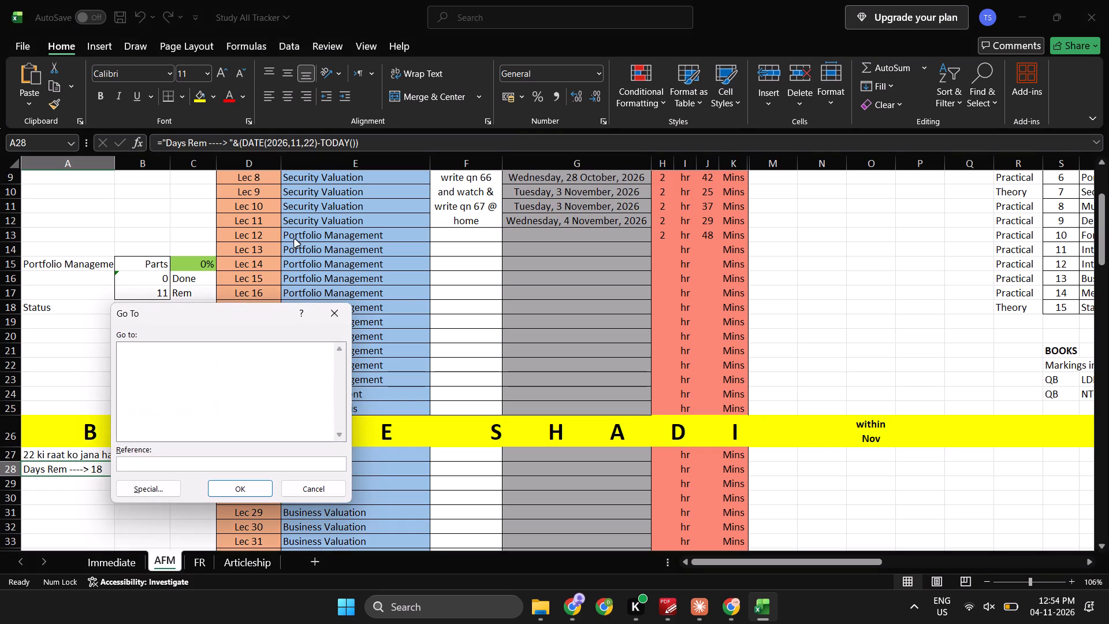
key("Escape")
key("ctrl+b")
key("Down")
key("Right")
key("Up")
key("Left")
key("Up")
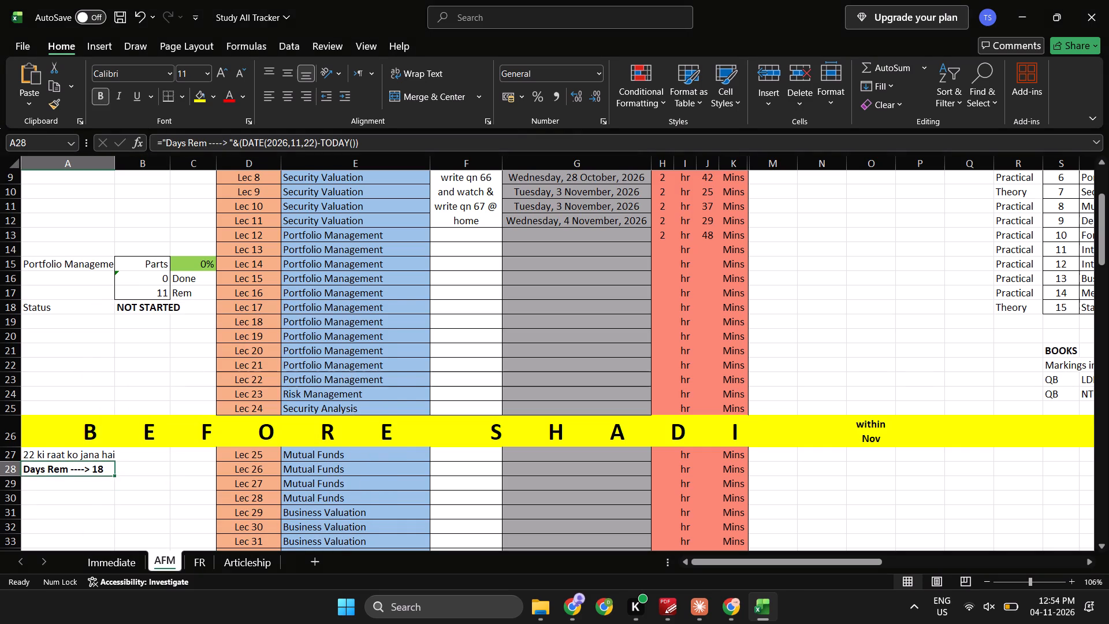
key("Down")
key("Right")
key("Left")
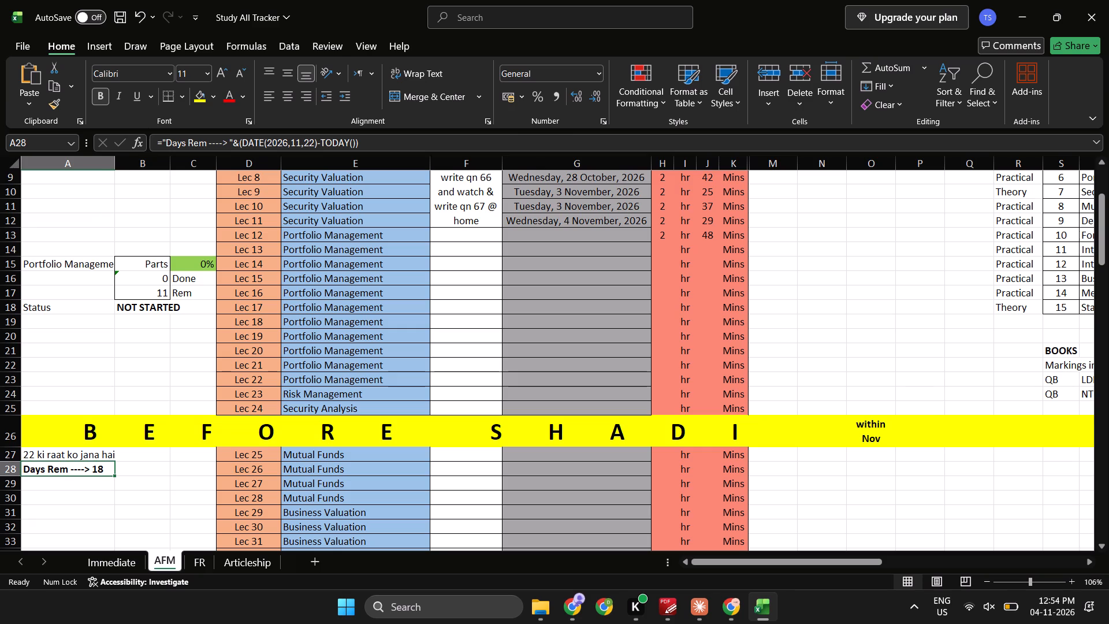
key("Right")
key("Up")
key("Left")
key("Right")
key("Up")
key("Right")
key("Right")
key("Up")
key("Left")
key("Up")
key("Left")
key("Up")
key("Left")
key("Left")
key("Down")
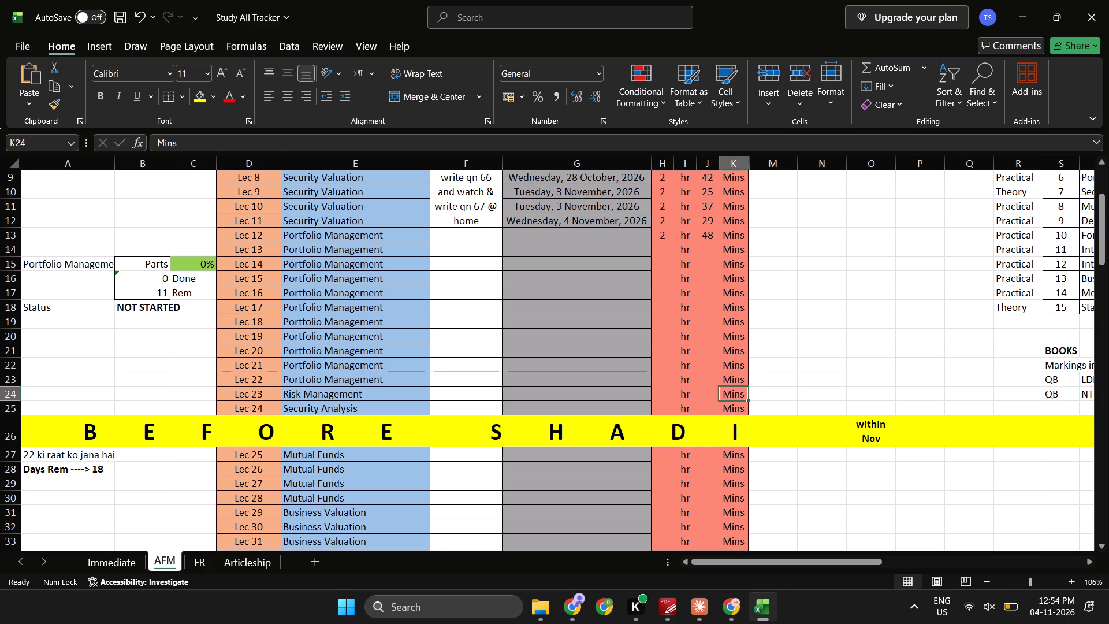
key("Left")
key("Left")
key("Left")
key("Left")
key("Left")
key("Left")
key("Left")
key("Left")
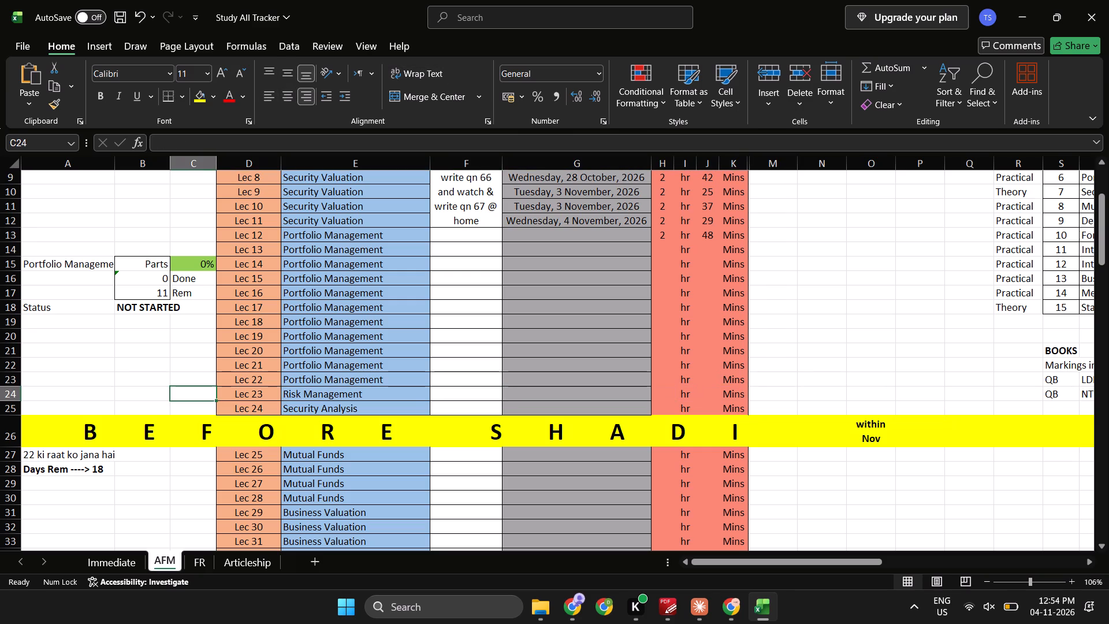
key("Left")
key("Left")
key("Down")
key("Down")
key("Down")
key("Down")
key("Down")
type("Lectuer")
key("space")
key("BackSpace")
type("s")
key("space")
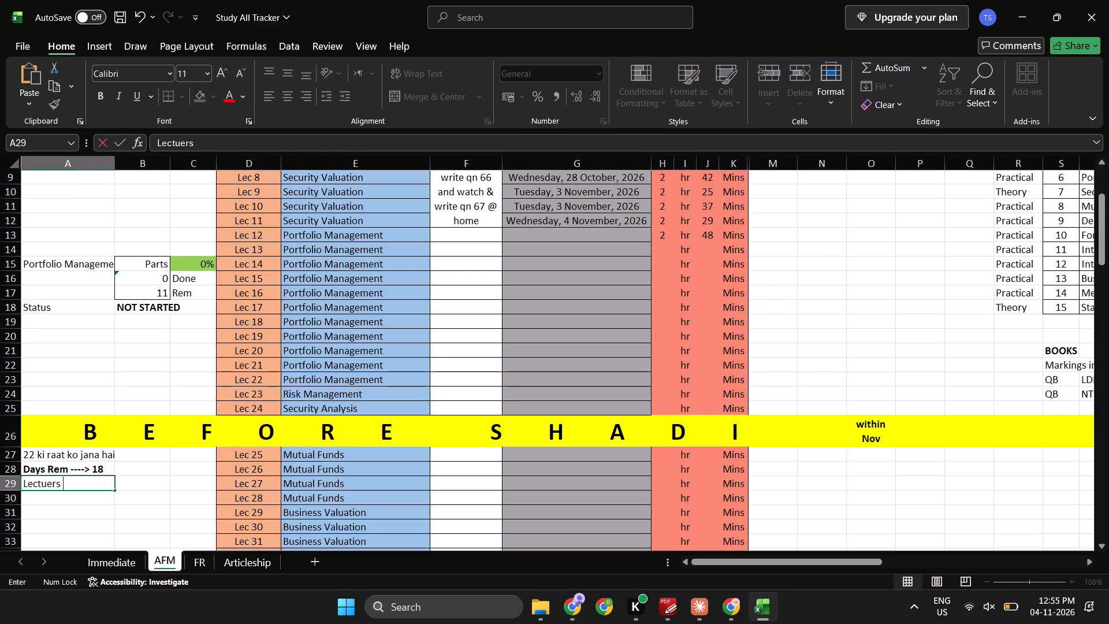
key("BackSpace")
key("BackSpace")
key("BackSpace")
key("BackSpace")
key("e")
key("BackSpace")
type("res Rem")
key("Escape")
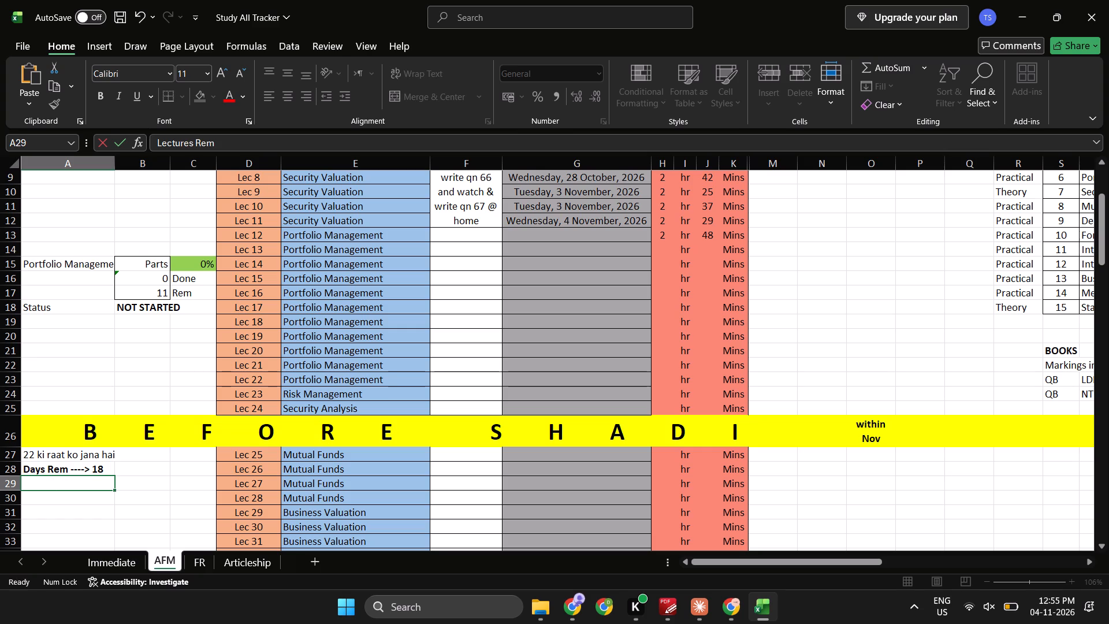
Fill the A28 formula down into A29 and change its label text from "Days" to "Lec".
key("ctrl+d")
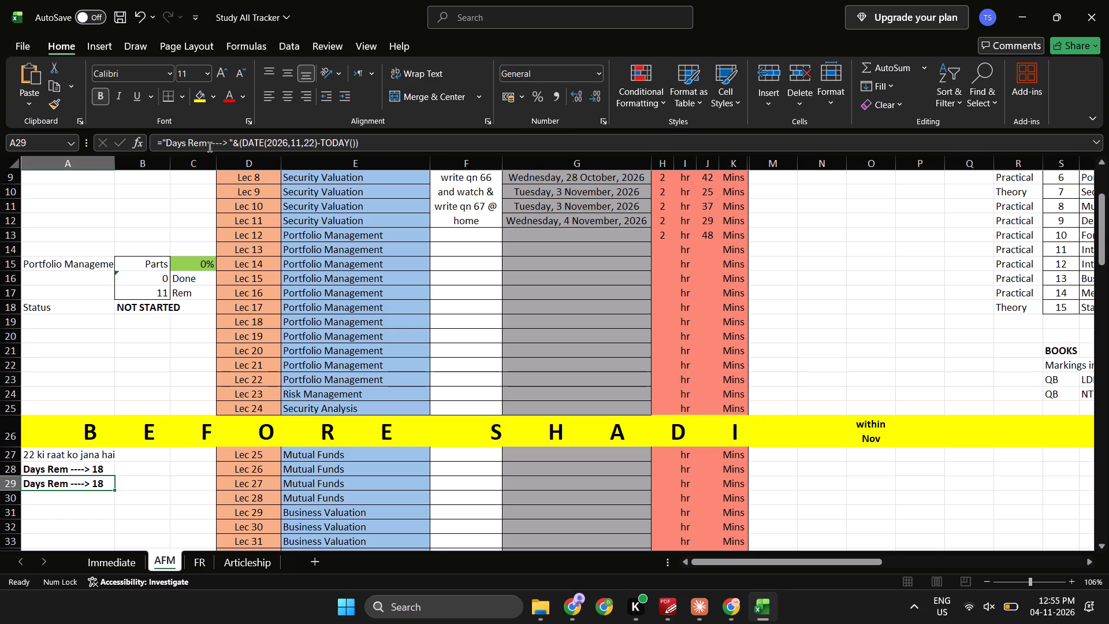
left_click(214, 144)
key("ctrl+Left")
key("ctrl+Left")
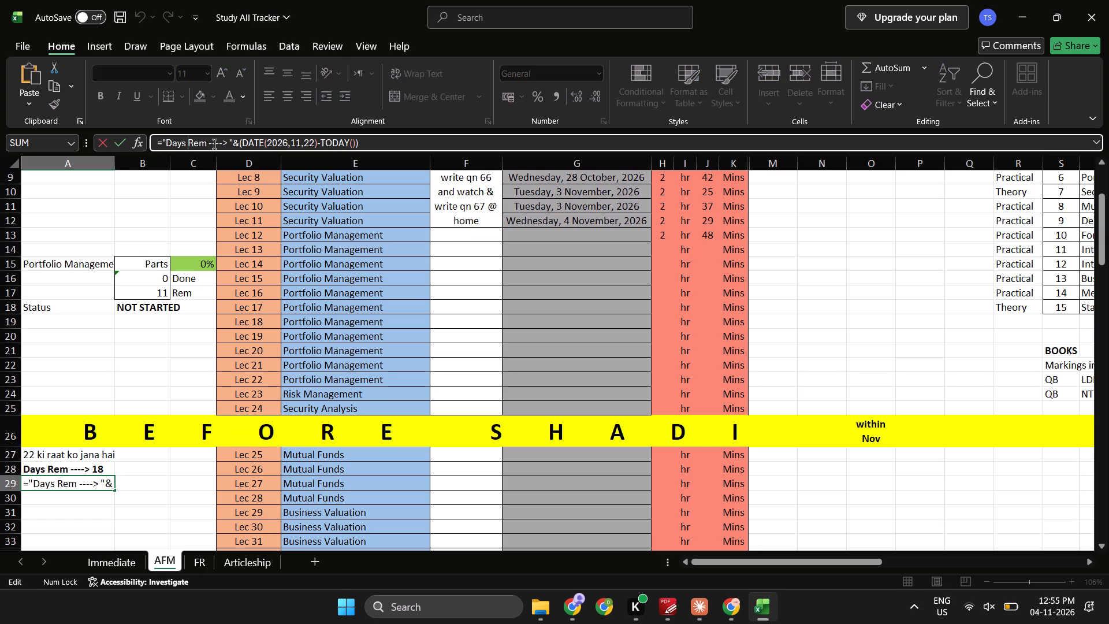
key("ctrl+Left")
key("shift+Right")
key("shift+Right")
key("shift+Right")
key("shift+Right")
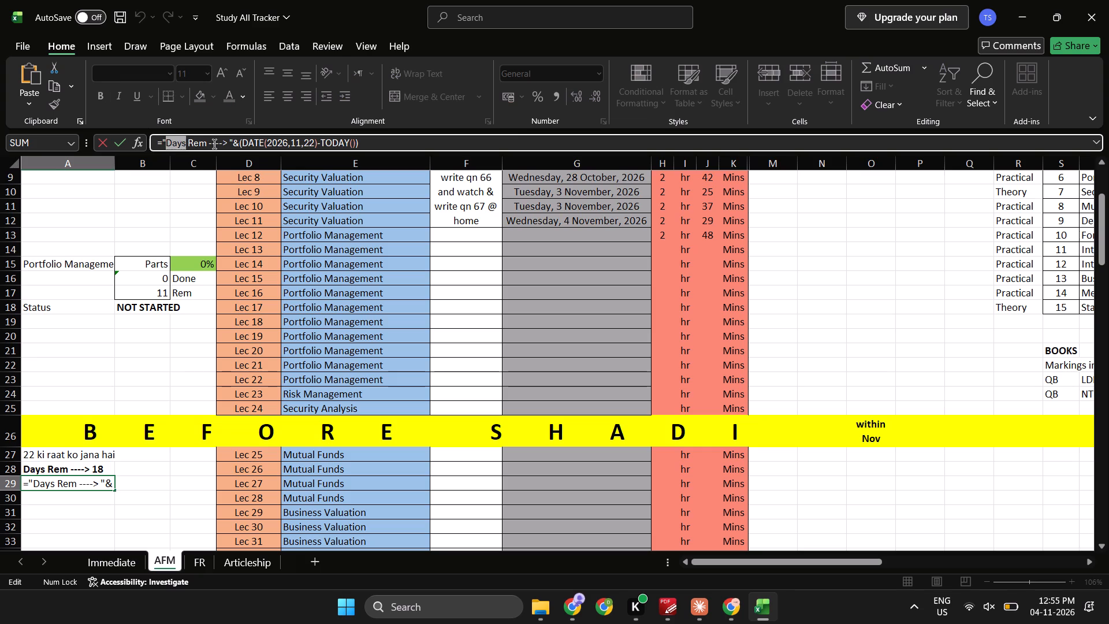
type("Lec")
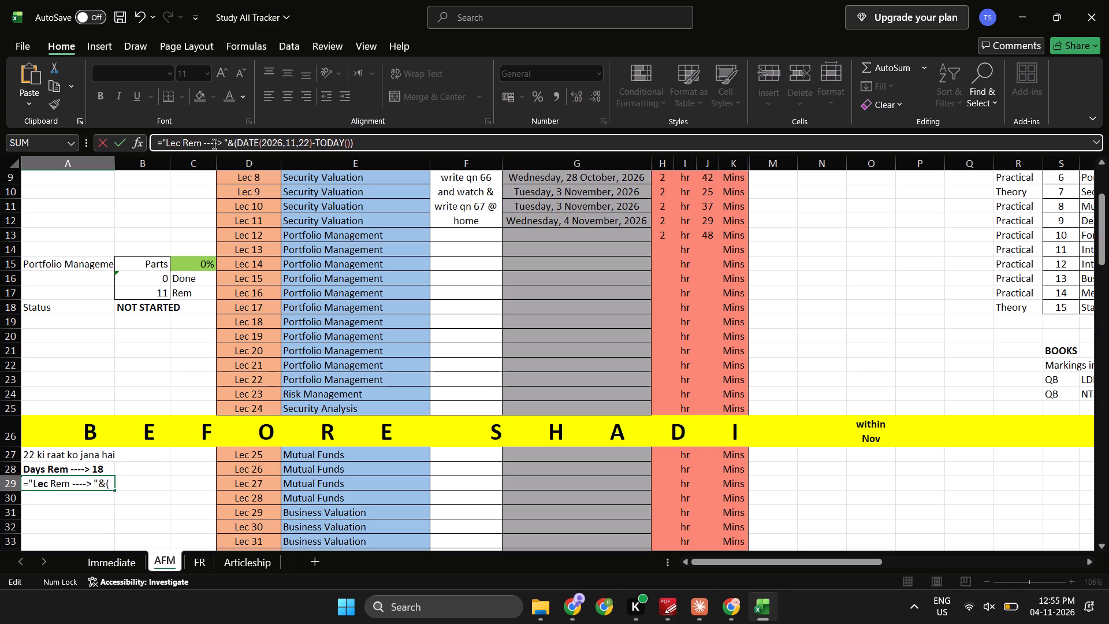
key("Return")
Replace the date subtraction in A29 so the formula reads ="Lec Rem ----> "&(COUNTBLANK(G13:G25)), accepting the suggested closing parenthesis.
key("Up")
key("F2")
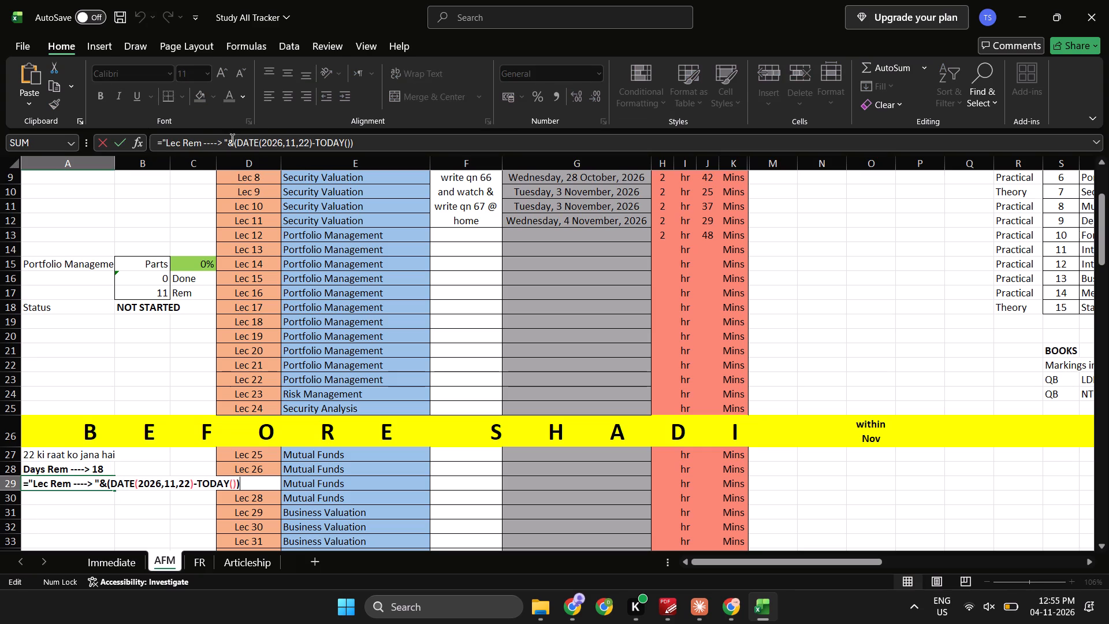
left_click(232, 143)
key("Right")
key("ctrl+shift+Right")
key("ctrl+shift+Right")
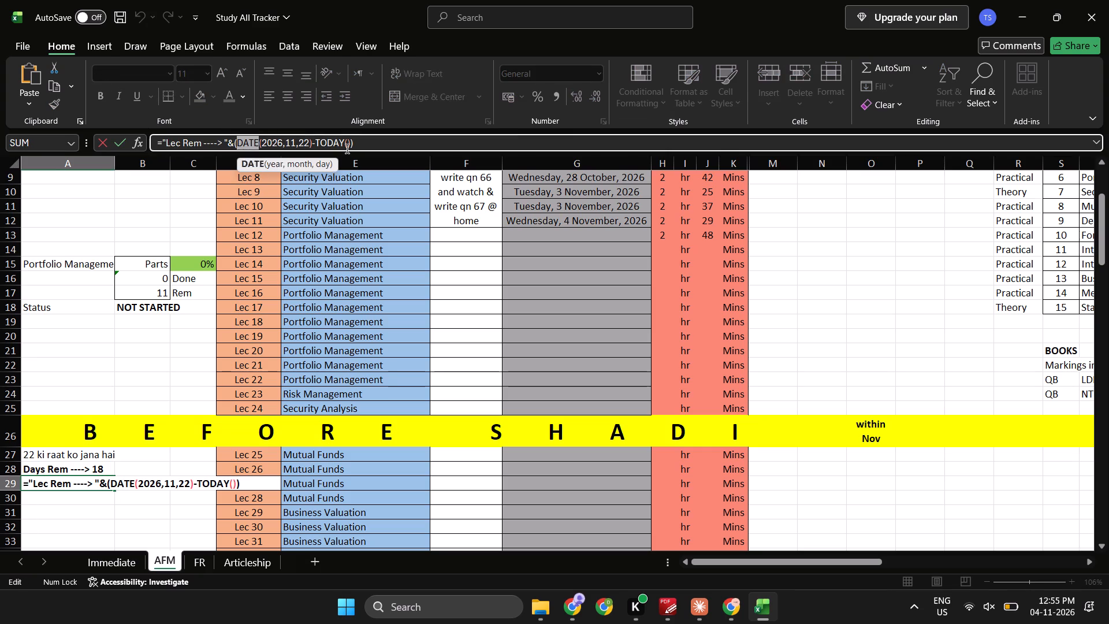
key("ctrl+shift+Right")
key("ctrl+shift+Right")
key("ctrl+shift+Right")
key("ctrl+shift+Right")
key("ctrl+shift+Right")
key("ctrl+shift+Right")
key("ctrl+shift+Right")
key("ctrl+shift+Right")
key("ctrl+shift+Right")
key("ctrl+shift+Left")
key("ctrl+shift+Left")
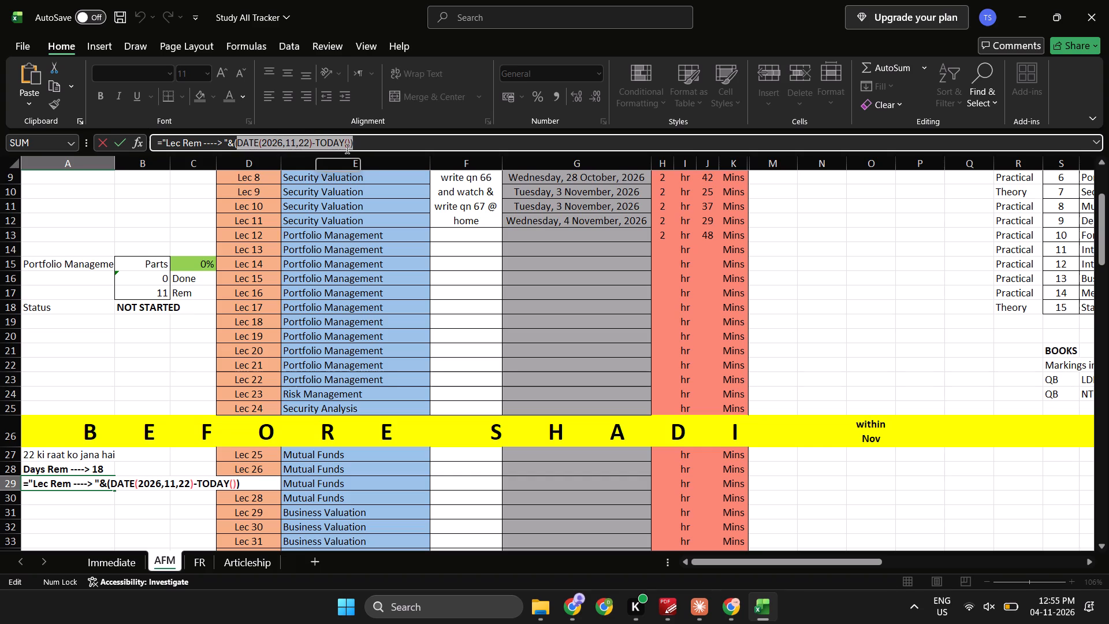
key("shift+Right")
key("shift+Right")
key("shift+Right")
key("shift+Right")
type("count")
key("Down")
key("Down")
key("Tab")
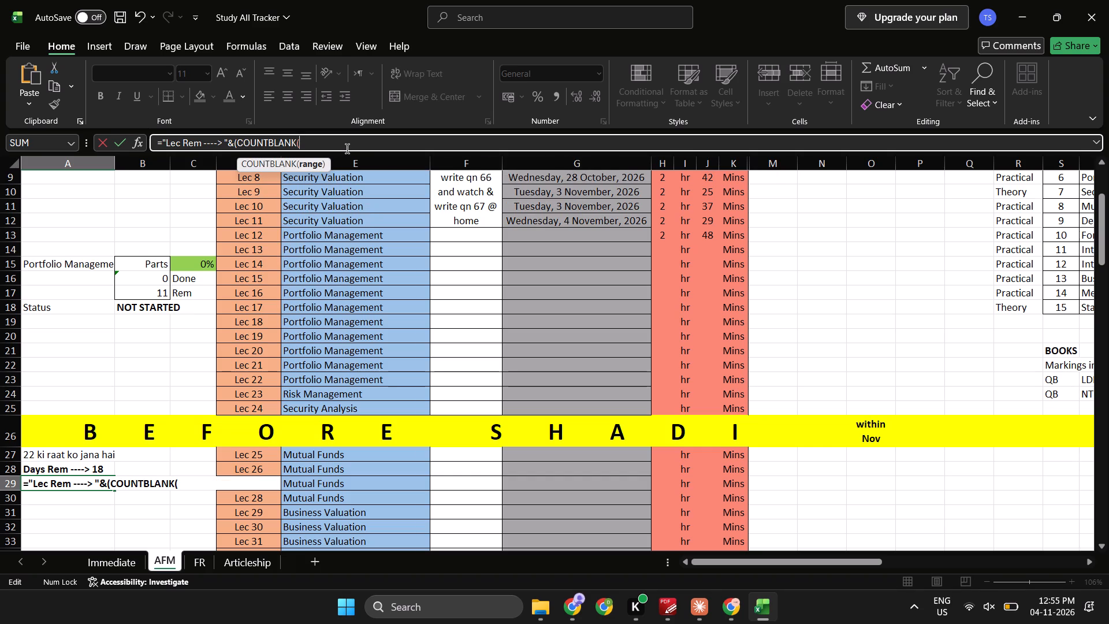
left_click(540, 235)
key("shift+Down")
key("shift+Down")
key("shift+Down")
key("shift+Down")
key("shift+Down")
key("shift+Down")
key("shift+Down")
key("shift+Down")
key("shift+Down")
key("shift+Down")
key("shift+Down")
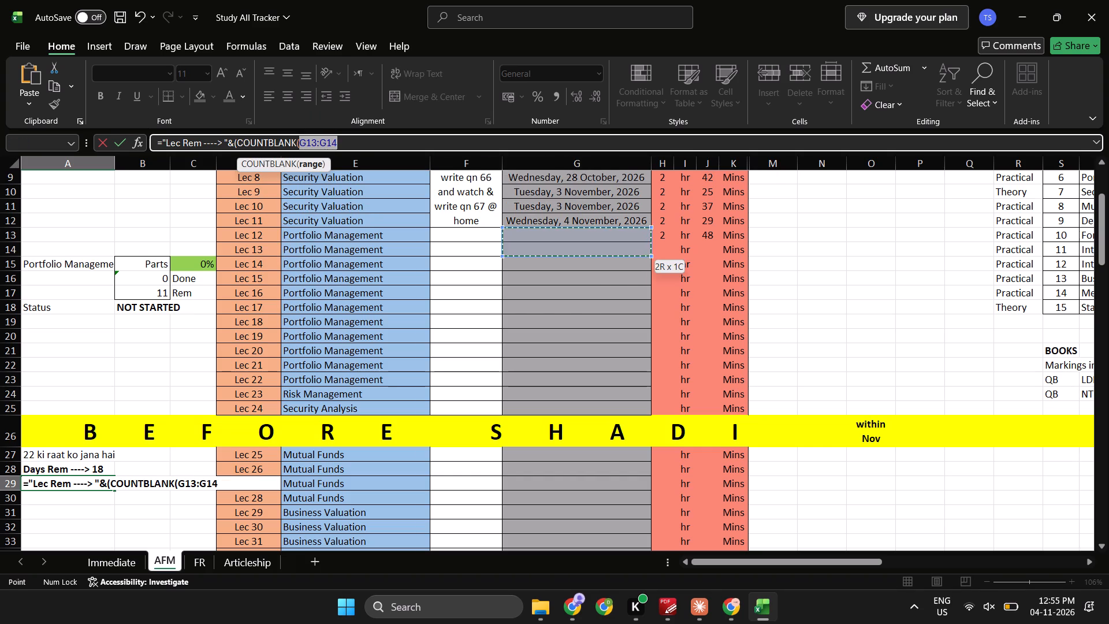
key("shift+Down")
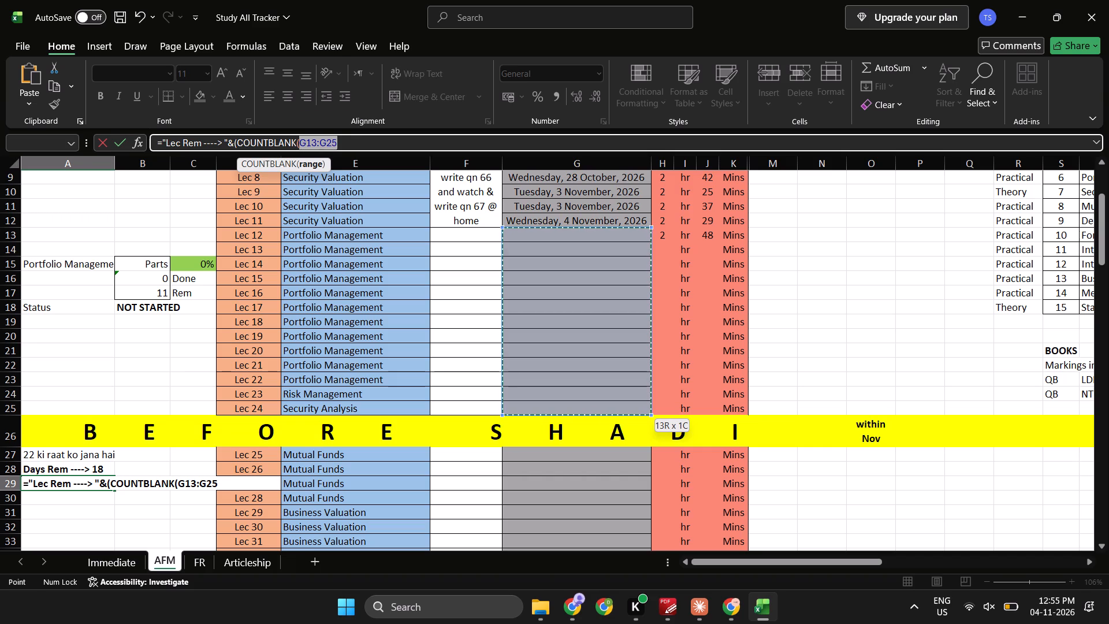
key("shift+parenright")
key("Return")
key("Return")
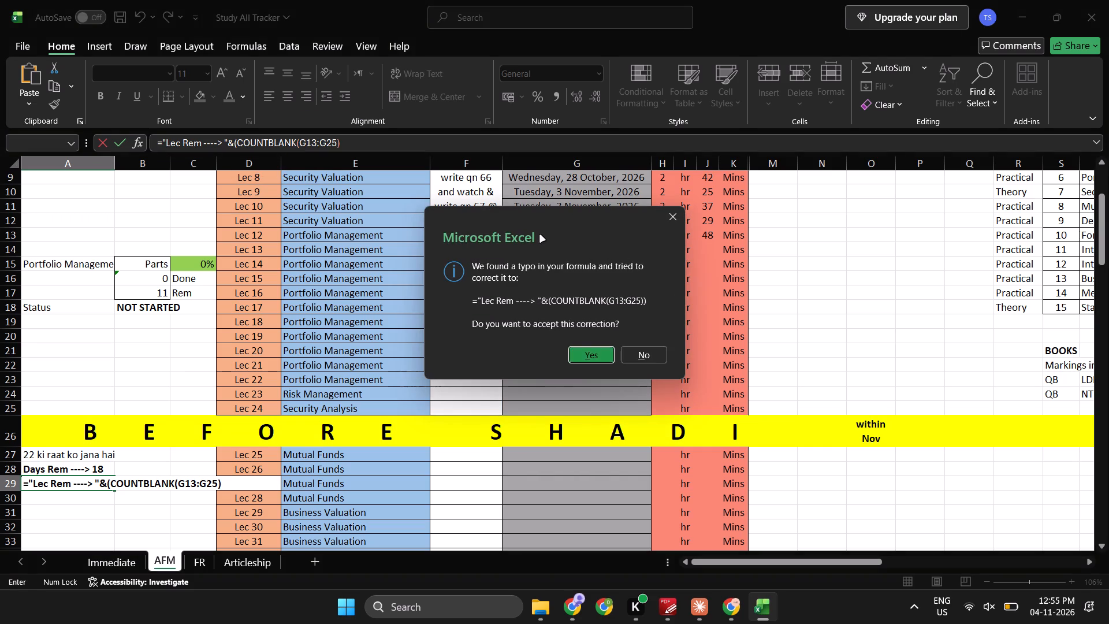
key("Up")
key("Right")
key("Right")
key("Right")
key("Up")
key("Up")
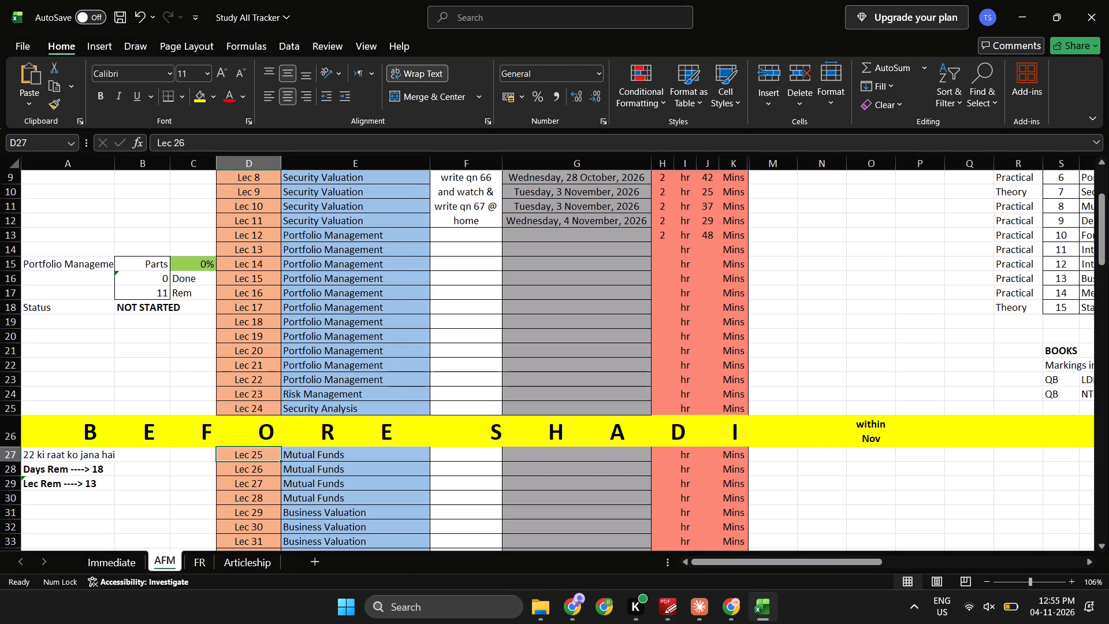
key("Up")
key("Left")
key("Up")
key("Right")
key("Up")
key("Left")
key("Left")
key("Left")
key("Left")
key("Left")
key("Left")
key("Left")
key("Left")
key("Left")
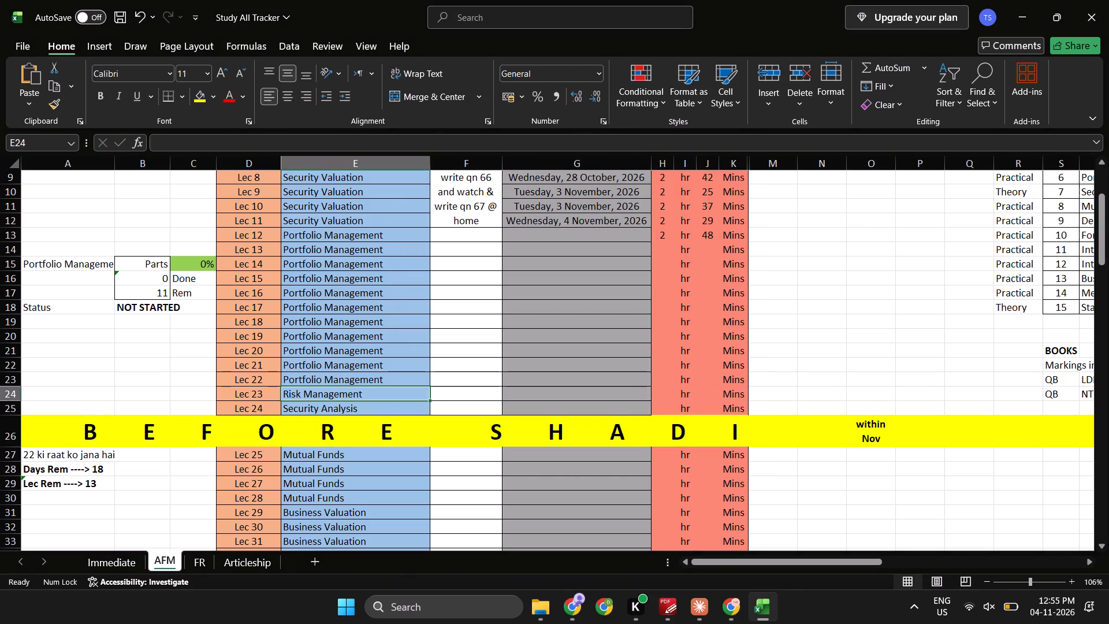
Check the count of lecture topics from E13 down to E25, just above the BEFORE SHADI divider.
key("Right")
key("ctrl+Up")
key("Down")
key("Left")
key("shift+Down")
key("shift+Down")
key("shift+Down")
key("shift+Down")
key("shift+Down")
key("shift+Down")
key("shift+Down")
key("shift+Down")
key("shift+Down")
key("shift+Down")
key("shift+Down")
key("shift+Down")
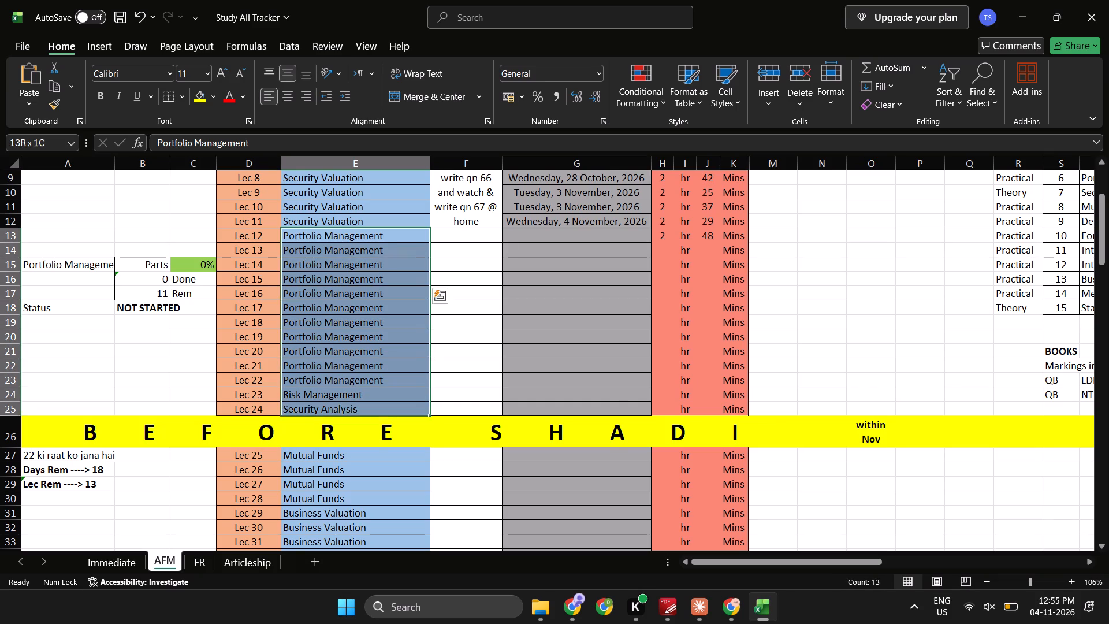
key("shift+Down")
key("shift+Up")
key("Right")
key("Left")
key("shift+Down")
key("shift+Down")
key("shift+Down")
key("shift+Down")
key("shift+Down")
key("shift+Down")
key("shift+Down")
key("shift+Down")
key("shift+Down")
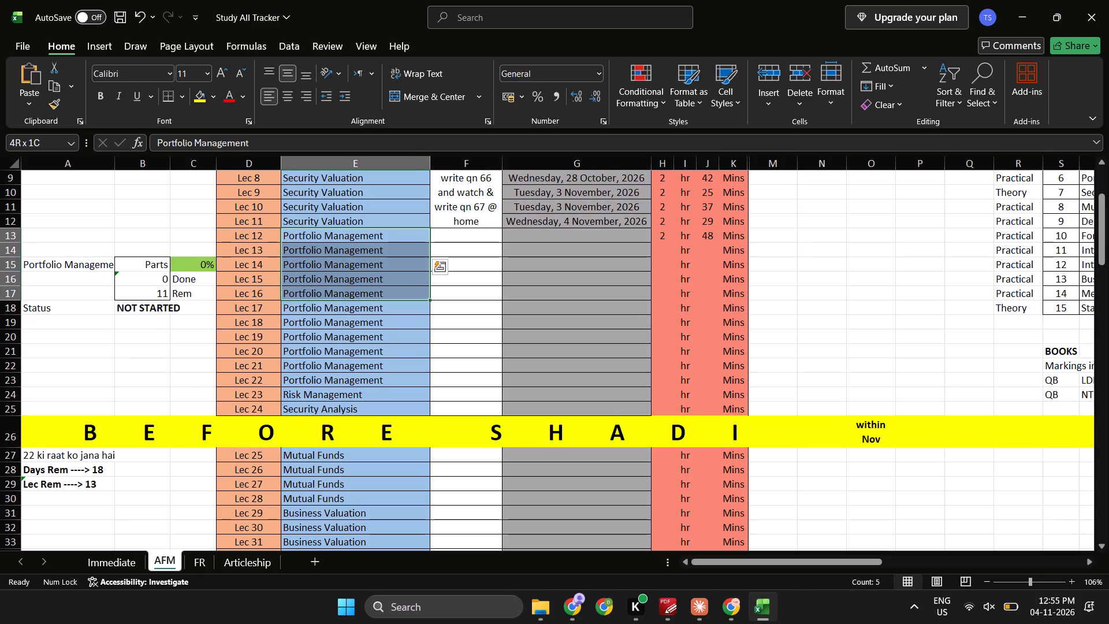
key("shift+Down")
key("shift+Down")
key("shift+Down")
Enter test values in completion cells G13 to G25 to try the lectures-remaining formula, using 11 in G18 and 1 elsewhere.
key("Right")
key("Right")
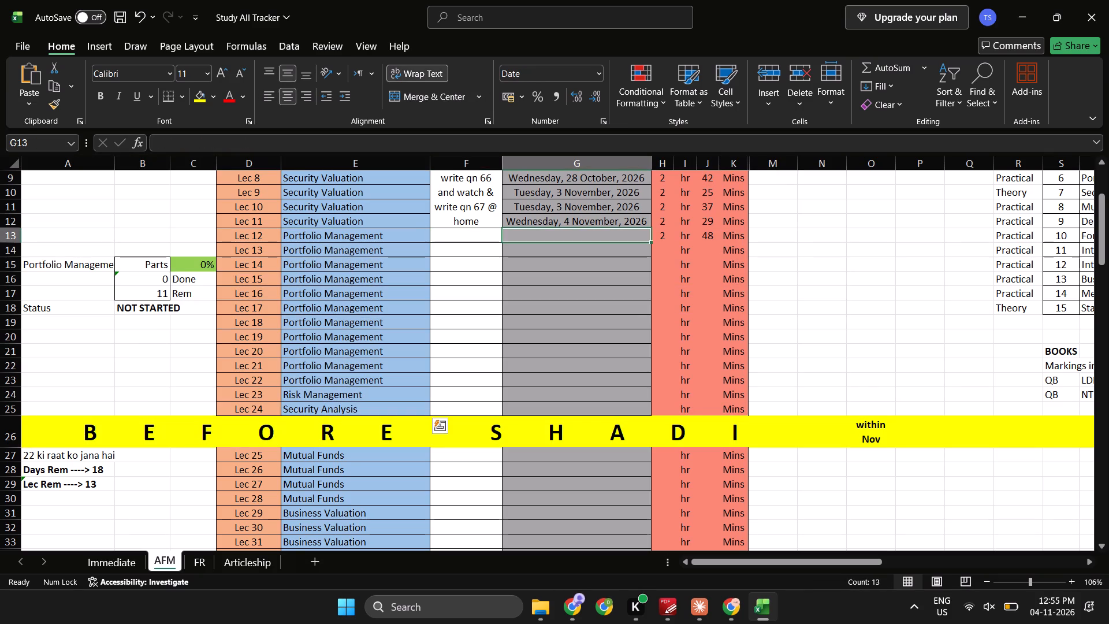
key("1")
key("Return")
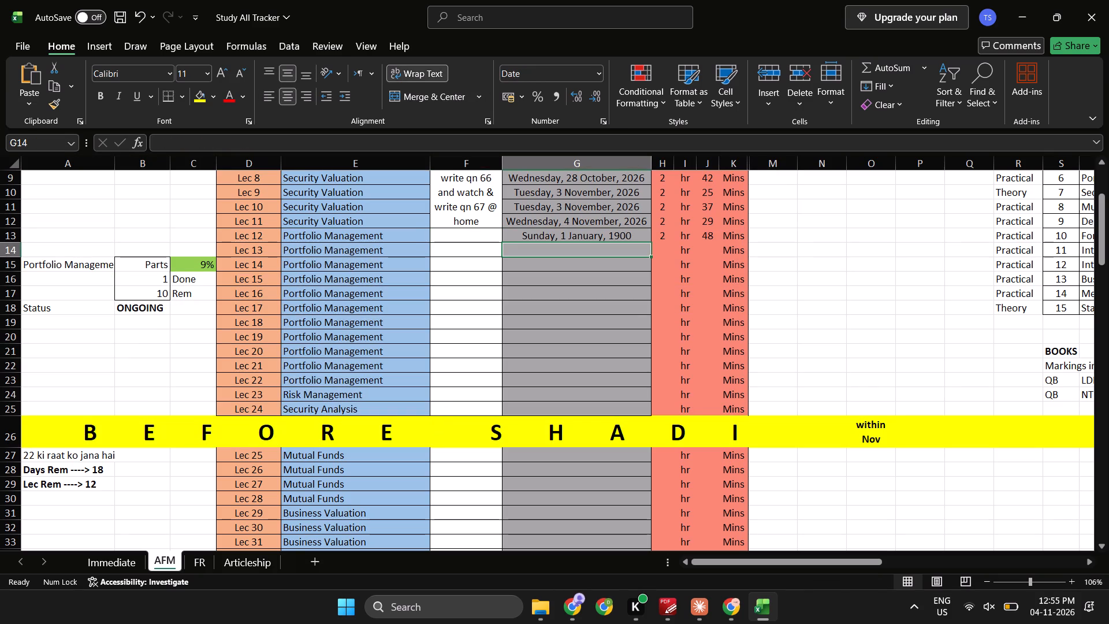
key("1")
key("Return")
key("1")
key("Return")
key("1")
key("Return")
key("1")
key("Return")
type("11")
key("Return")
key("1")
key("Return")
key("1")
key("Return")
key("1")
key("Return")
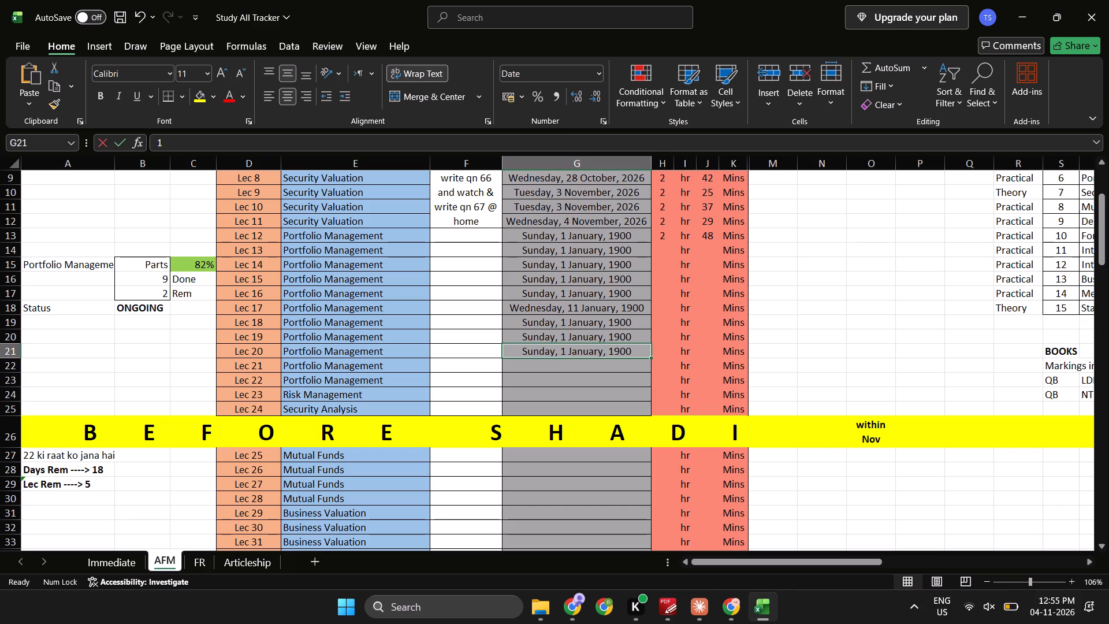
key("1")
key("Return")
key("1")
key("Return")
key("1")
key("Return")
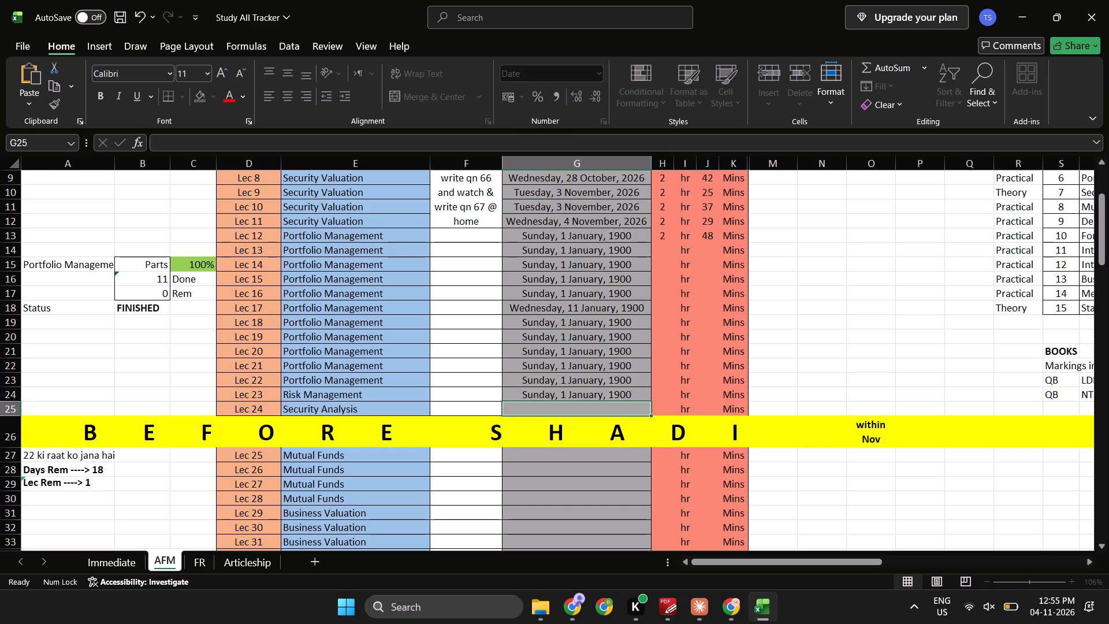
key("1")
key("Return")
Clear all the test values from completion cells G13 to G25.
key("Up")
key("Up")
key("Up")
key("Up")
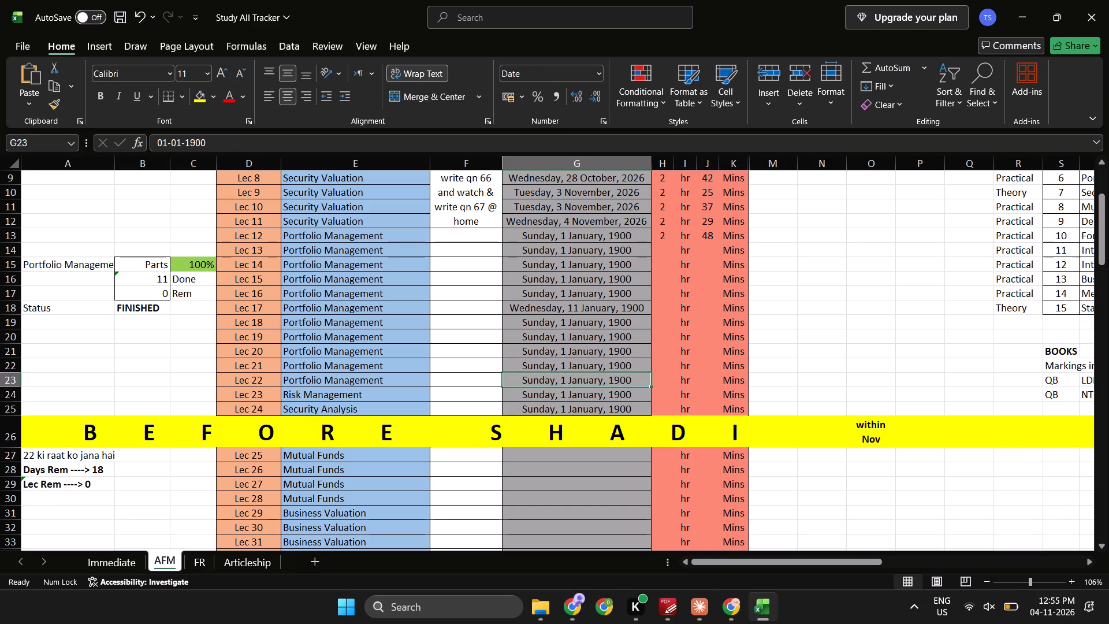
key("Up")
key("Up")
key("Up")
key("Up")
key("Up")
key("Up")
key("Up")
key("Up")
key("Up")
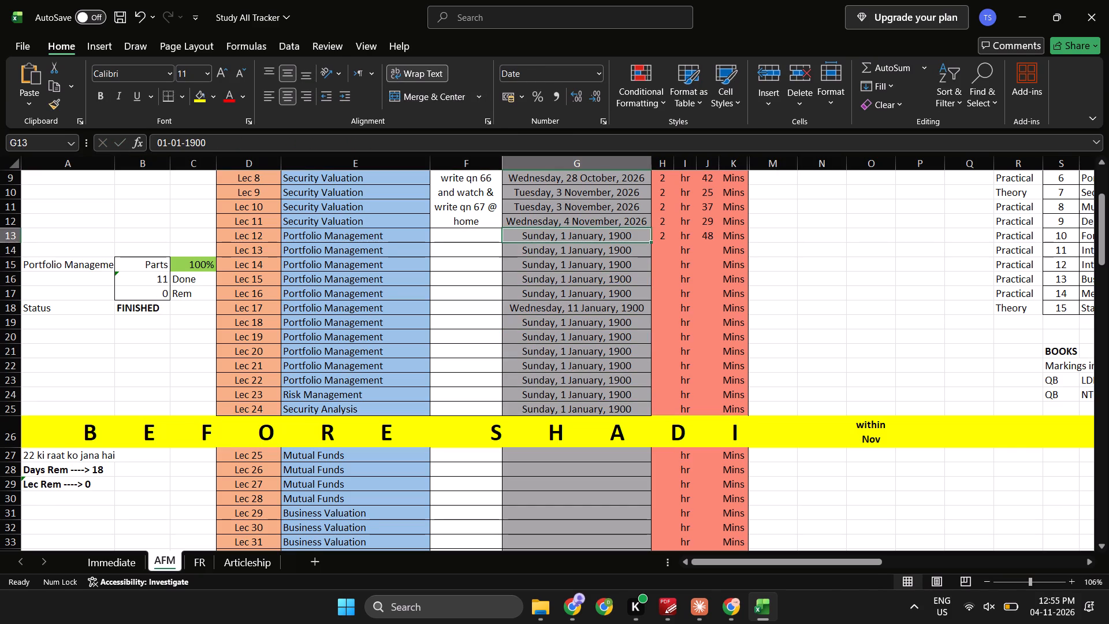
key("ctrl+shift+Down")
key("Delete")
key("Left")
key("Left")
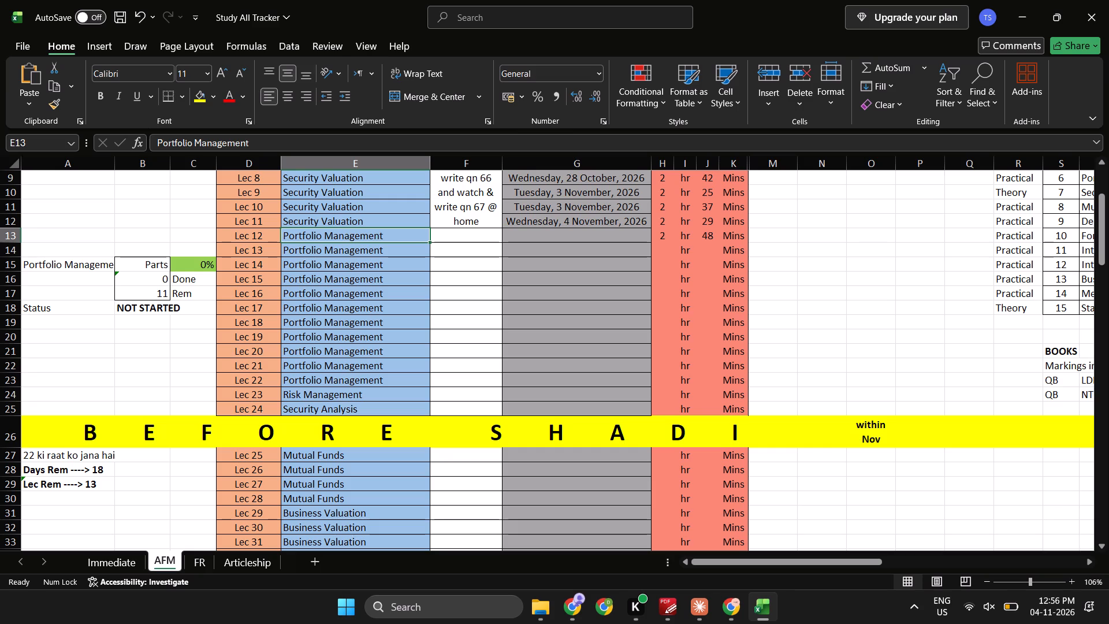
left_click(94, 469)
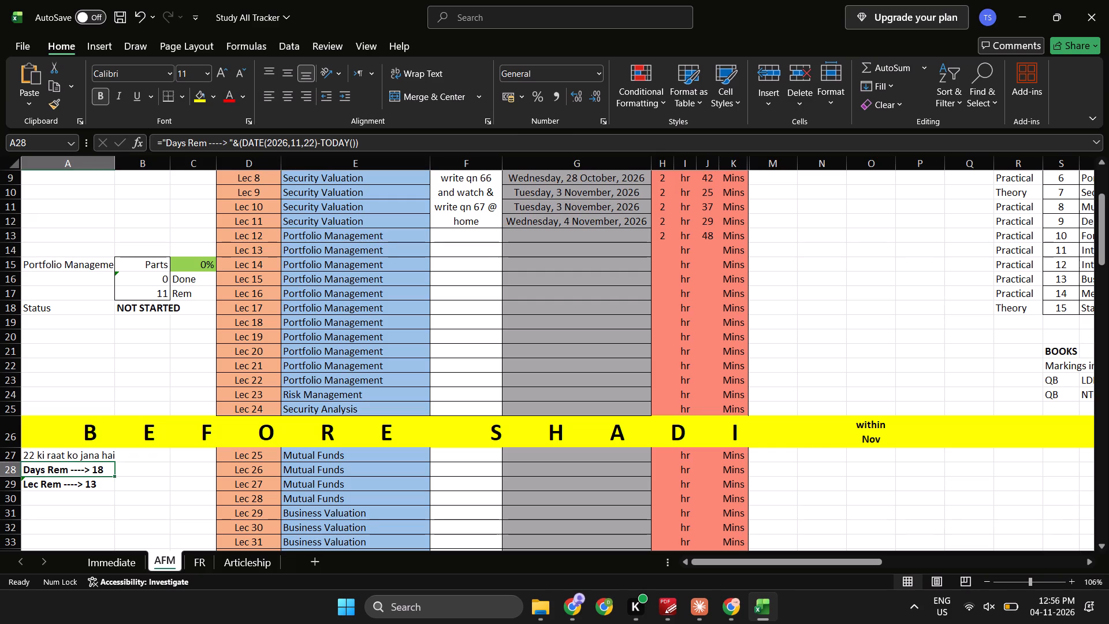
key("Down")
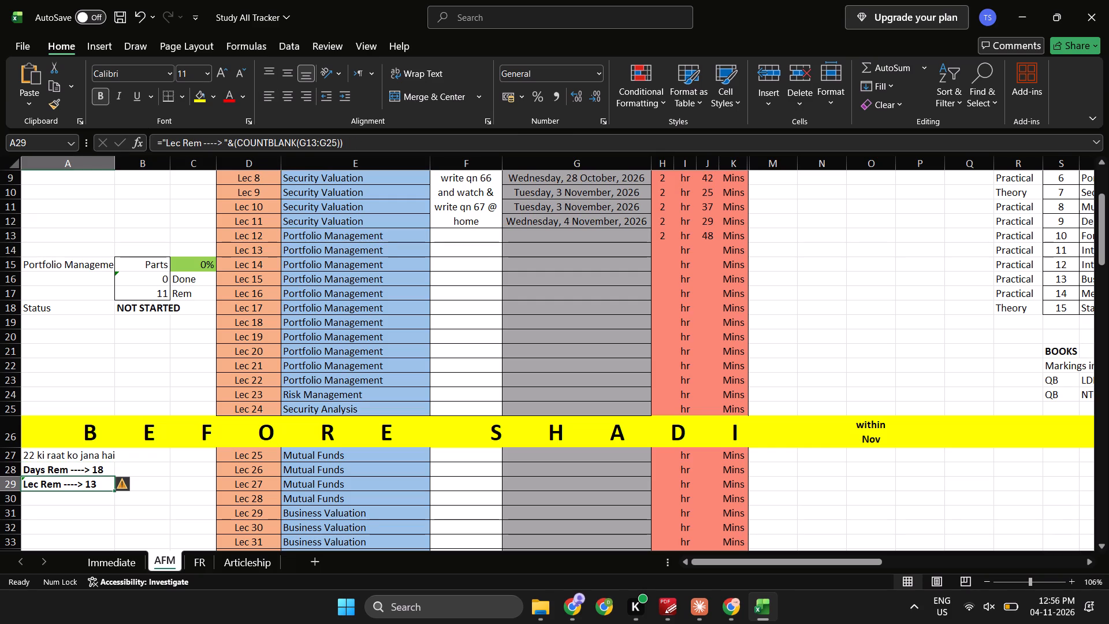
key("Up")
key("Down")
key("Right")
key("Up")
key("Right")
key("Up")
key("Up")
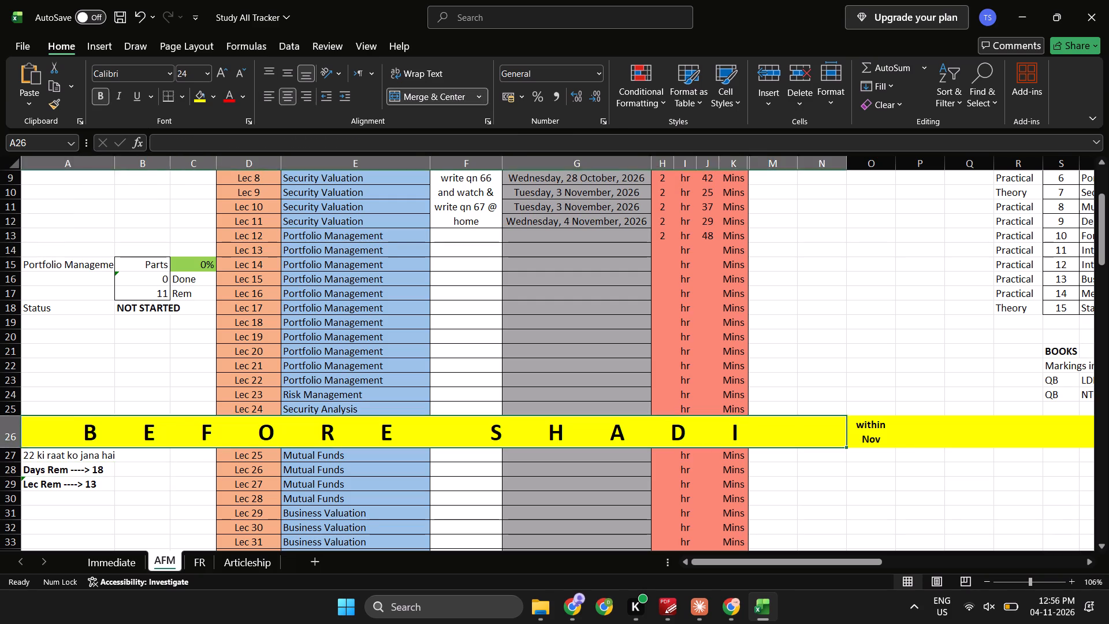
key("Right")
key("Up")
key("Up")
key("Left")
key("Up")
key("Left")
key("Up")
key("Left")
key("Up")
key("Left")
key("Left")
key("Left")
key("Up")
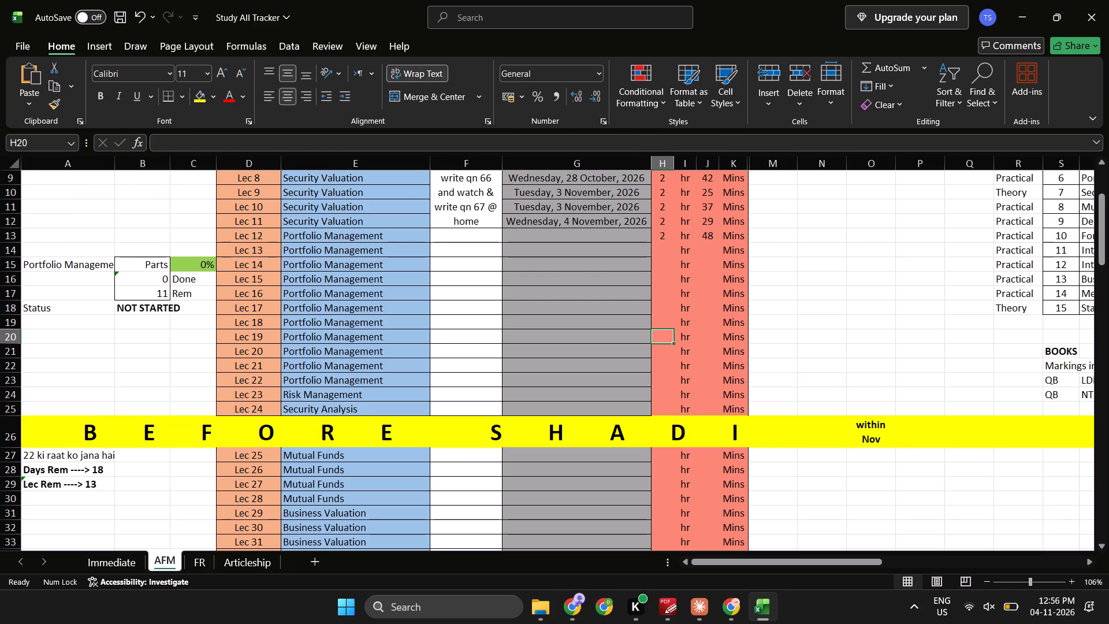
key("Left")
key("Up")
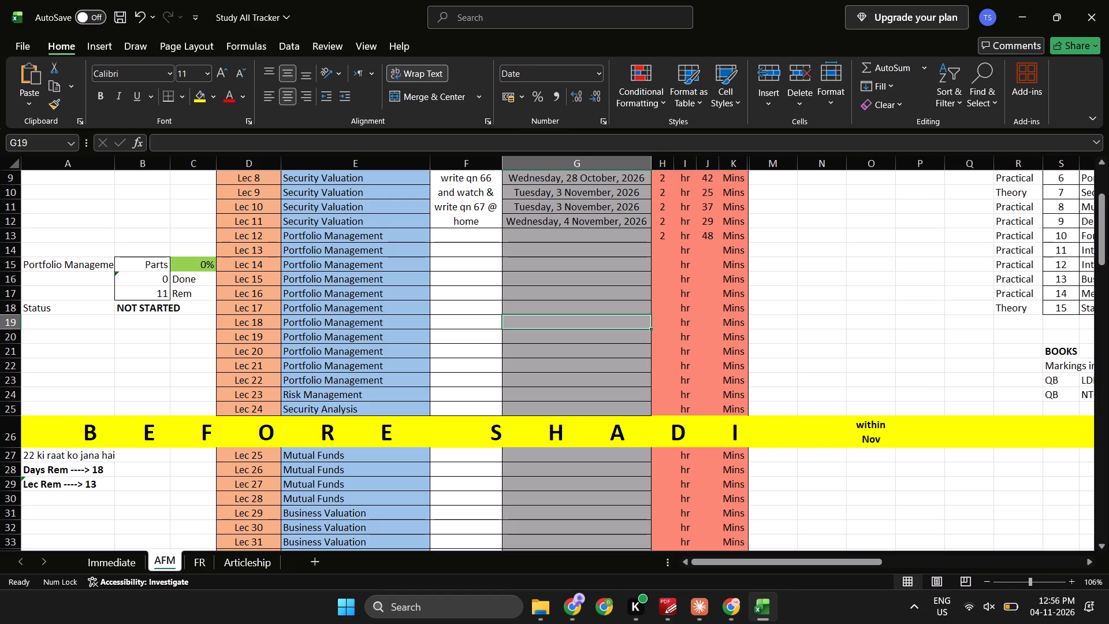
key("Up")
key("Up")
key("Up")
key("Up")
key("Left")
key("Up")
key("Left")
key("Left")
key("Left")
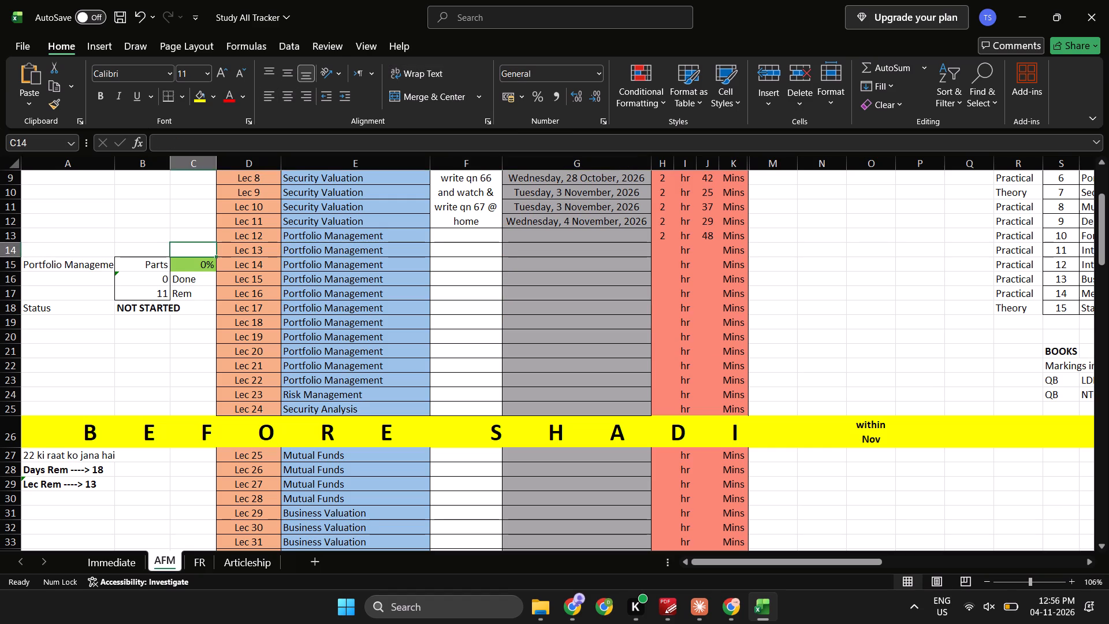
Move the travel note and the days and lectures remaining formulas from A27:A29 to A23:A25, above the BEFORE SHADI divider.
key("Left")
key("Down")
key("Down")
key("Down")
key("Down")
key("Down")
key("Down")
key("Down")
key("Down")
key("Down")
key("Down")
key("Left")
key("Down")
key("Left")
key("Down")
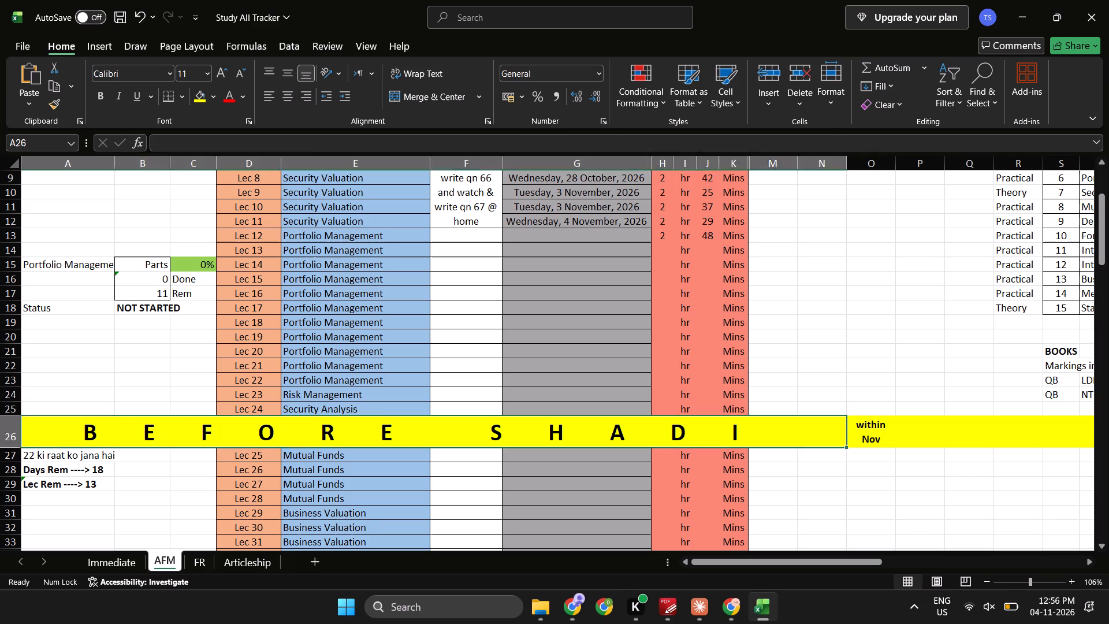
key("Down")
key("Down")
key("Up")
key("shift+Down")
key("shift+Down")
key("ctrl+x")
key("Up")
key("Up")
key("Up")
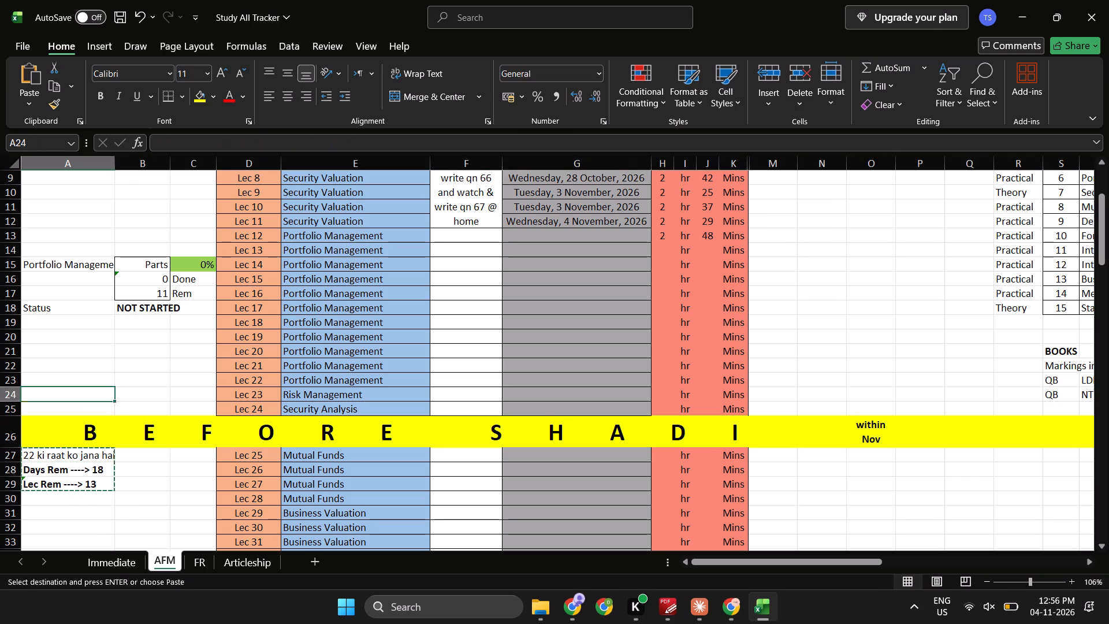
key("Up")
key("Return")
key("Right")
key("Down")
key("Right")
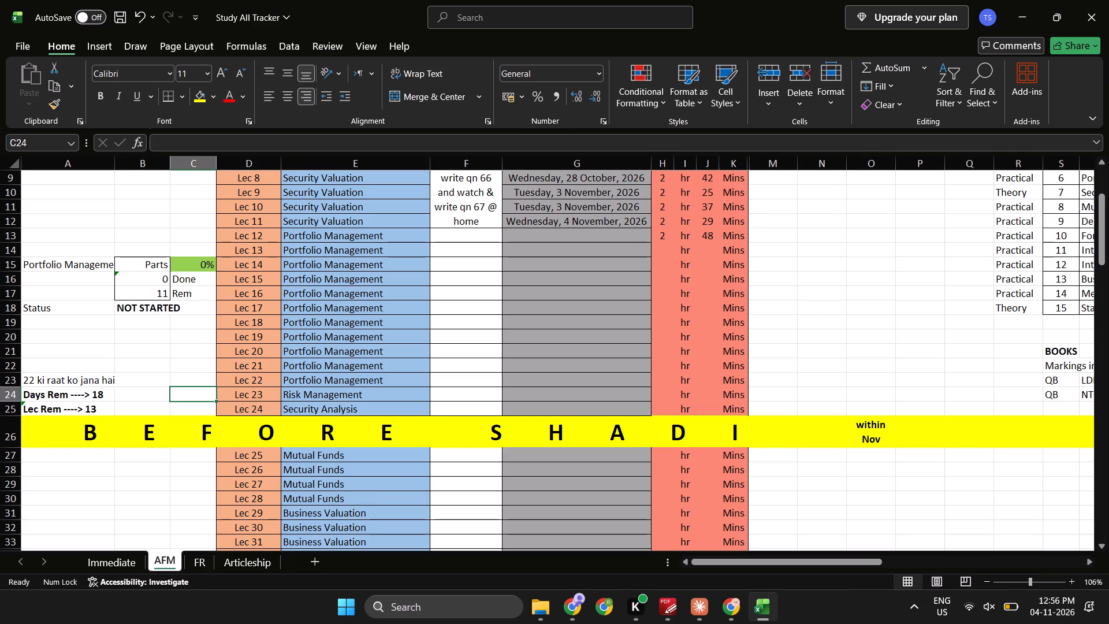
Check the count of Portfolio Management lectures by selecting topic cells E13 to E23.
scroll(270, 488, "up", 3)
left_click(477, 470)
key("Up")
key("Up")
key("Right")
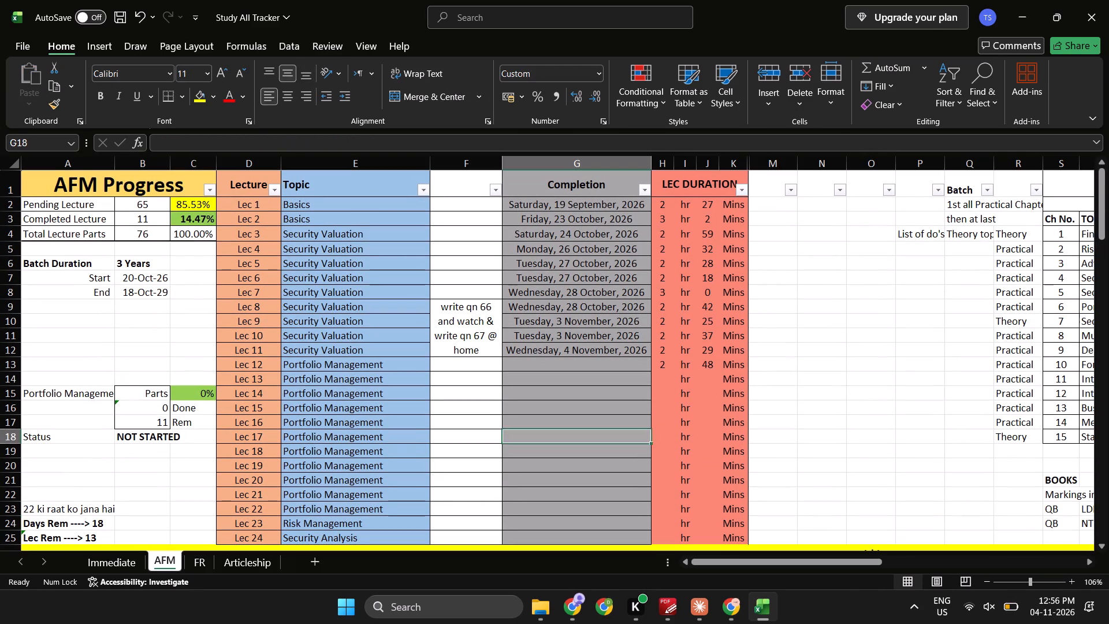
key("Up")
key("Up")
key("Left")
key("Up")
key("Left")
key("Up")
key("Up")
key("shift+Down")
key("shift+Down")
key("shift+Down")
key("shift+Down")
key("shift+Down")
key("shift+Down")
key("shift+Down")
key("shift+Down")
key("shift+Down")
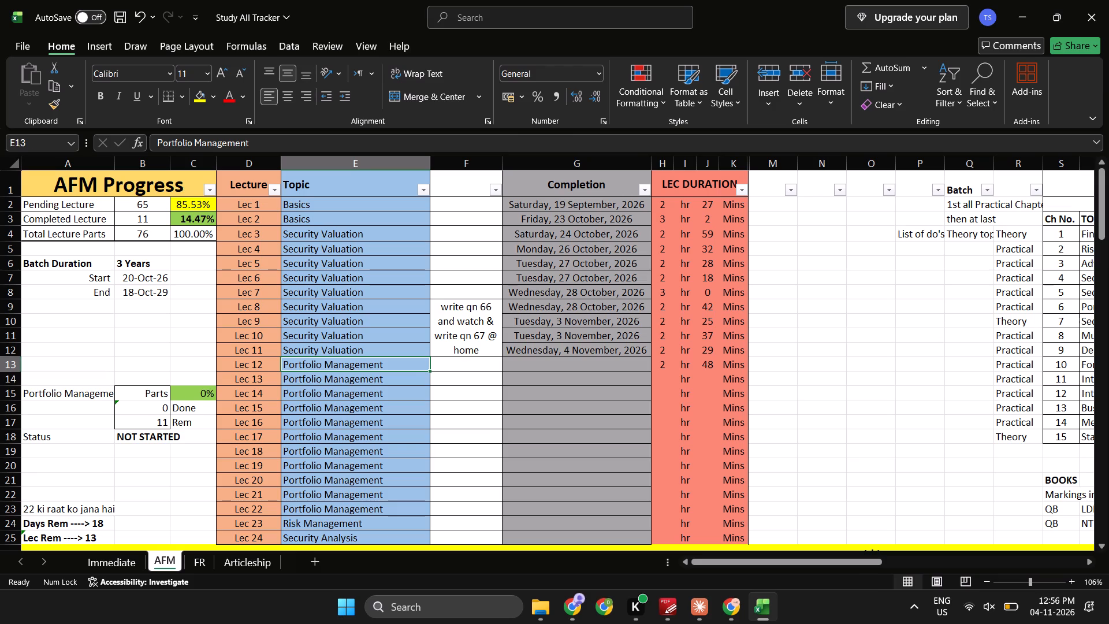
key("shift+Down")
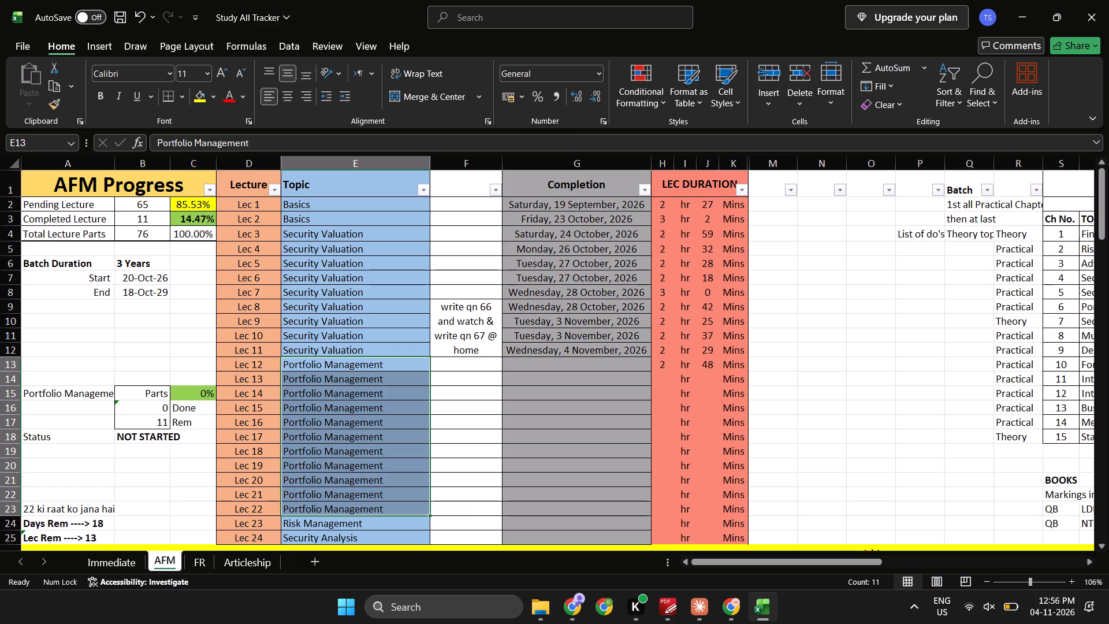
Look over the pending lectures around the BEFORE SHADI divider and consult the November 2026 calendar.
left_click(591, 418)
key("Up")
key("Up")
key("Up")
key("Up")
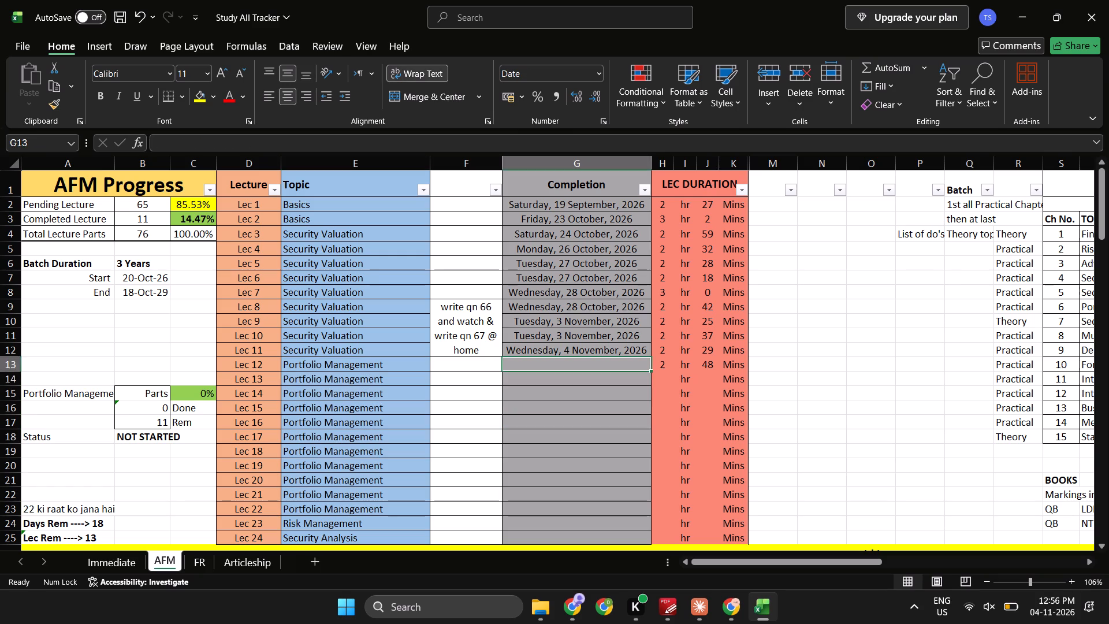
key("Down")
key("Down")
key("Down")
scroll(591, 418, "down", 4)
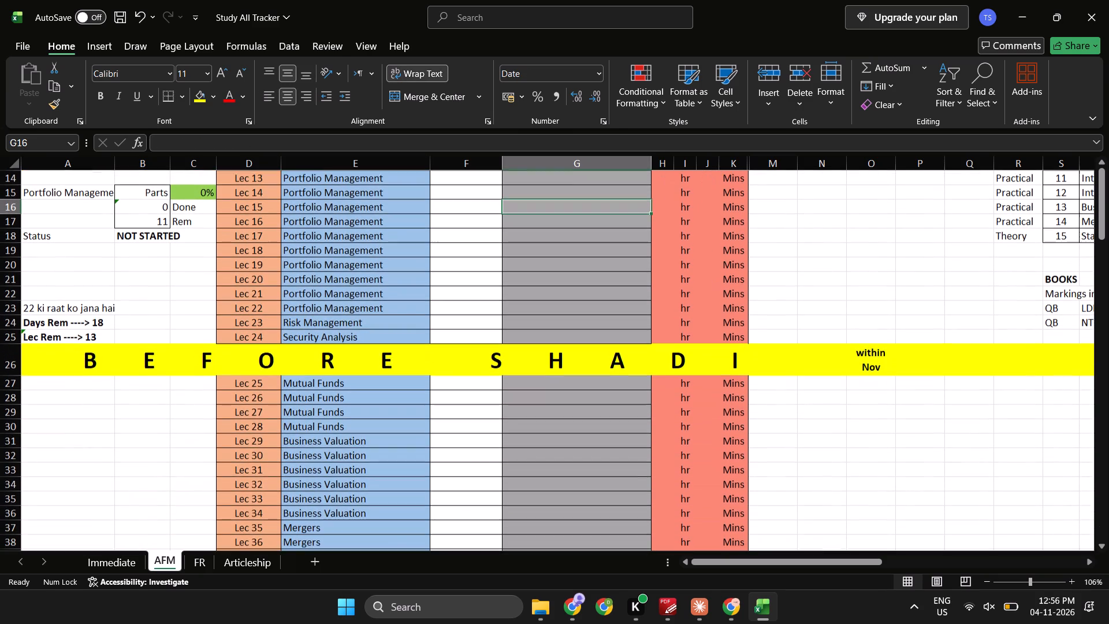
scroll(591, 418, "down", 1)
key("super+n")
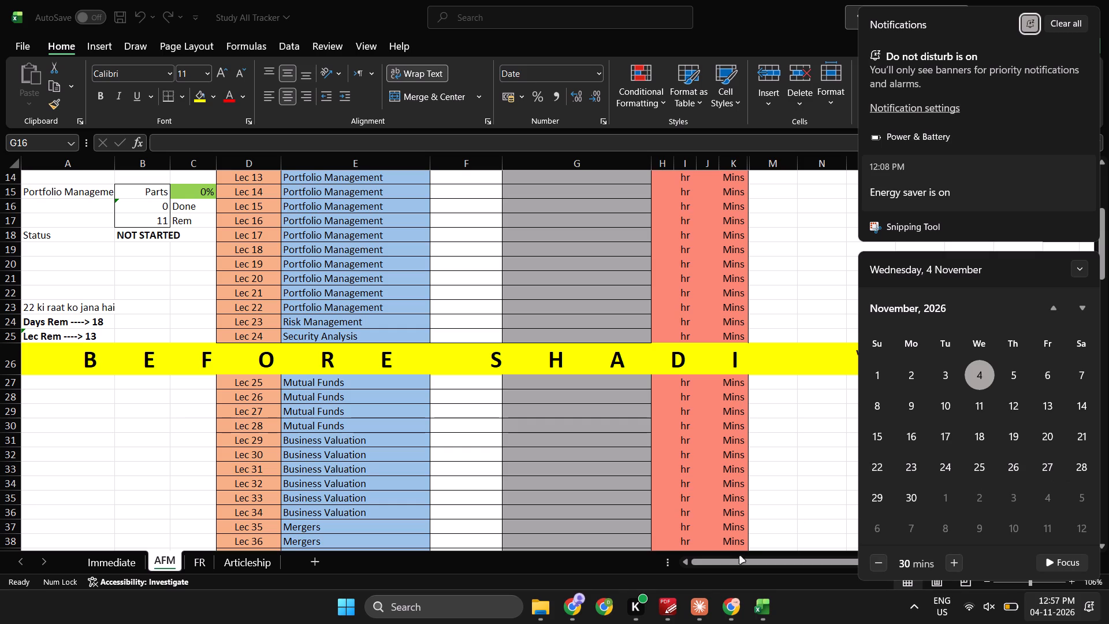
left_click_drag(704, 577, 537, 530)
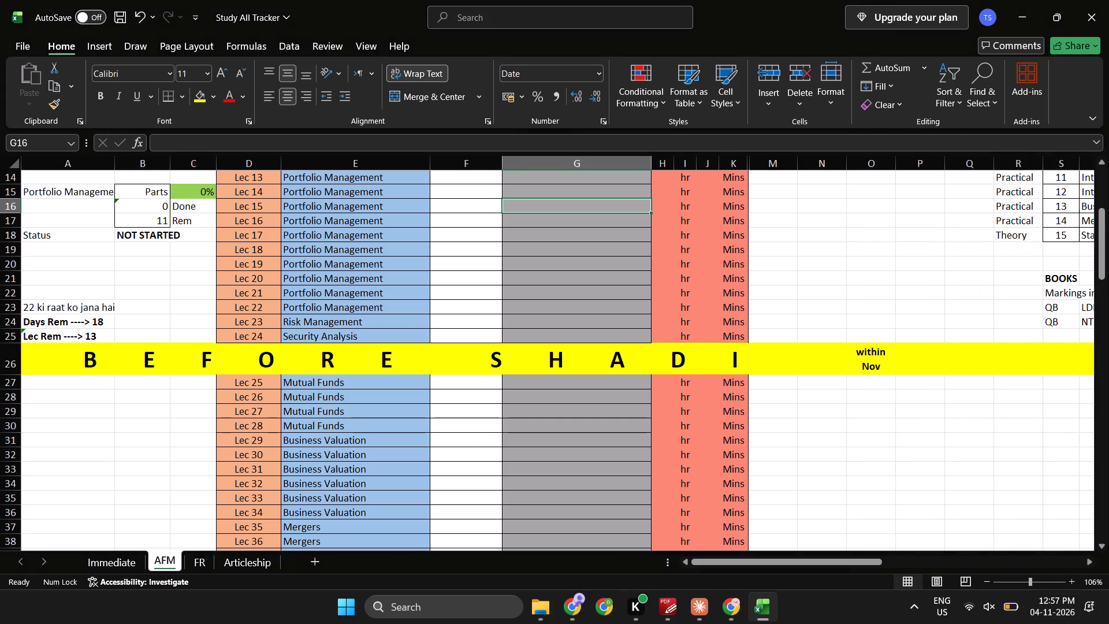
Review the lecture completion dates and the remaining rows down to the BEFORE SHADI divider.
scroll(470, 507, "up", 3)
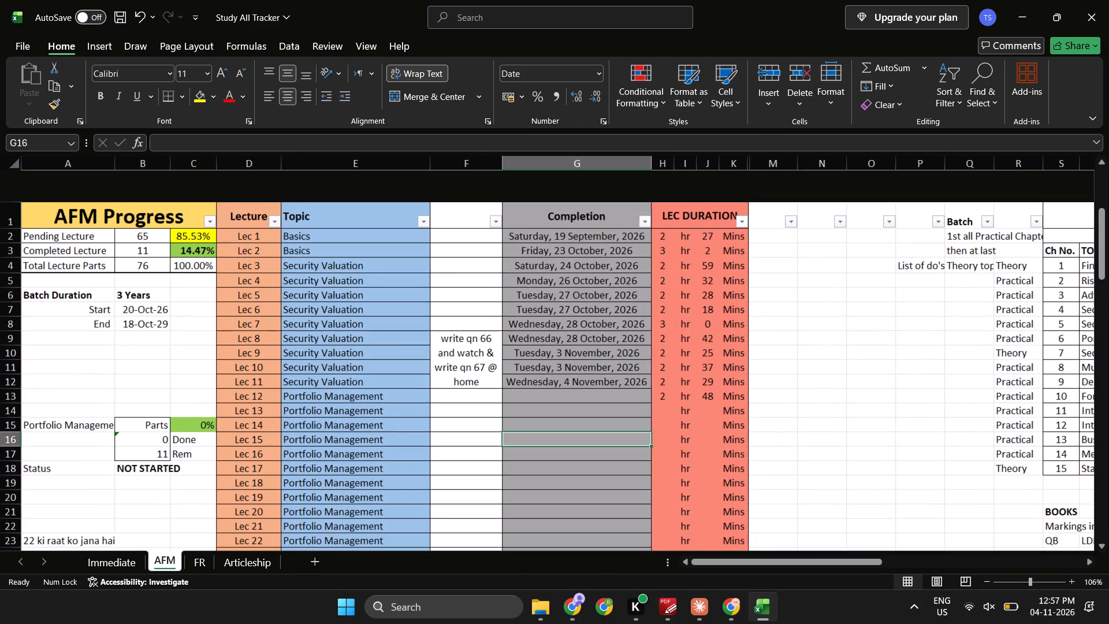
scroll(470, 507, "up", 1)
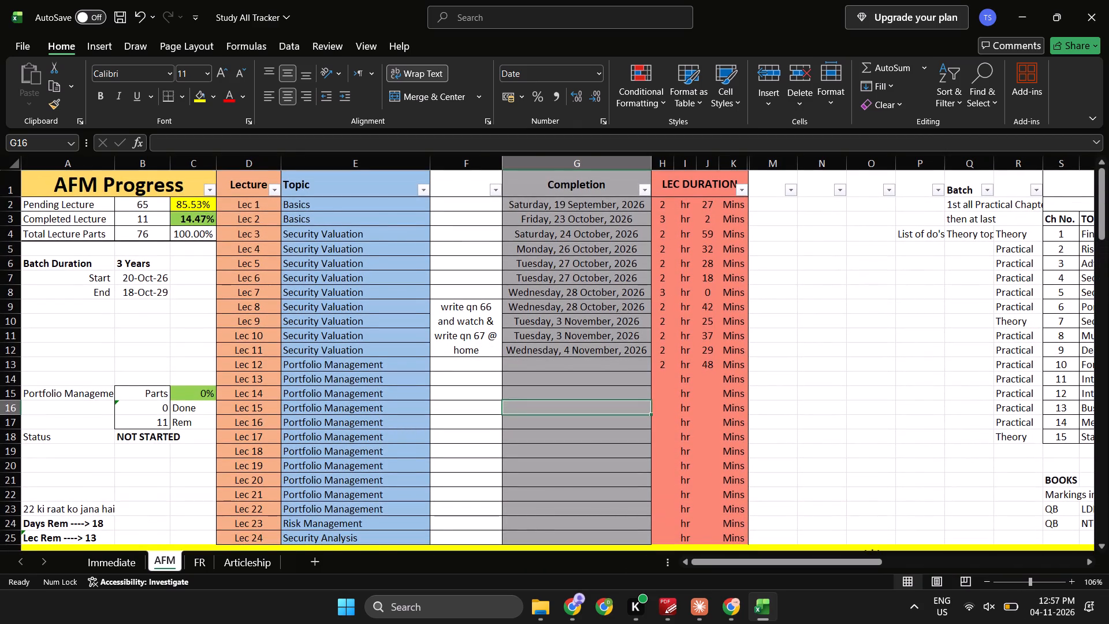
scroll(470, 507, "down", 1)
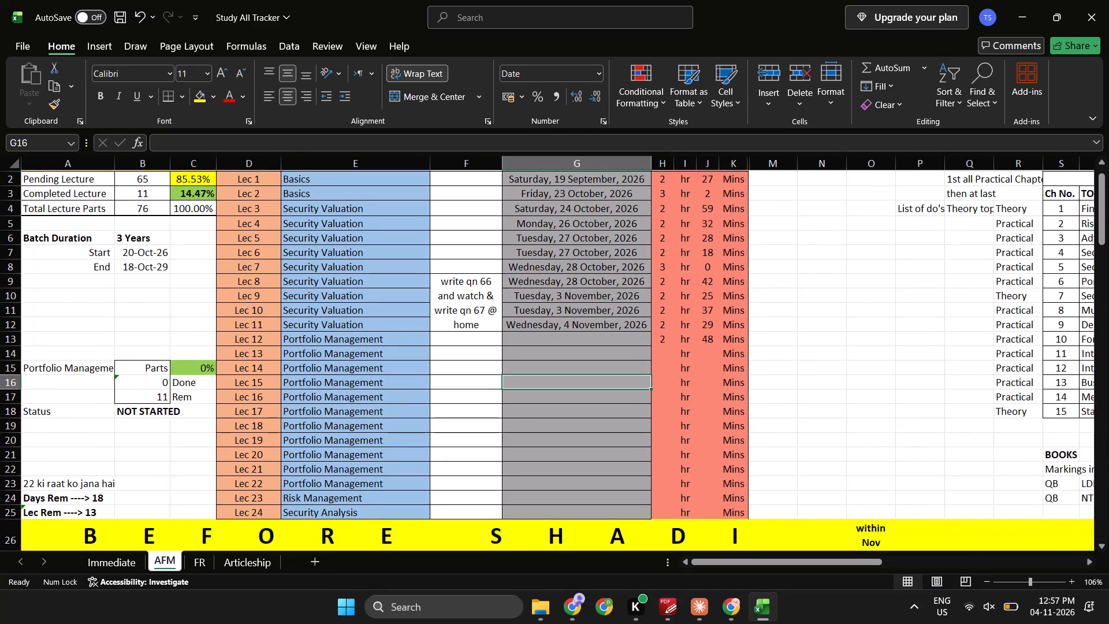
scroll(470, 507, "down", 1)
scroll(470, 507, "up", 1)
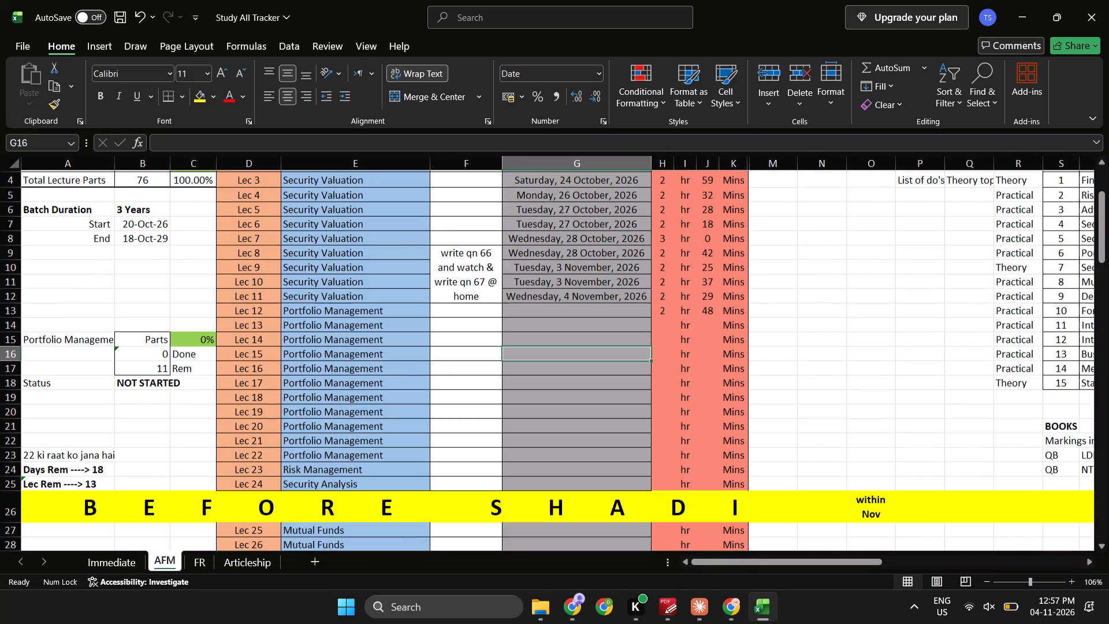
scroll(470, 507, "up", 2)
scroll(470, 507, "down", 1)
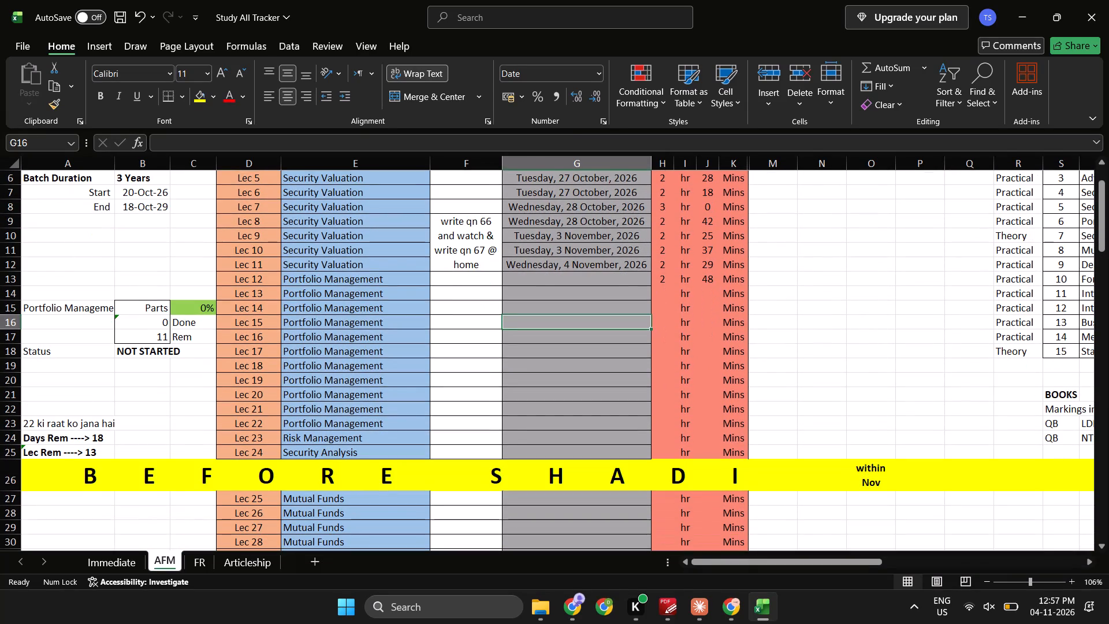
scroll(470, 507, "up", 1)
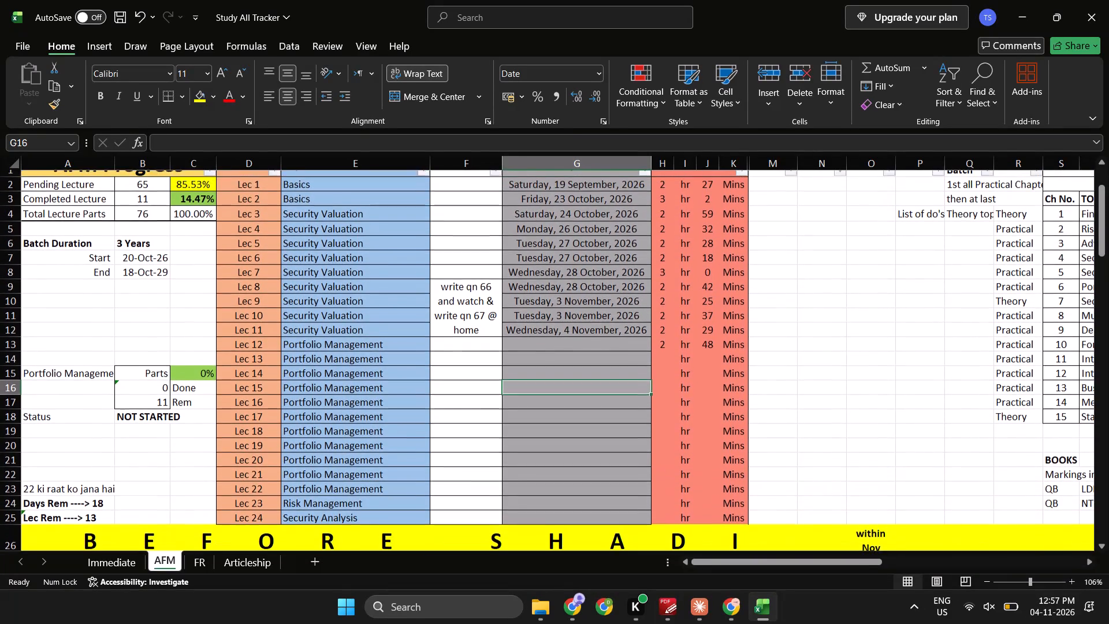
scroll(470, 507, "up", 1)
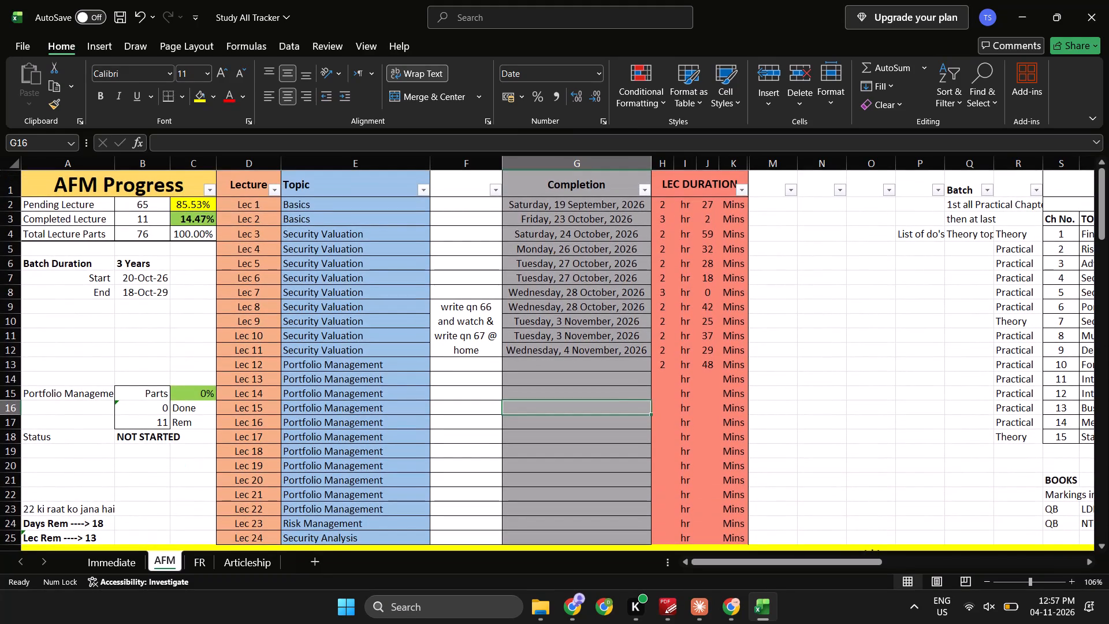
Add the label Speed in cell A10, below the batch duration dates.
left_click(73, 319)
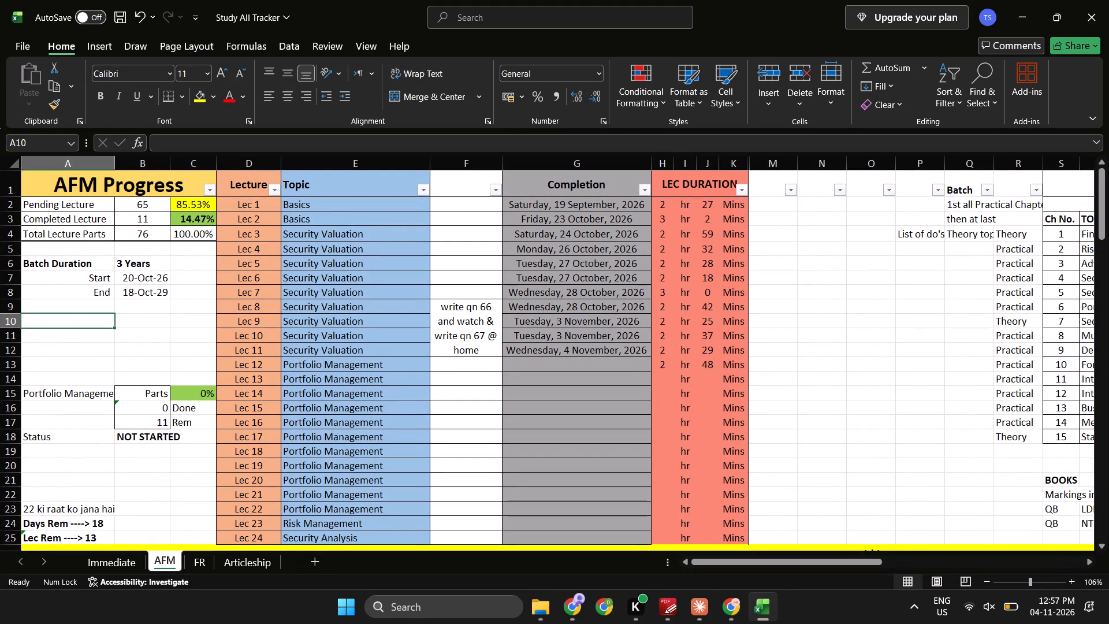
type("Speed")
key("Return")
key("Up")
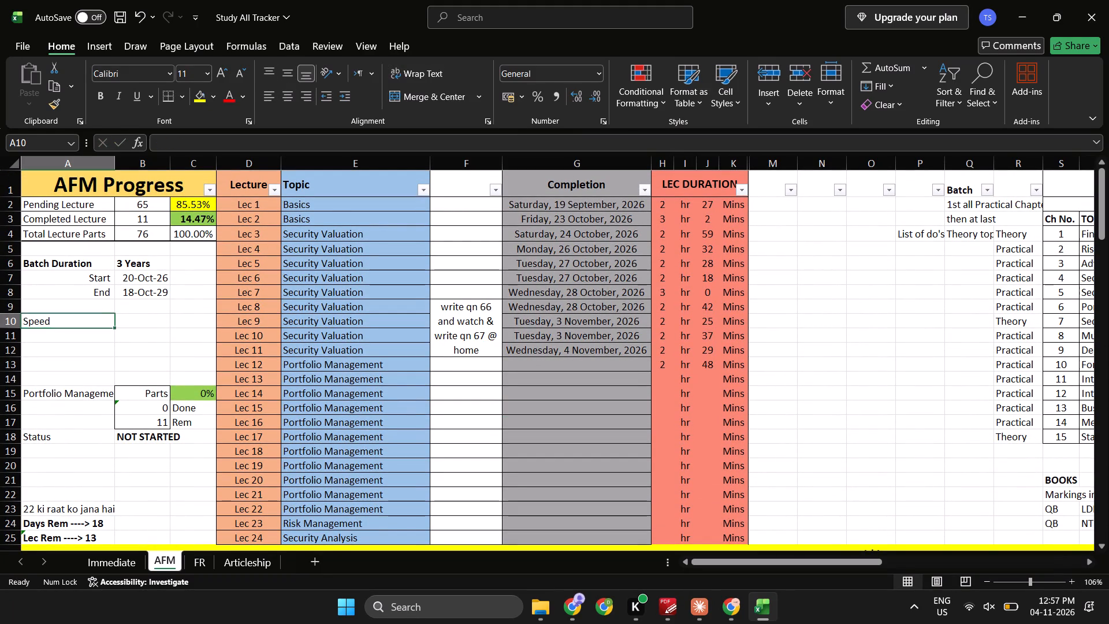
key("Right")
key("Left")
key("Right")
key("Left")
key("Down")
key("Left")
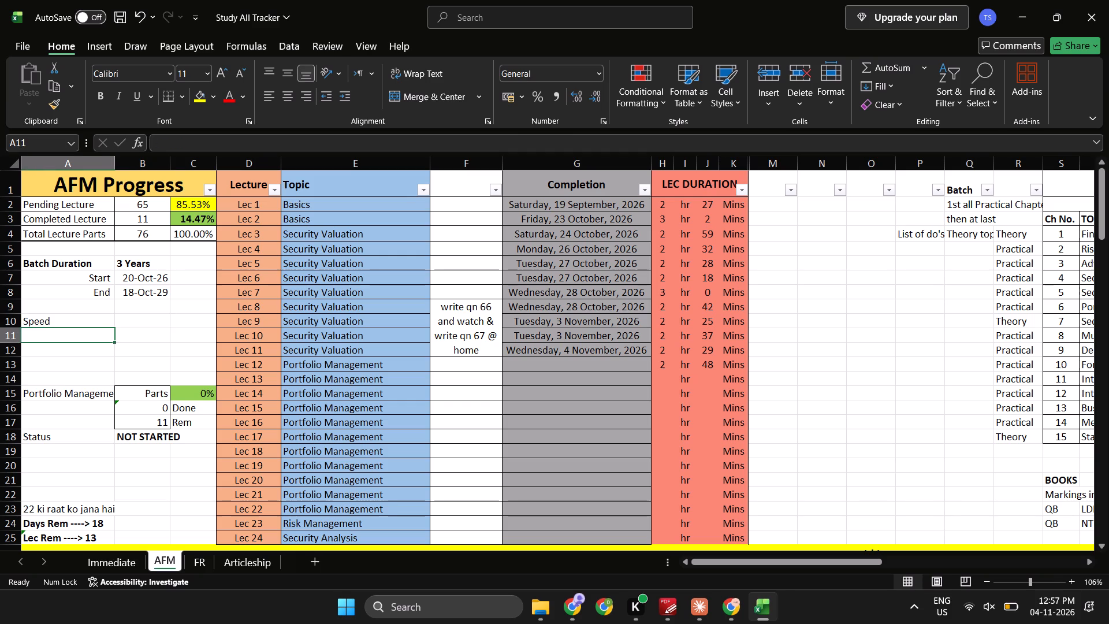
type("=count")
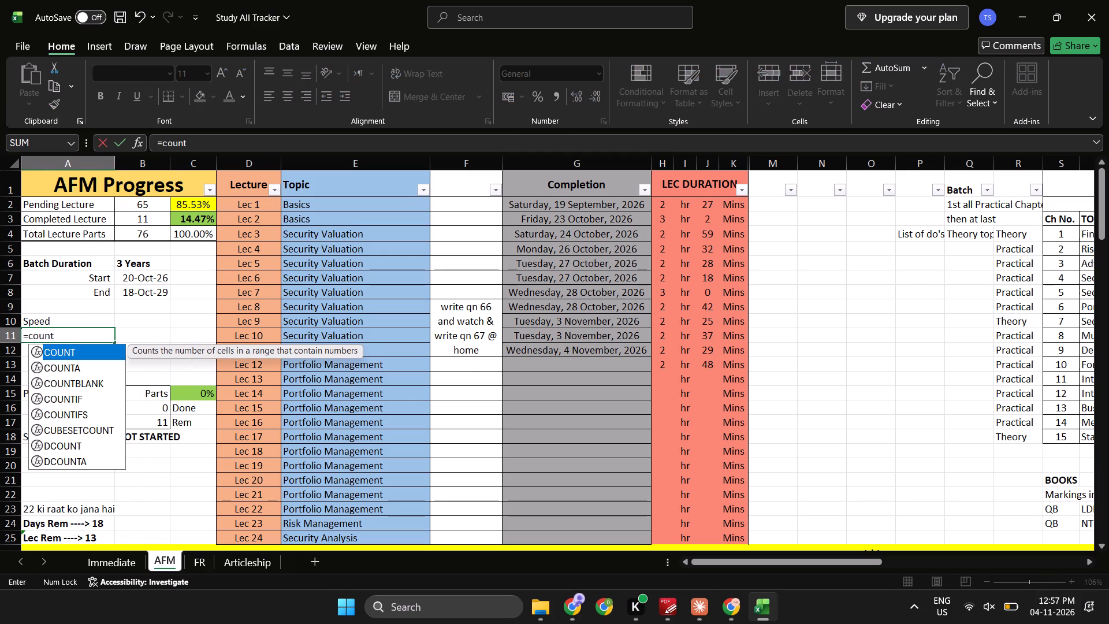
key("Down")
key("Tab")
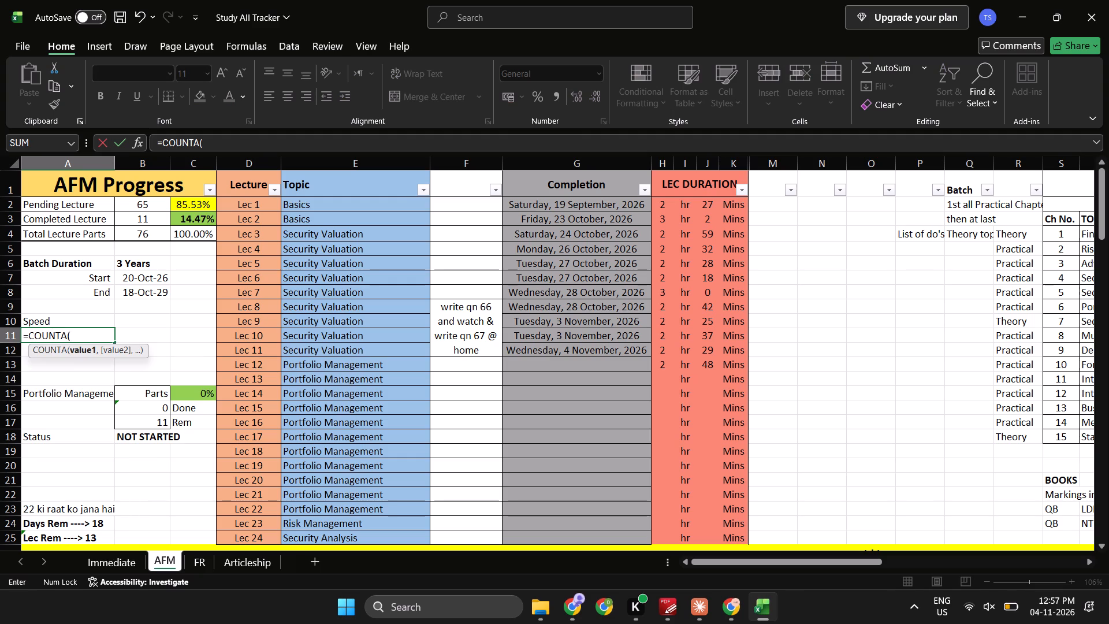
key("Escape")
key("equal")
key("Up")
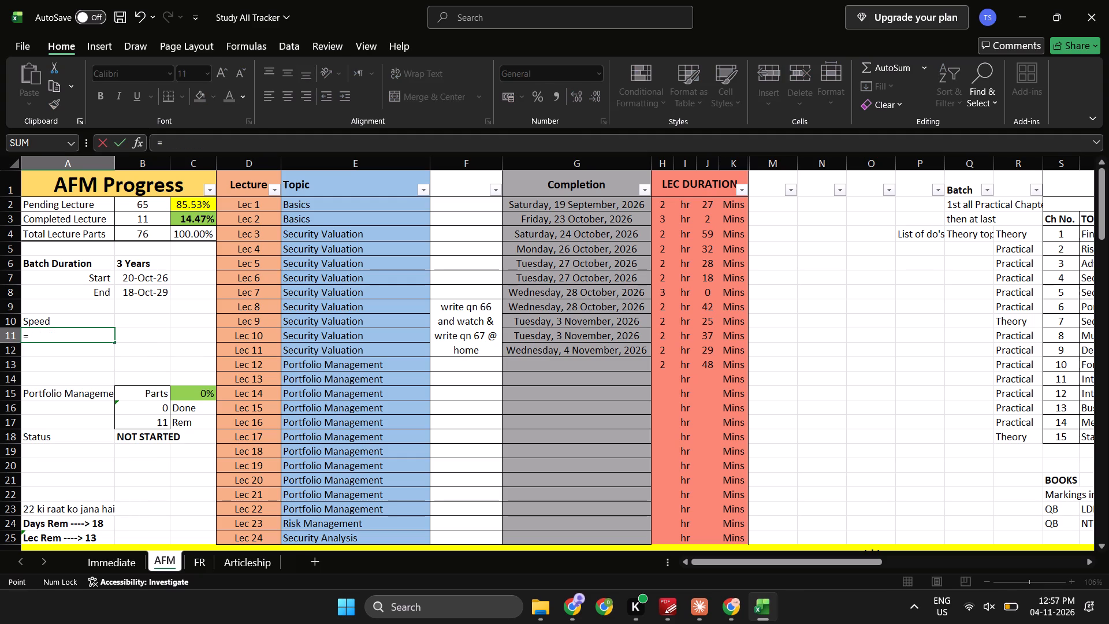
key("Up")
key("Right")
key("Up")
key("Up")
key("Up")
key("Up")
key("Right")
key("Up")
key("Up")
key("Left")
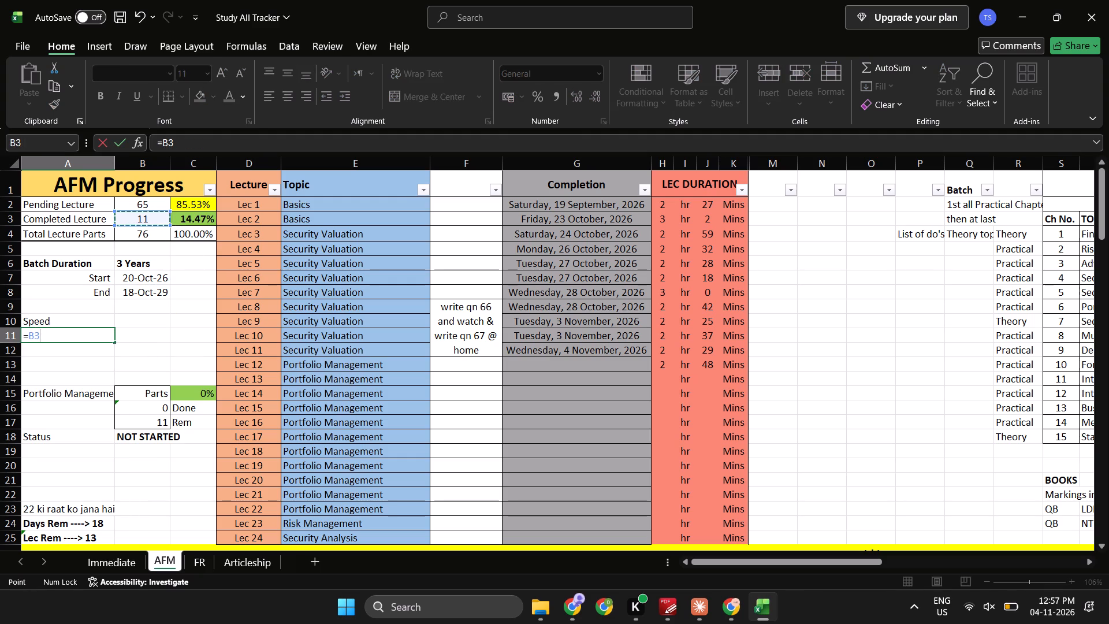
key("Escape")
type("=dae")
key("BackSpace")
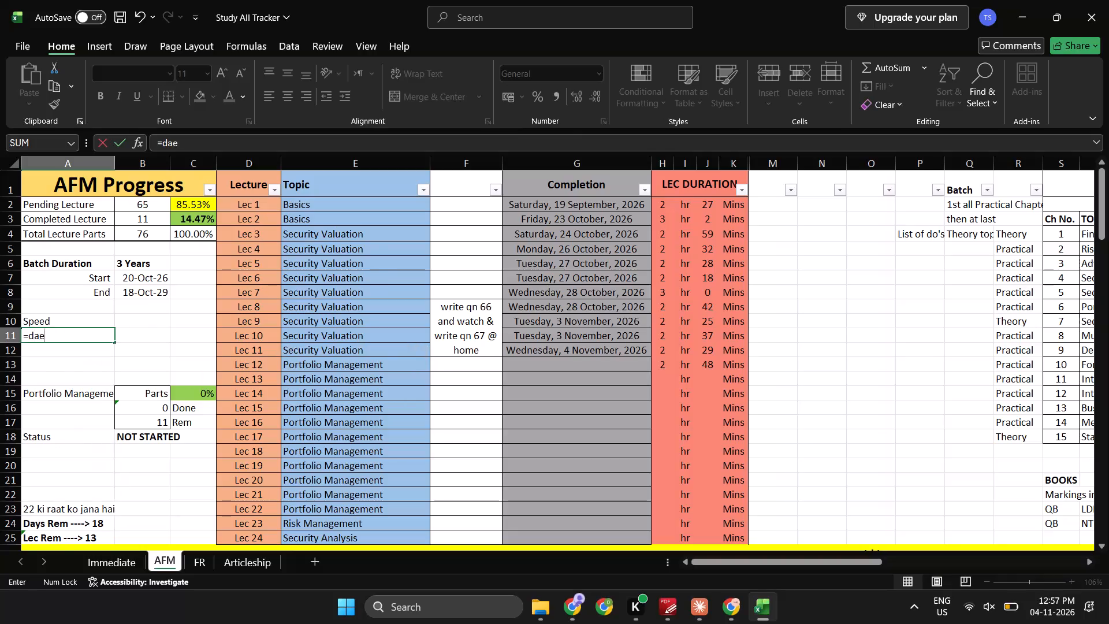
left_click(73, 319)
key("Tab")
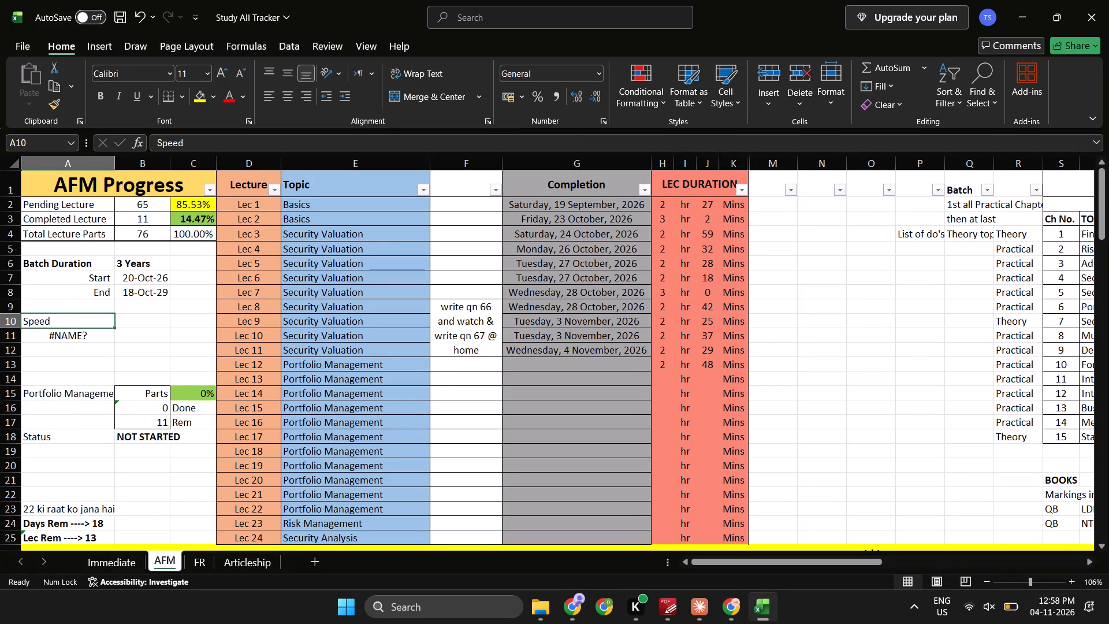
Enter the day-difference formula =DATE(2026,10,23)-TODAY() in cell A11, under the Speed label.
key("Down")
type("=date")
key("Tab")
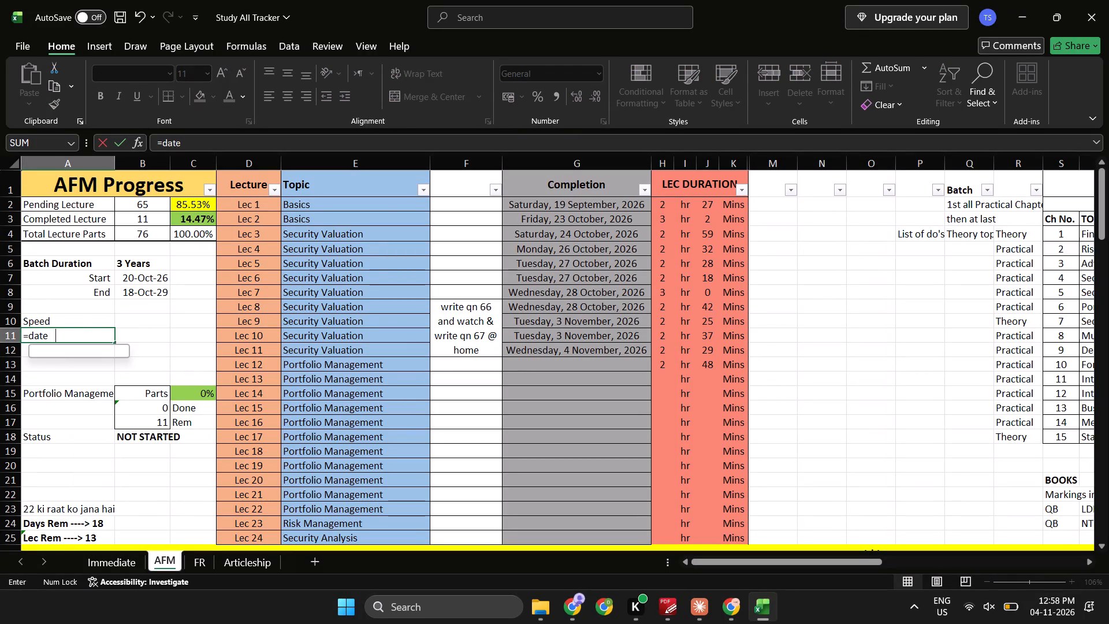
type("2021")
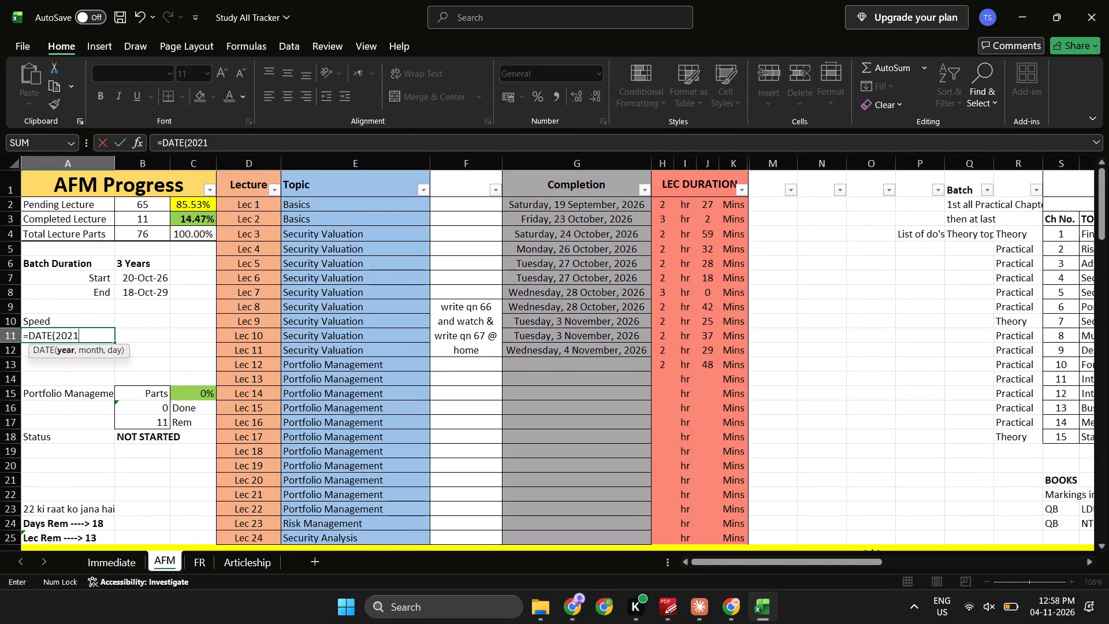
key("BackSpace")
type("6,")
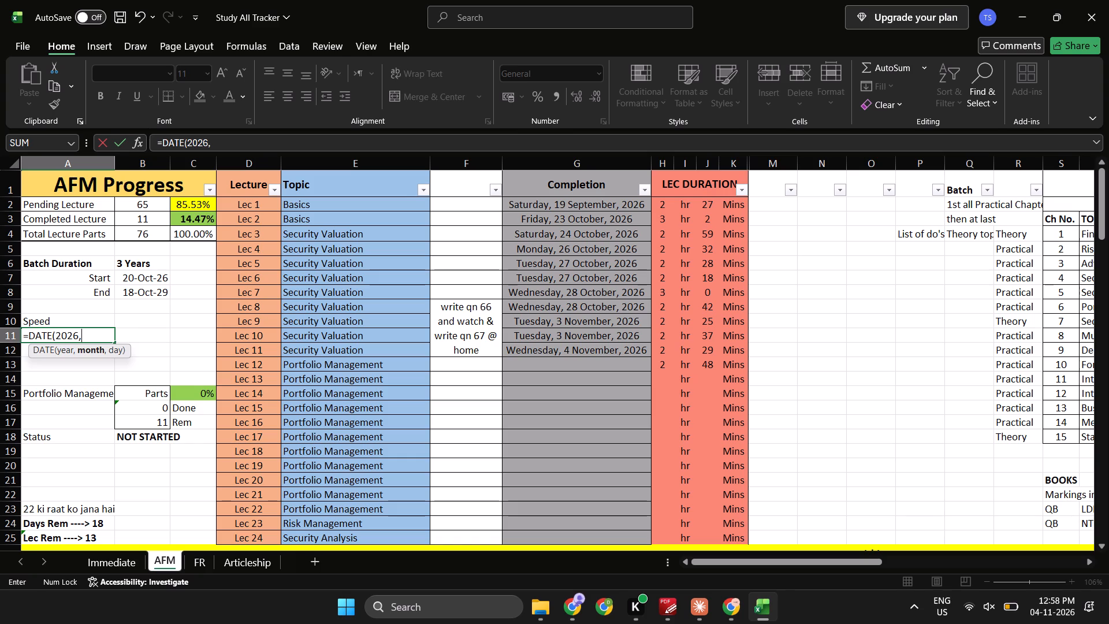
type("11")
key("BackSpace")
key("BackSpace")
type("10,23")
key("shift+parenright")
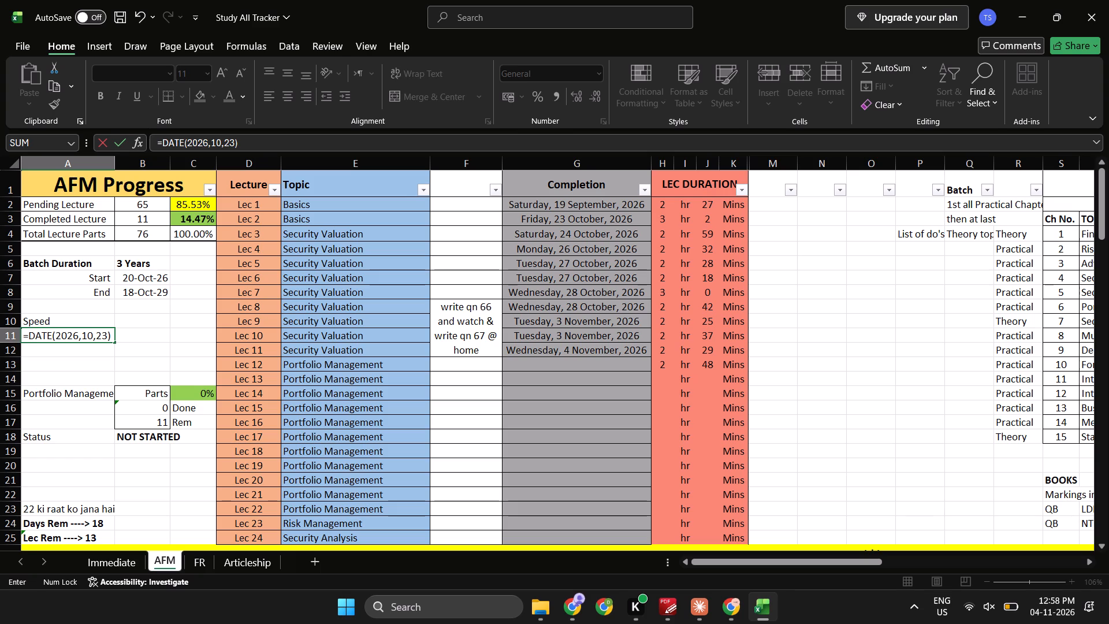
key("minus")
type("To")
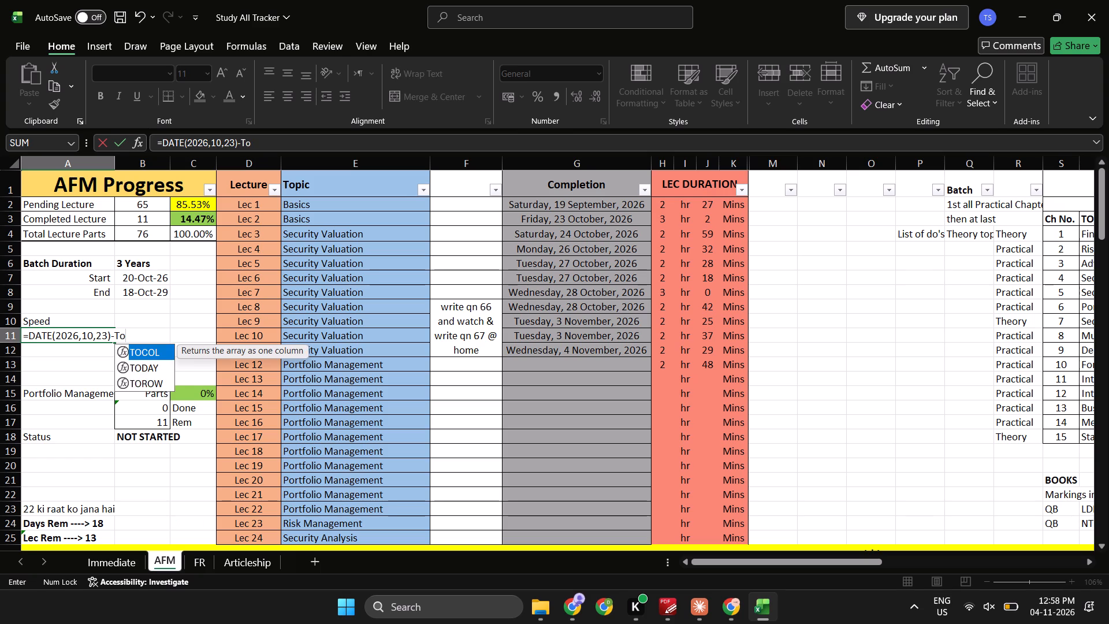
type("da")
type("y()")
key("shift+Left")
key("shift+Left")
key("shift+Left")
key("Right")
key("Left")
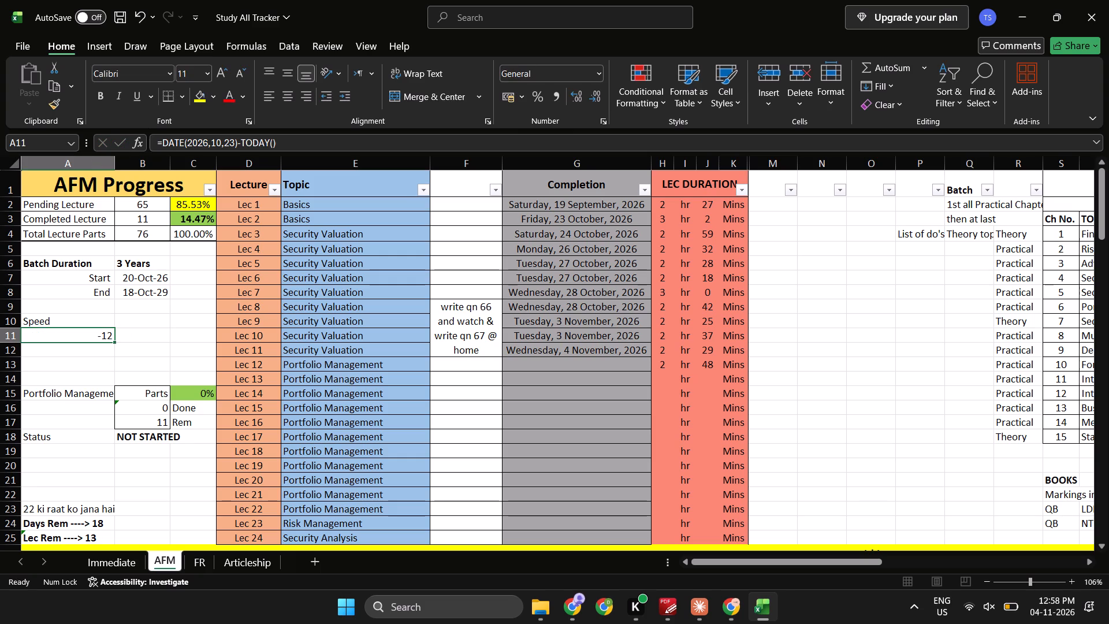
Reverse the subtraction in A11 so the formula reads =TODAY()-DATE(2026,10,23).
left_click(304, 139)
key("ctrl+shift+Left")
key("ctrl+shift+Left")
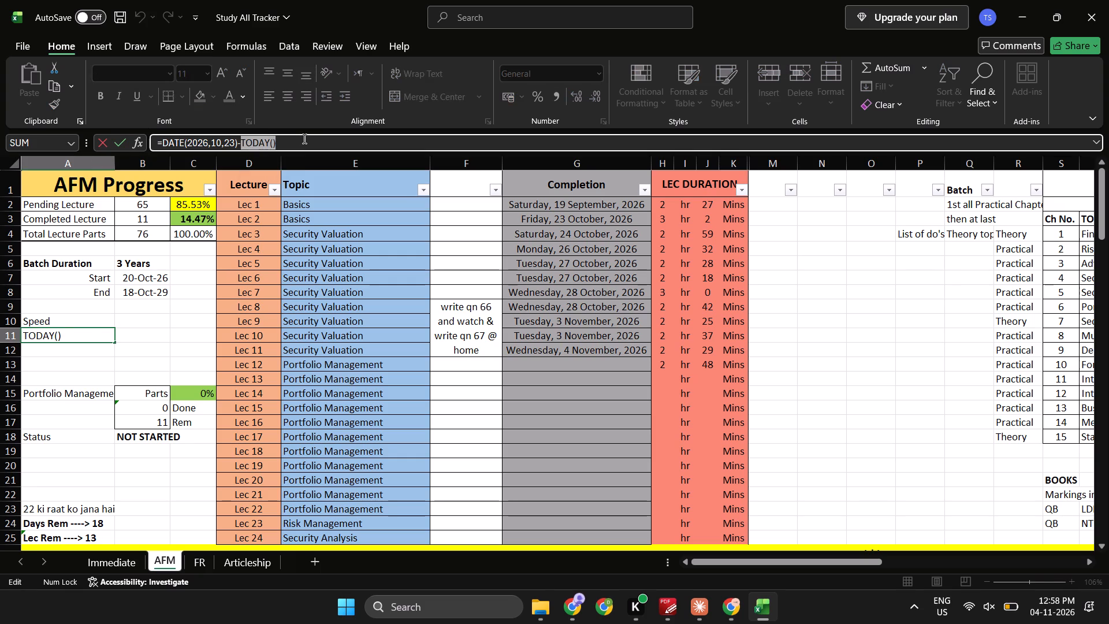
key("ctrl+x")
key("BackSpace")
key("Home")
key("Right")
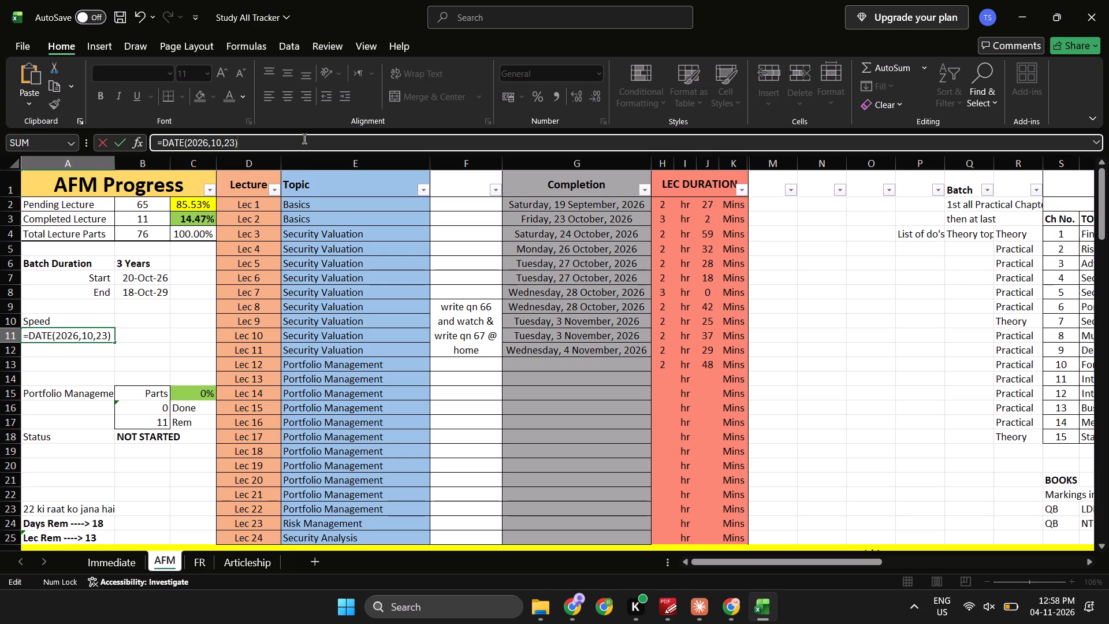
key("ctrl+v")
key("minus")
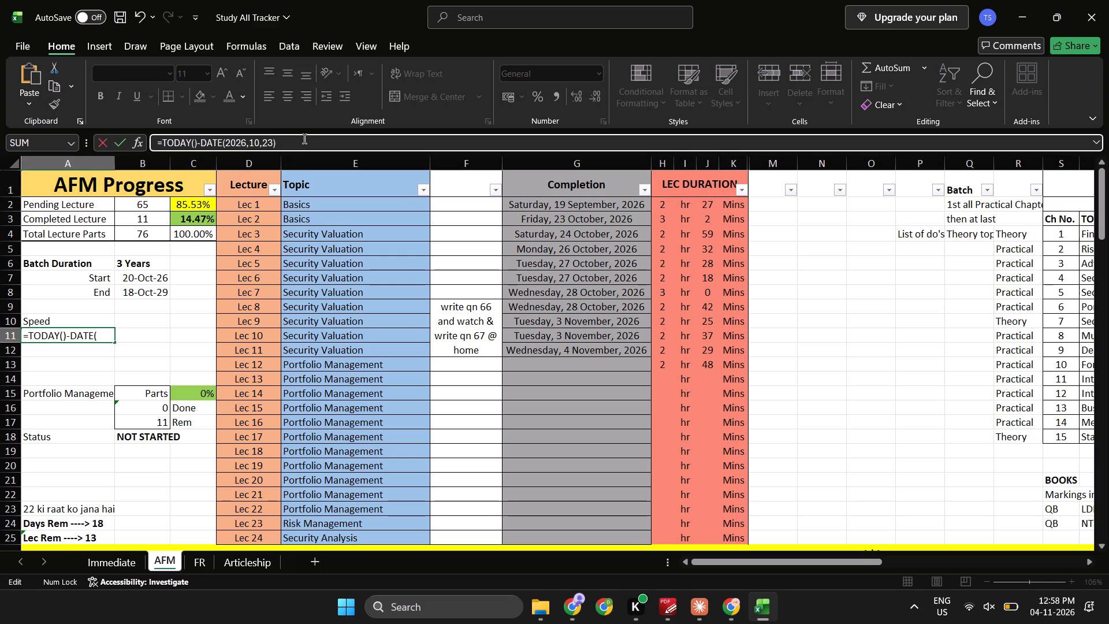
key("Return")
key("Up")
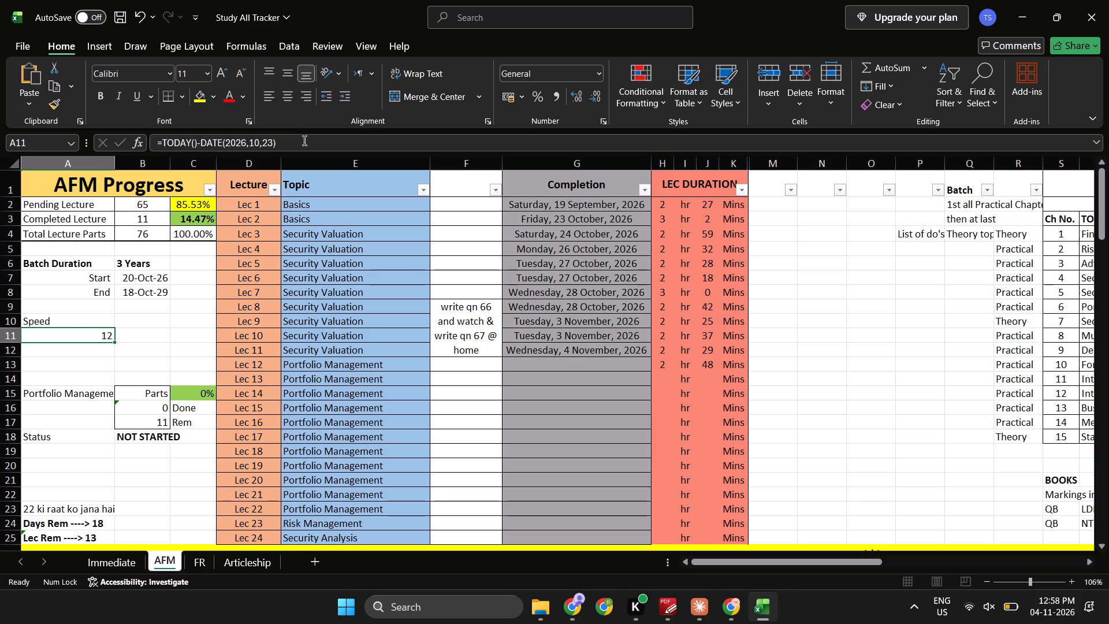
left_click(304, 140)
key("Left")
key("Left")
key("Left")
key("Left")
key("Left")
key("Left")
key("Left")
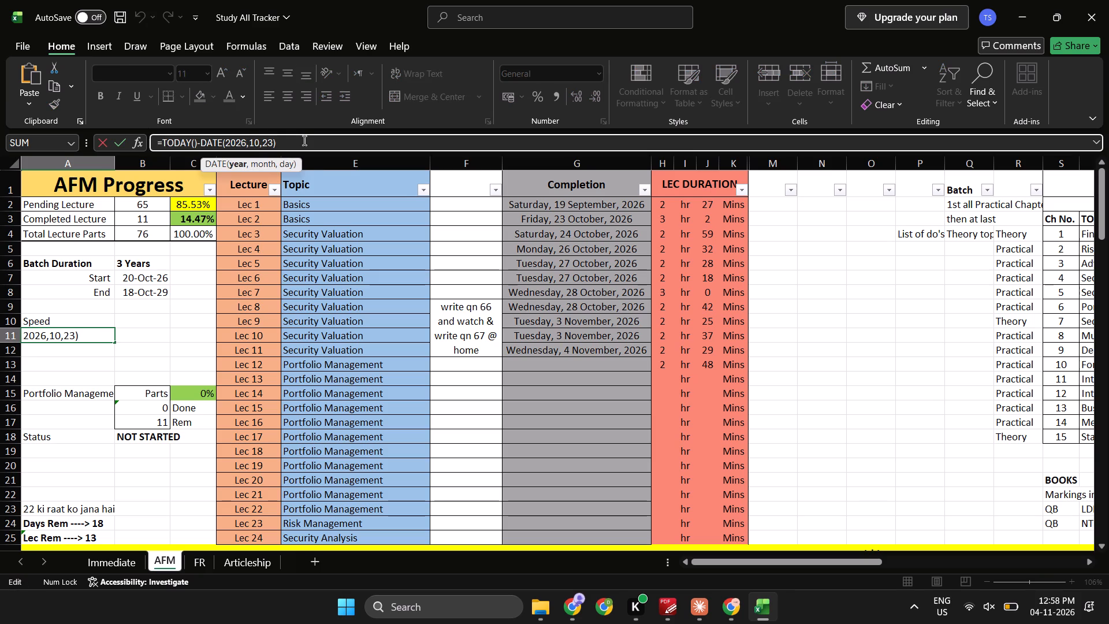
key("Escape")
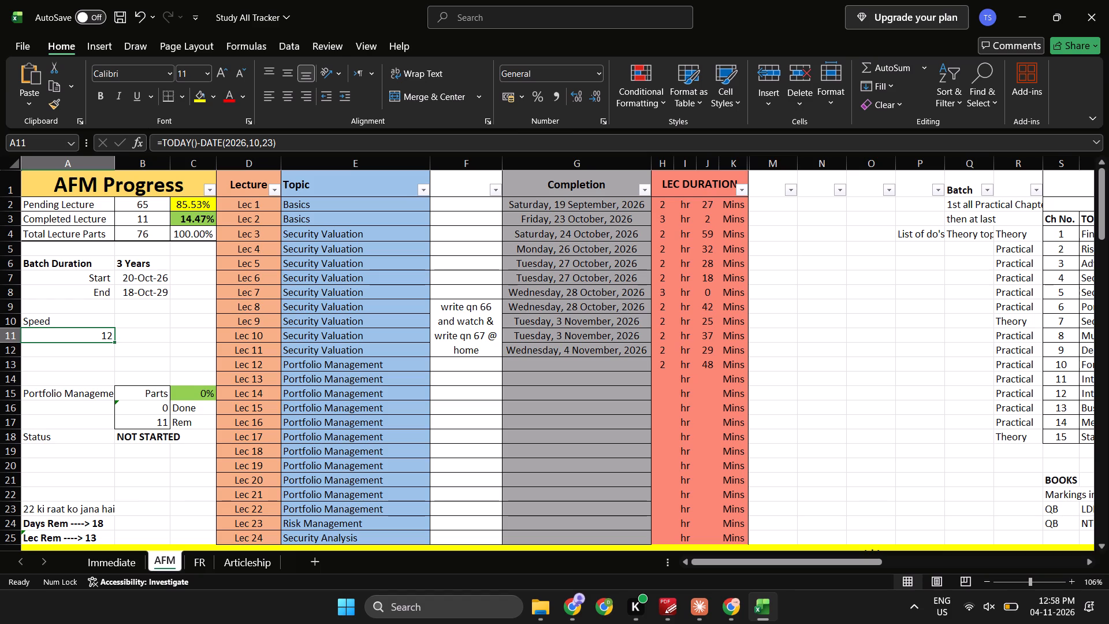
Add 1 to the day count in cell A11 so the formula reads =TODAY()-DATE(2026,10,23)+1.
key("Up")
key("Left")
key("Down")
left_click(296, 140)
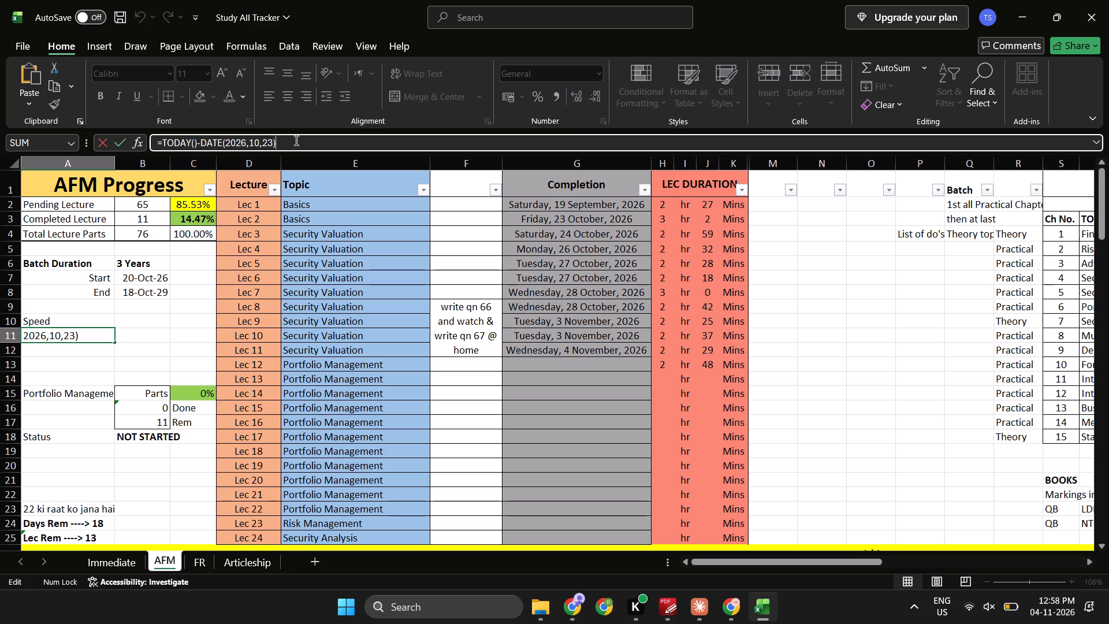
type("+1")
key("Return")
key("Up")
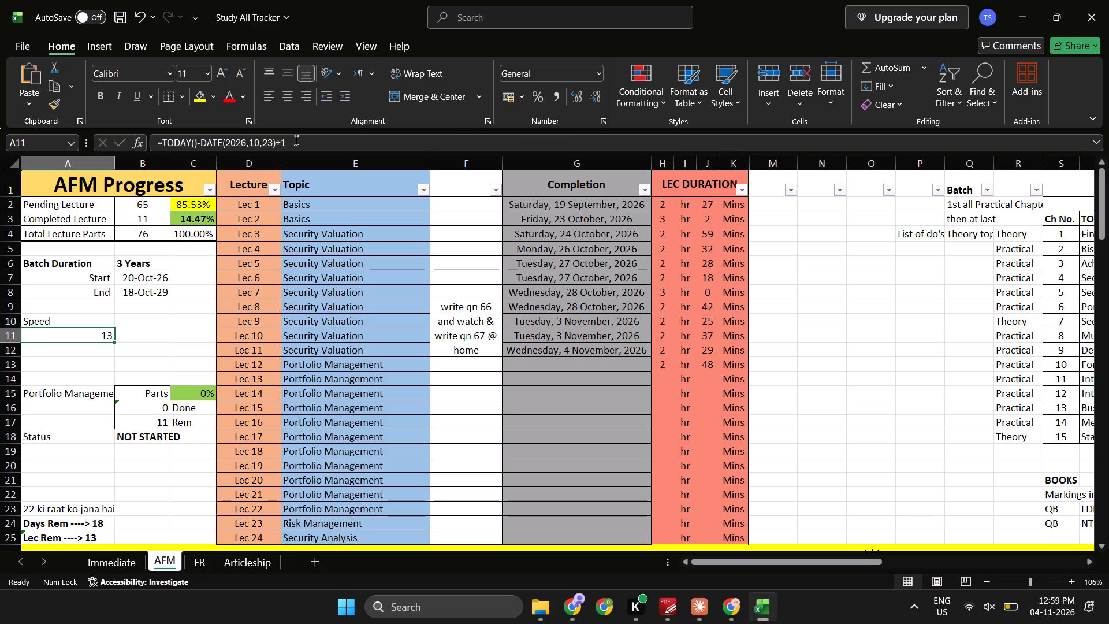
Label the Speed rows by entering days in cell B11 and lecs in cell B12.
key("Right")
type("dayd")
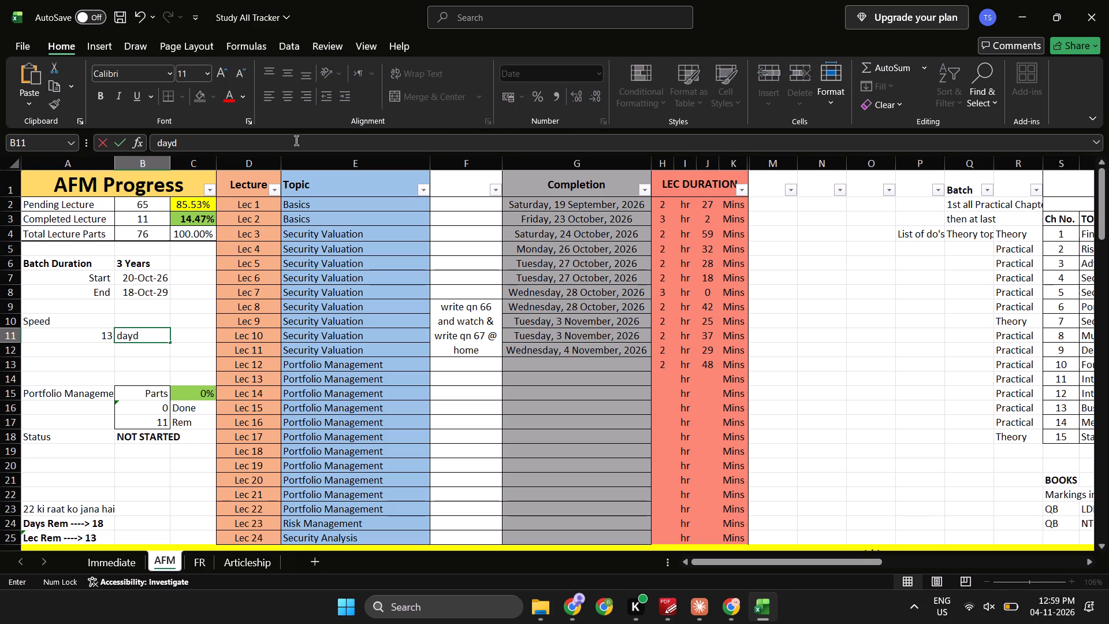
key("BackSpace")
key("s")
key("Return")
type("lec")
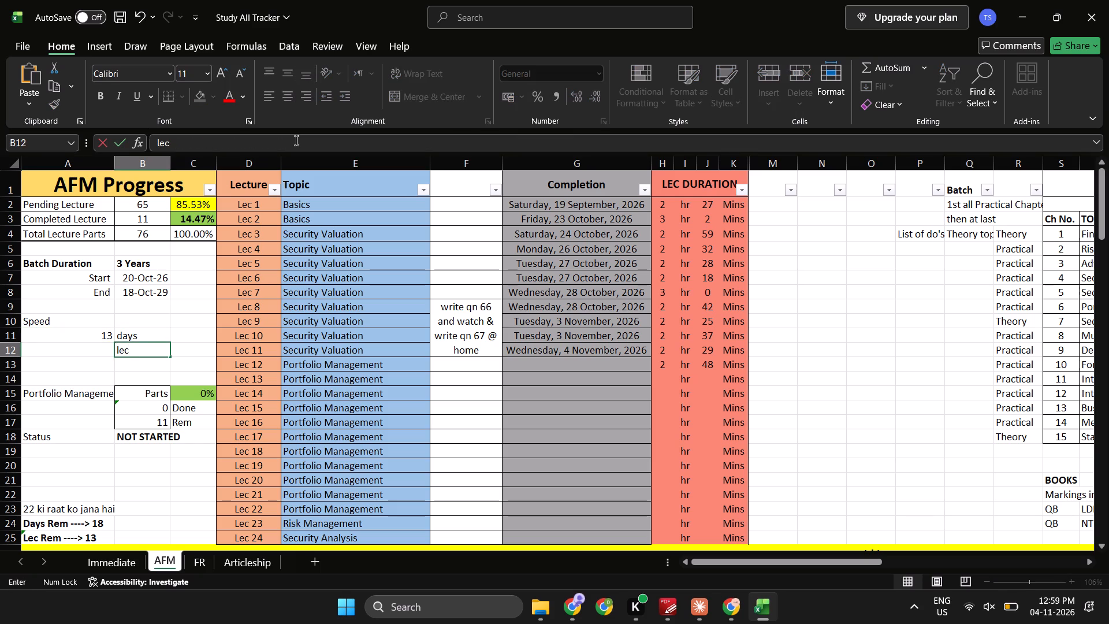
key("s")
key("Return")
Link cell A12 to the completed lecture count with the formula =B3.
key("Up")
key("Left")
key("equal")
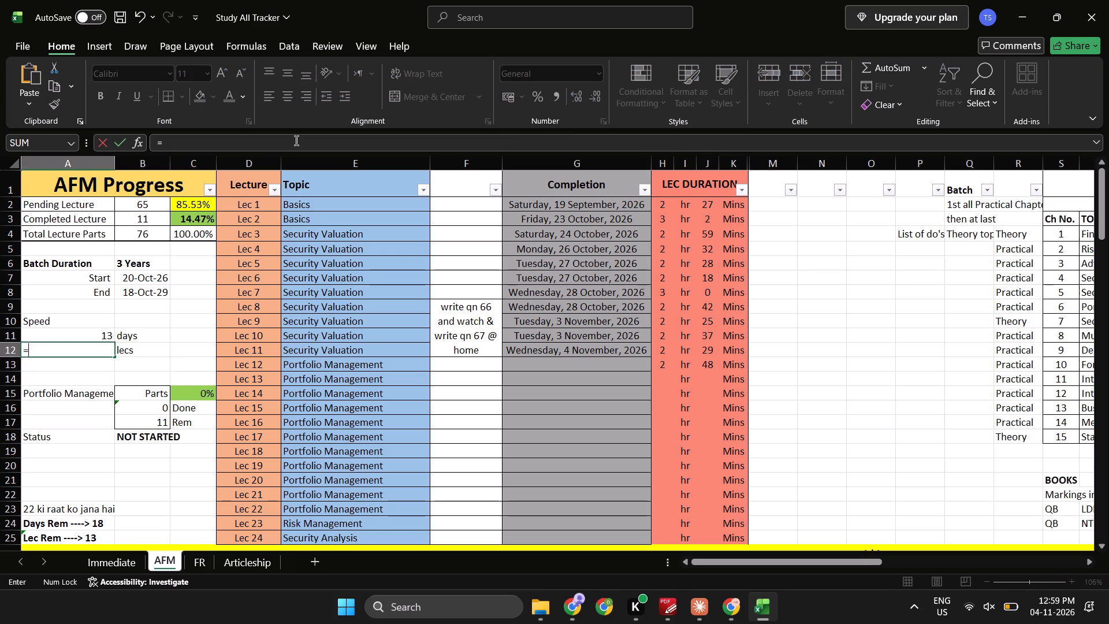
key("Up")
key("Right")
key("Up")
key("Right")
key("Up")
key("Up")
key("Left")
key("Up")
key("Up")
key("Up")
key("Up")
key("Up")
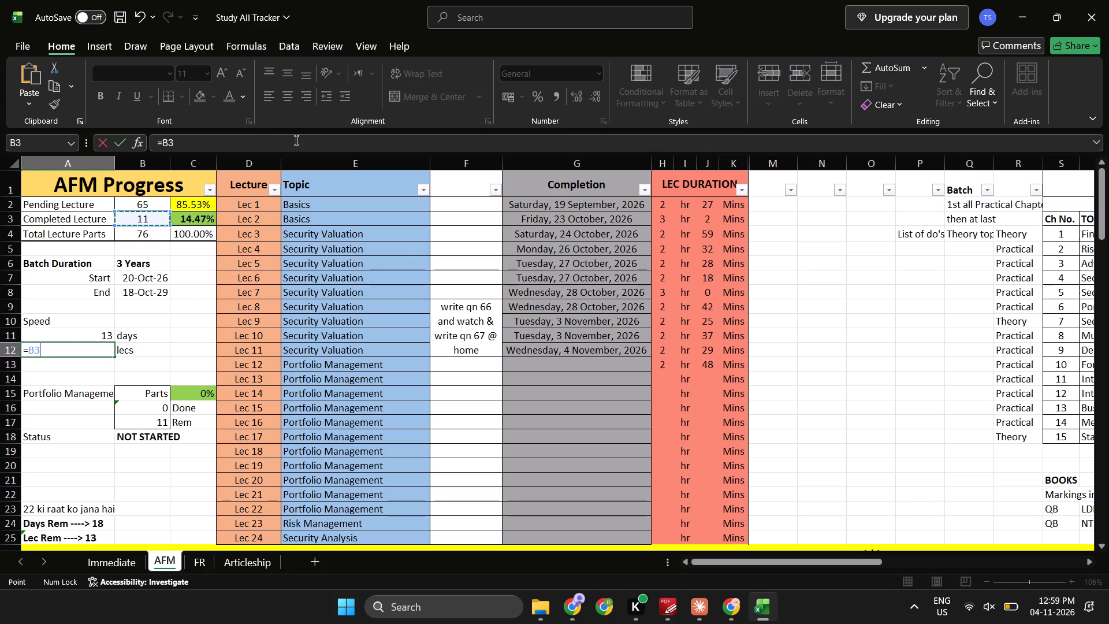
key("Return")
key("Up")
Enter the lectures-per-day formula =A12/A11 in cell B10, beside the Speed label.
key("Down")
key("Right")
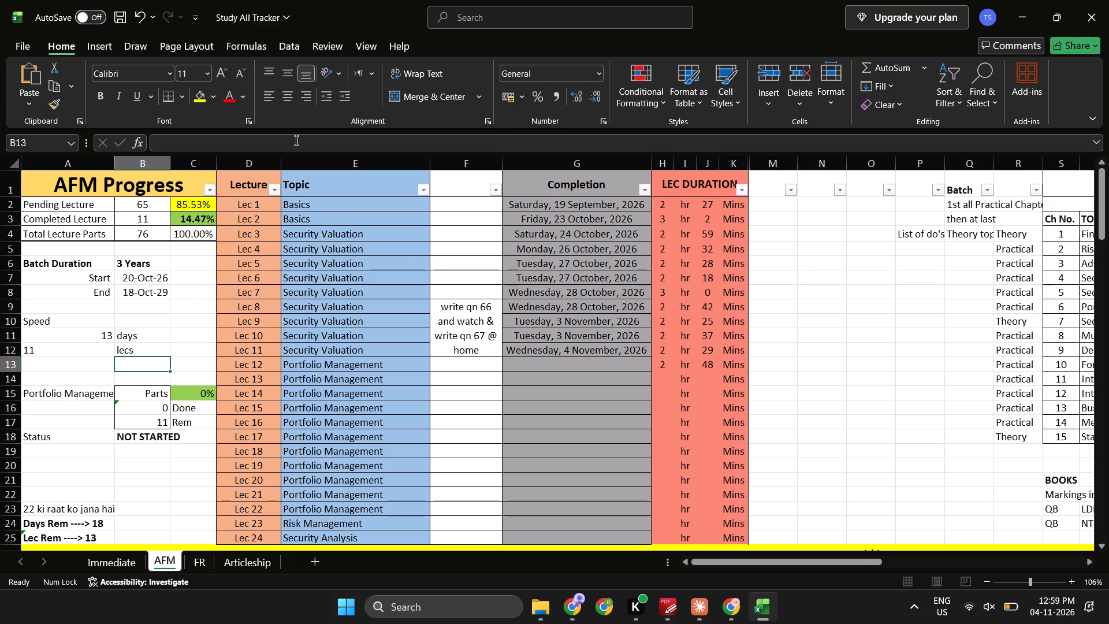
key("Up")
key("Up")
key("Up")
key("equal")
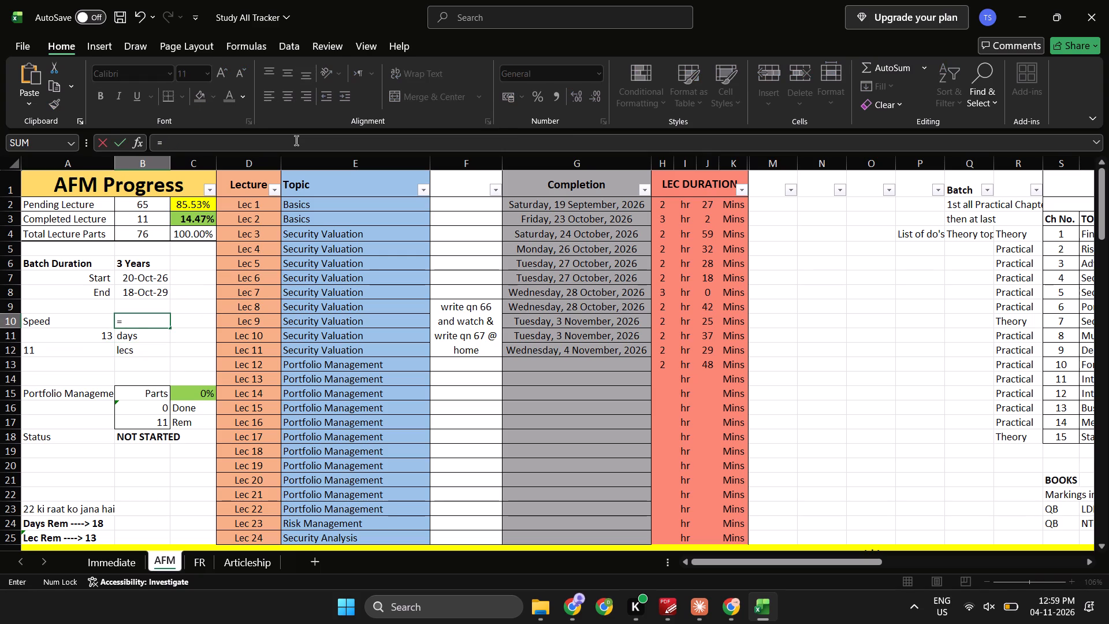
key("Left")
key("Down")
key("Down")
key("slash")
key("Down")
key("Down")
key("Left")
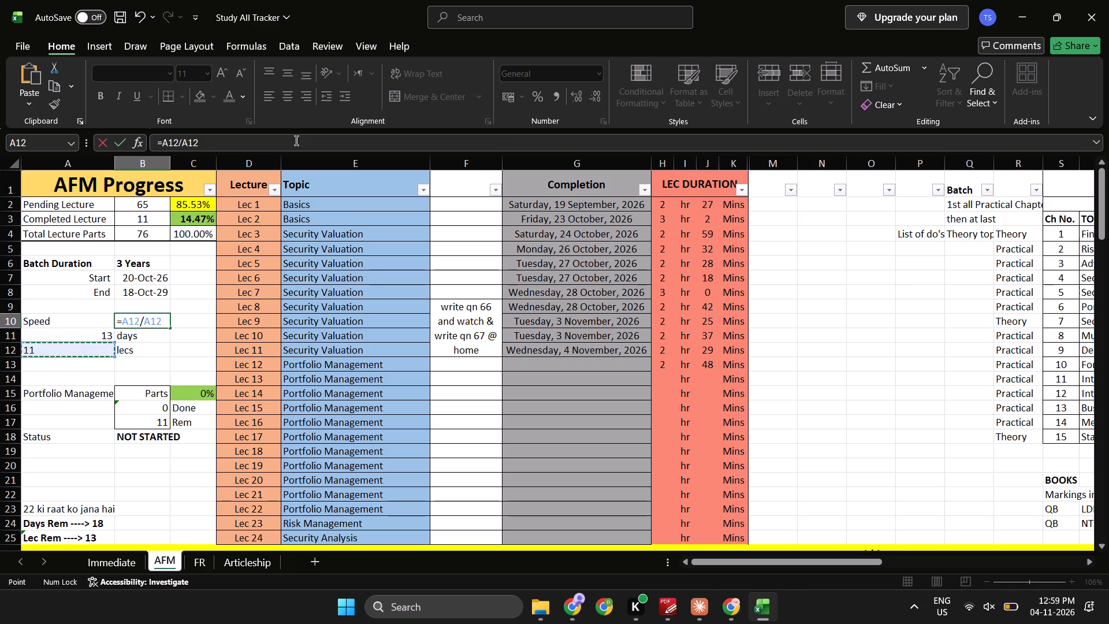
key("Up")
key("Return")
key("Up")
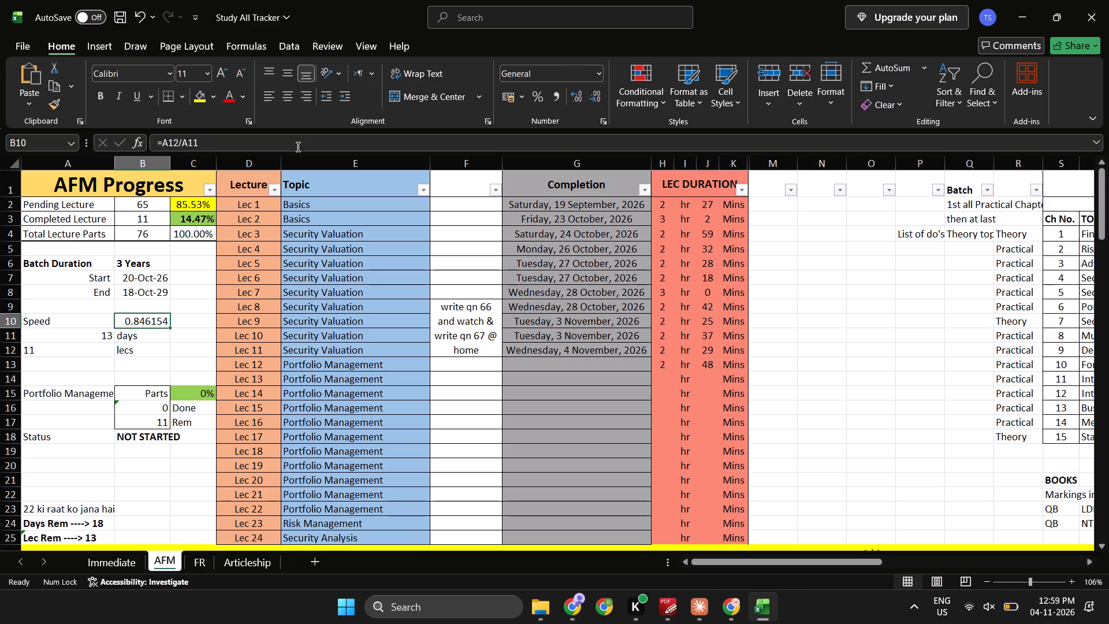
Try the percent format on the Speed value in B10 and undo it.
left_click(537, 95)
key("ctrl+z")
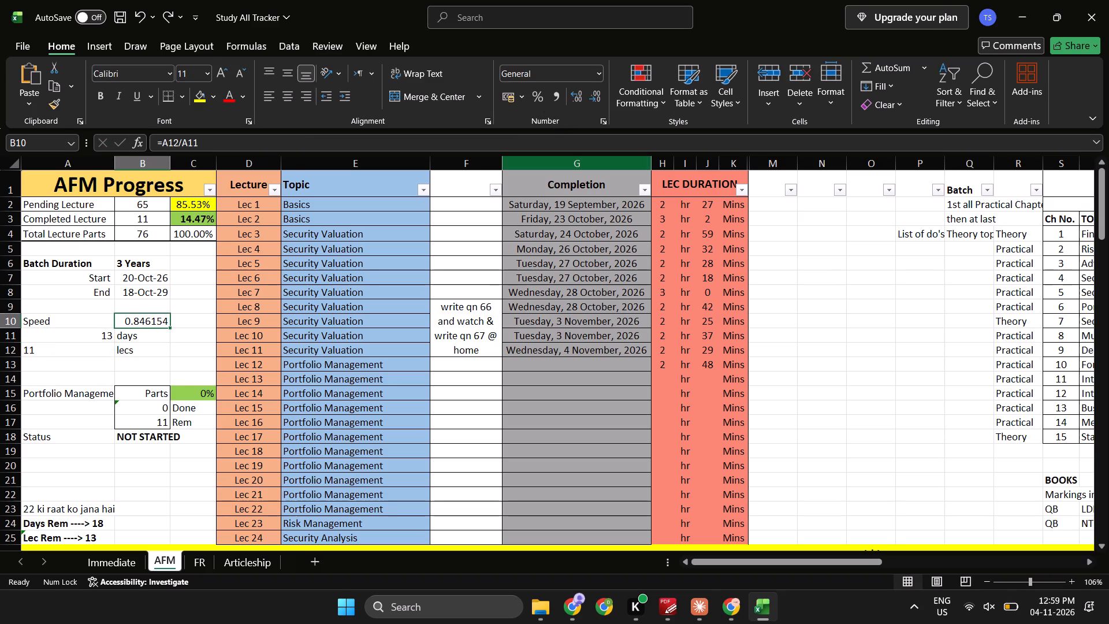
Check the Speed formula in B10 and the day-count formula in A11, including the cells they reference.
key("Left")
key("Down")
key("Right")
key("Left")
key("Up")
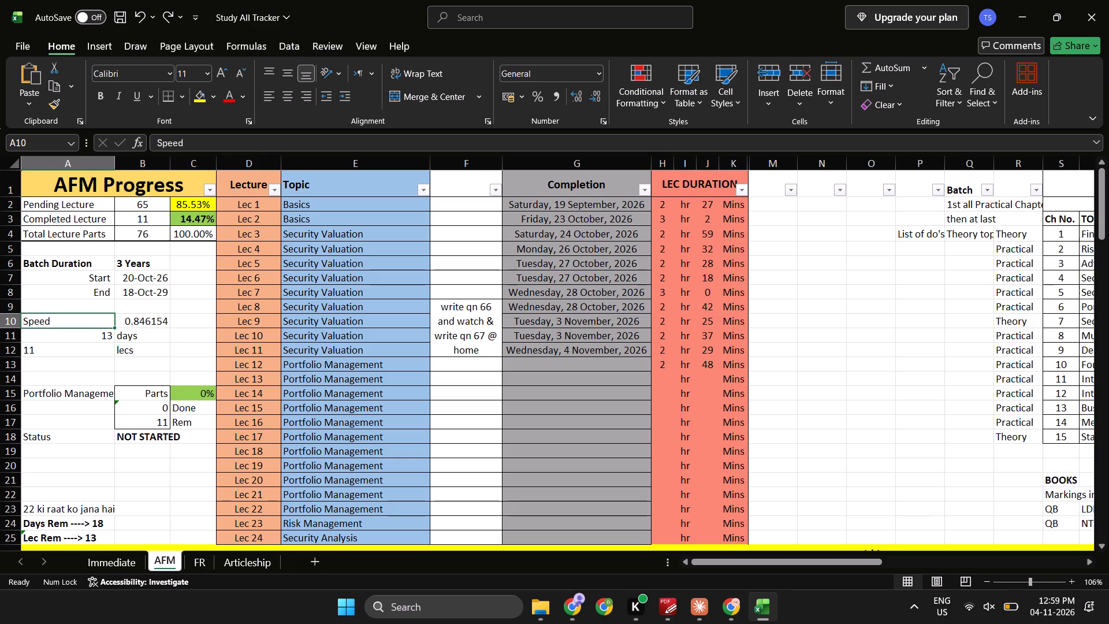
key("Right")
key("equal")
key("Escape")
key("Down")
key("Left")
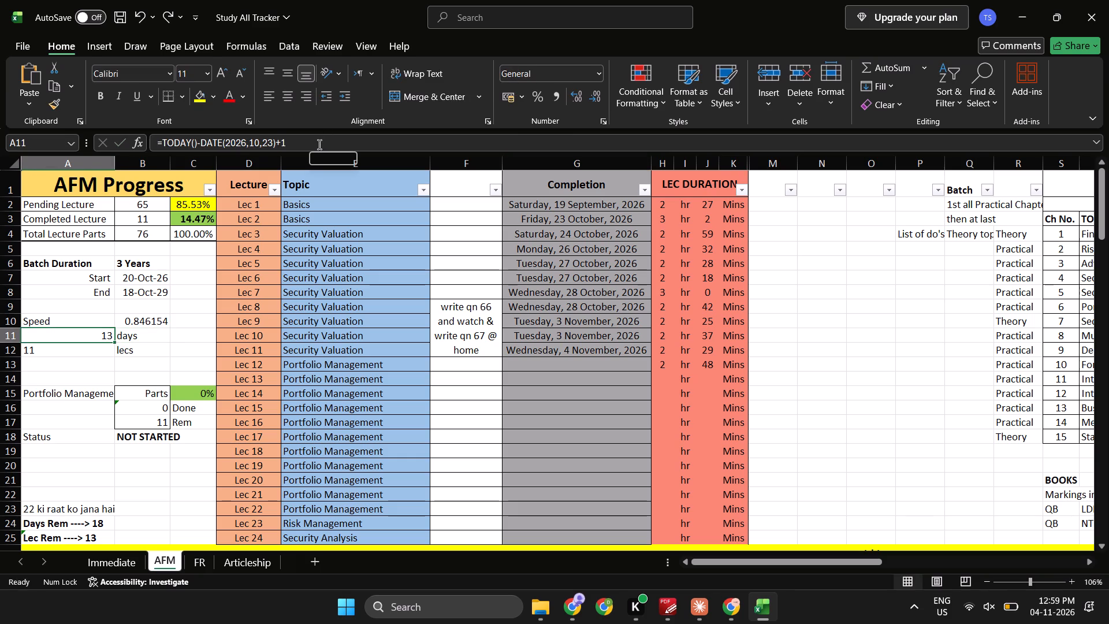
key("Right")
key("Up")
key("F2")
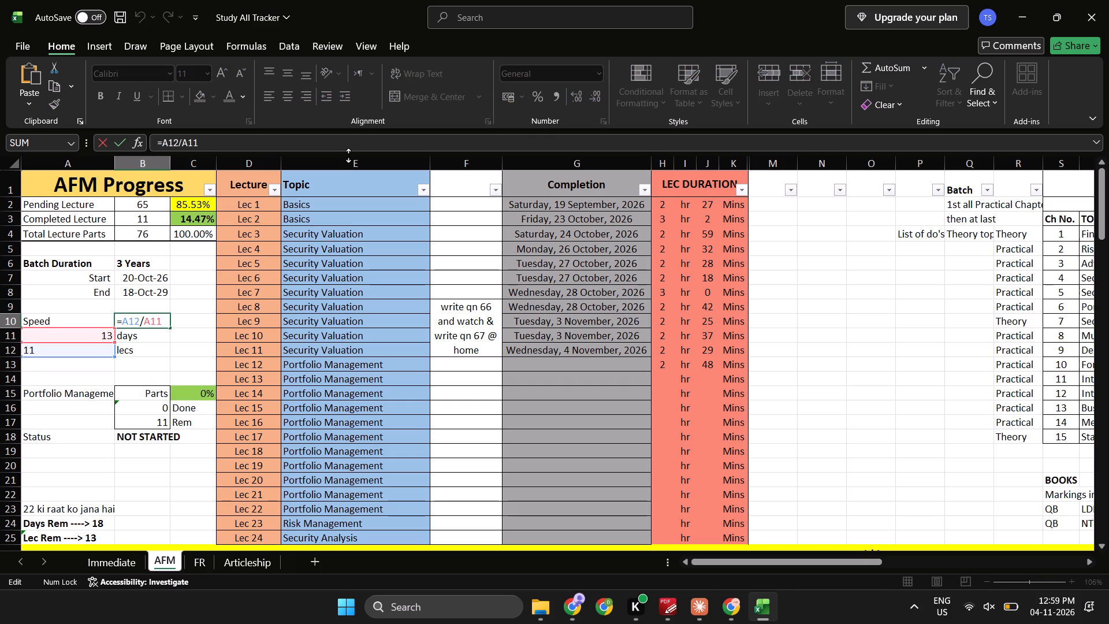
key("Escape")
key("F2")
key("Down")
key("Left")
key("Escape")
key("Down")
key("Left")
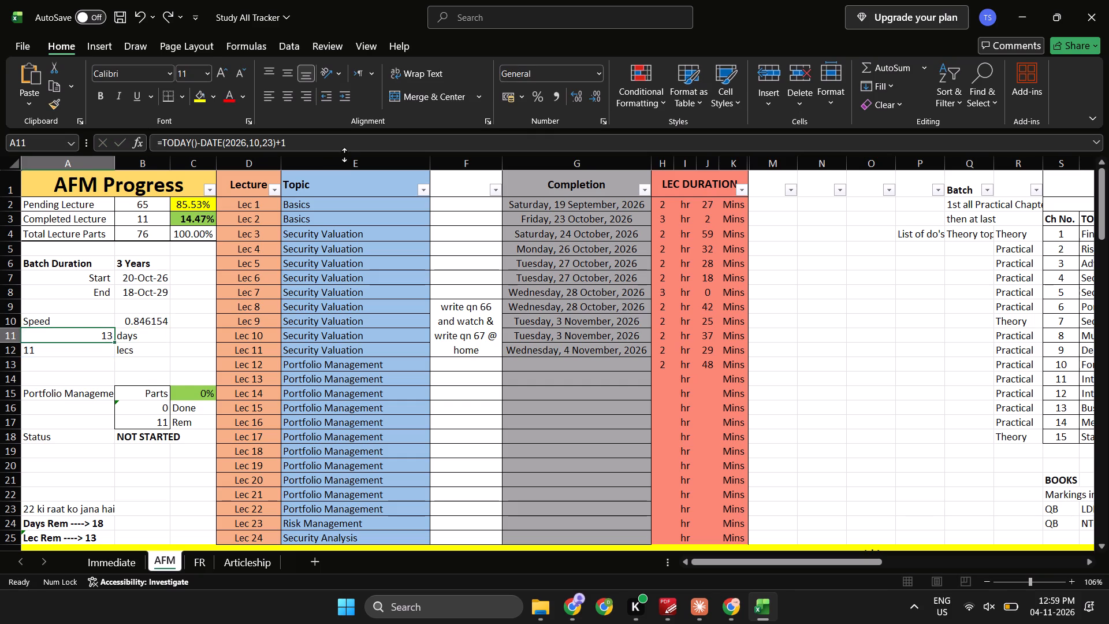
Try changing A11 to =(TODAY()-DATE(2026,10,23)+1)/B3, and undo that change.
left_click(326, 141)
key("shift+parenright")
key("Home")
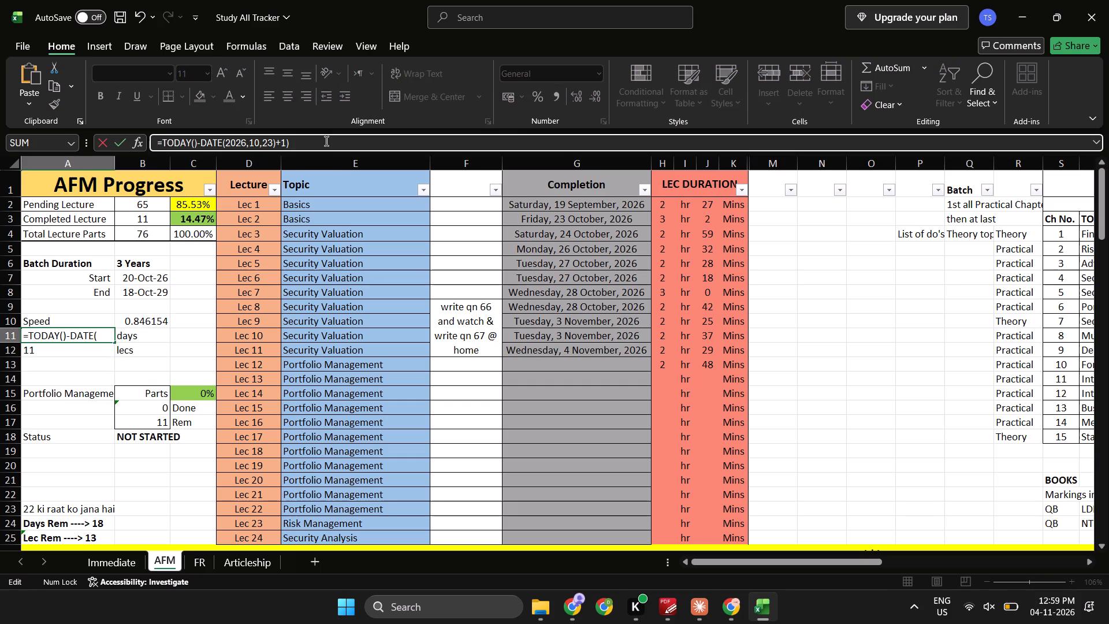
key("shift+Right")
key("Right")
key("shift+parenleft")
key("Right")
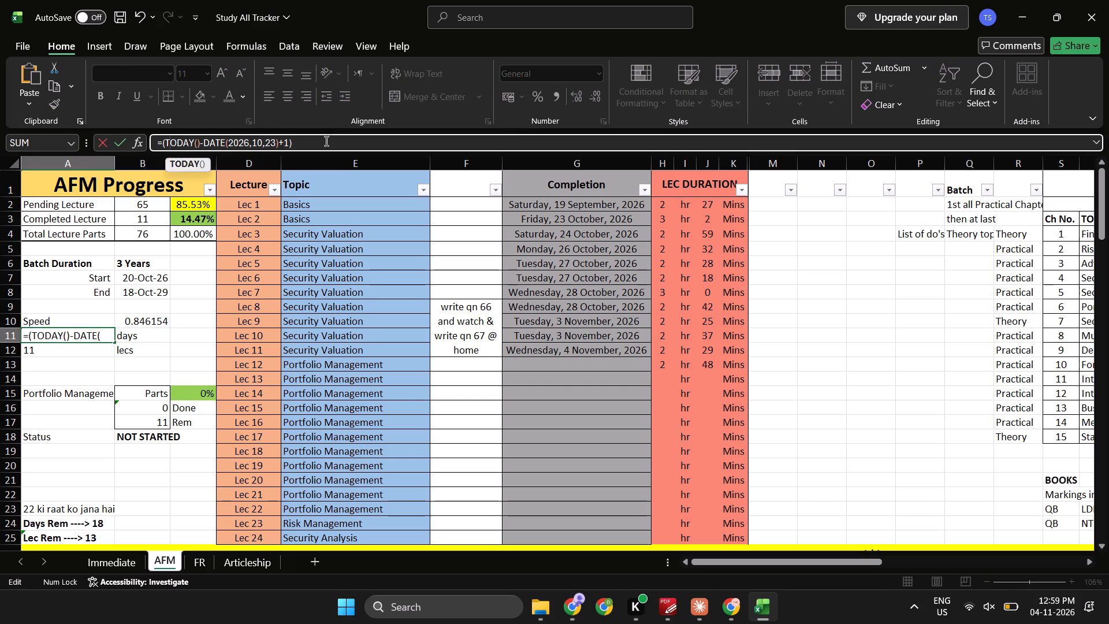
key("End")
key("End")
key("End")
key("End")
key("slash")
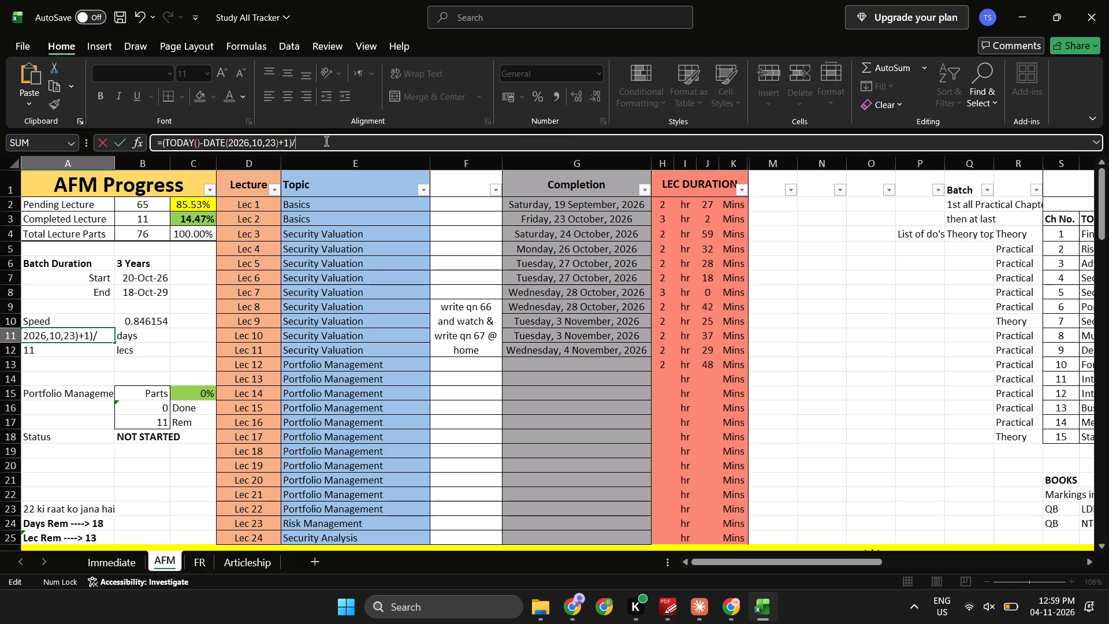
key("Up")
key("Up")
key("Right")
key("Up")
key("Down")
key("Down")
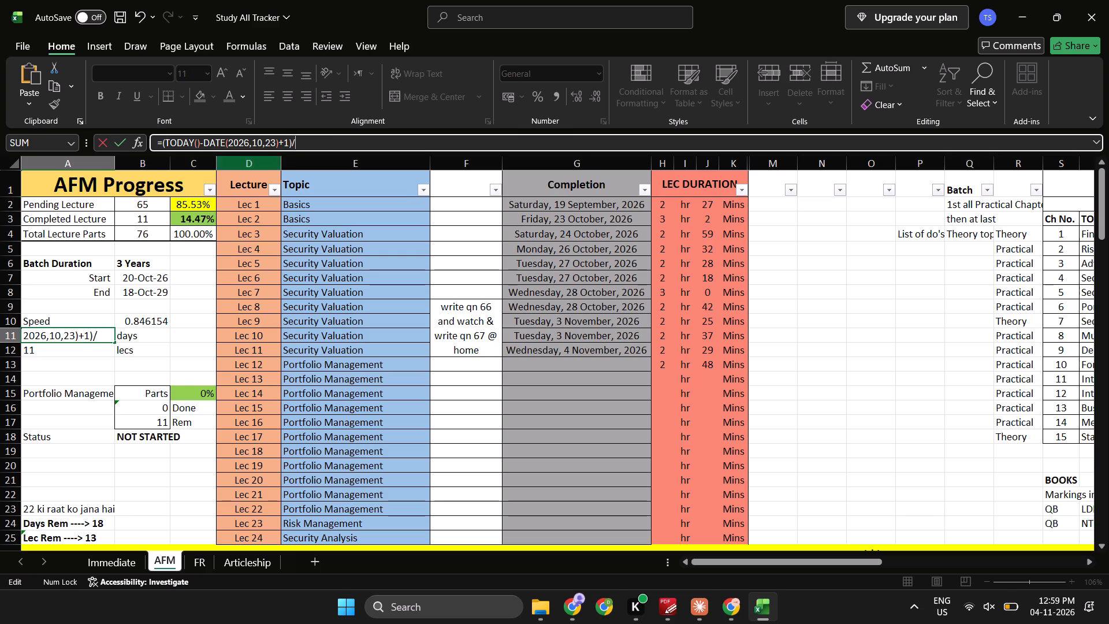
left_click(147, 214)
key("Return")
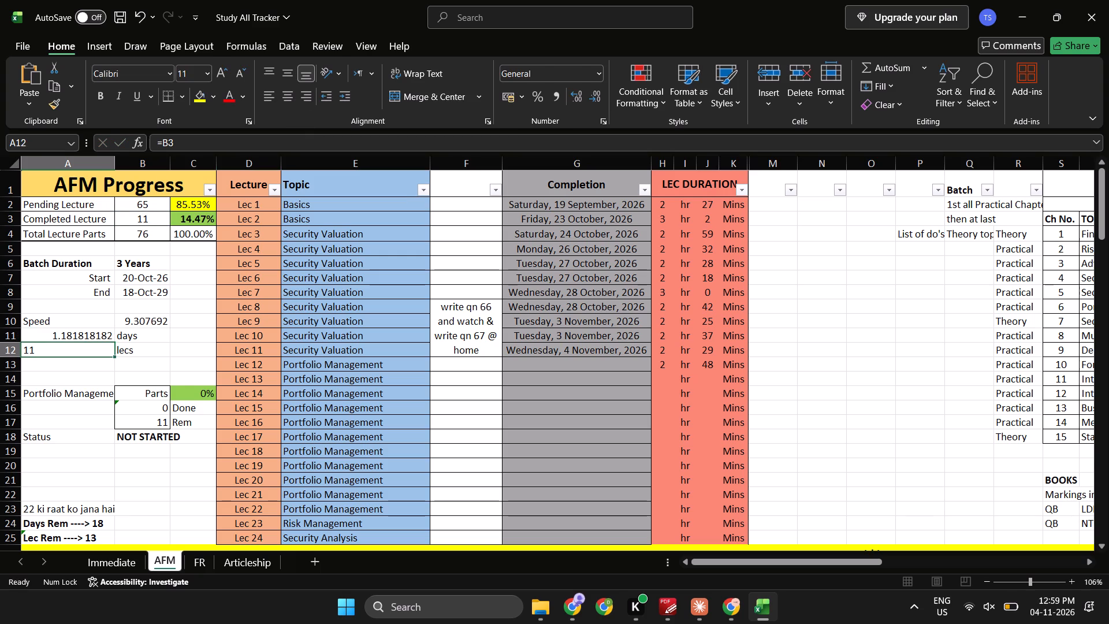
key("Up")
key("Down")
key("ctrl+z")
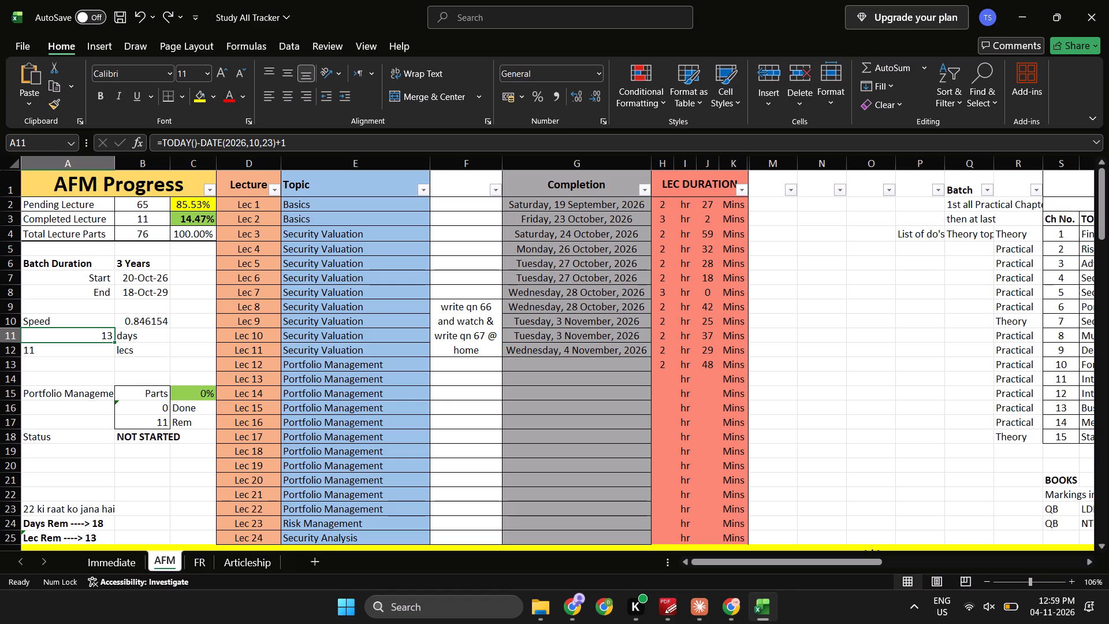
Recheck the formulas in A11 and B10 without editing them.
left_click(69, 356)
key("Escape")
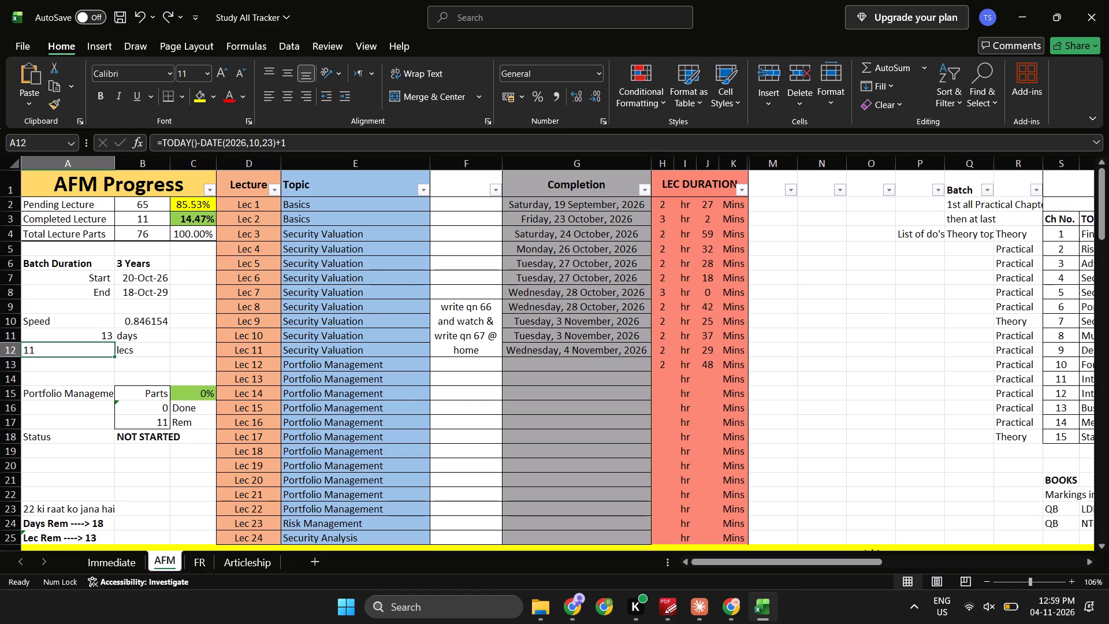
key("Up")
key("Escape")
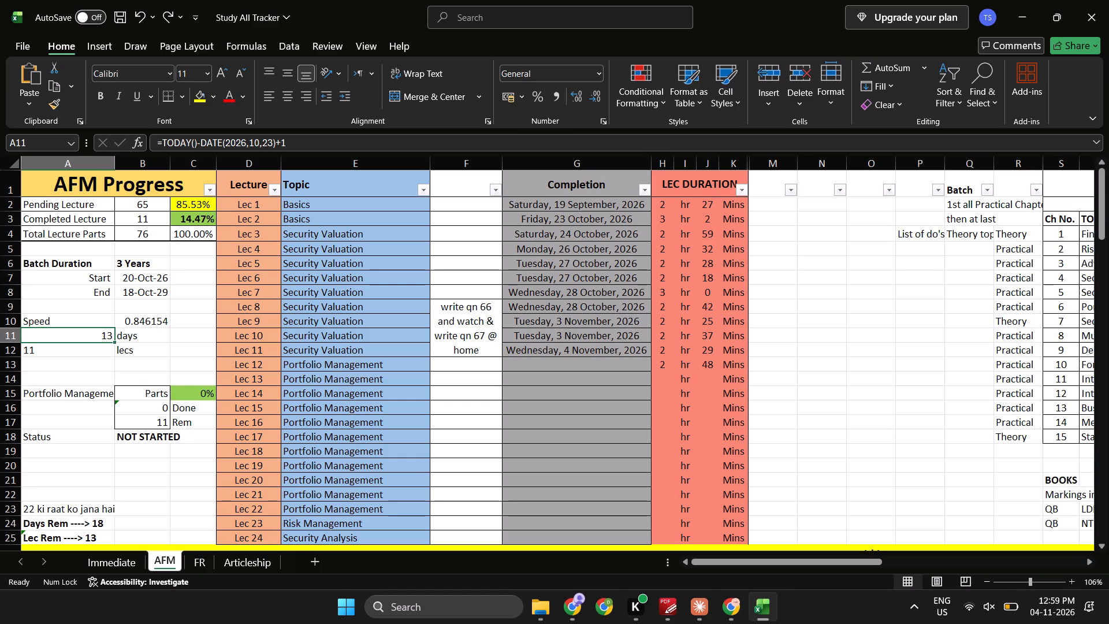
key("Right")
key("Up")
key("F2")
key("Escape")
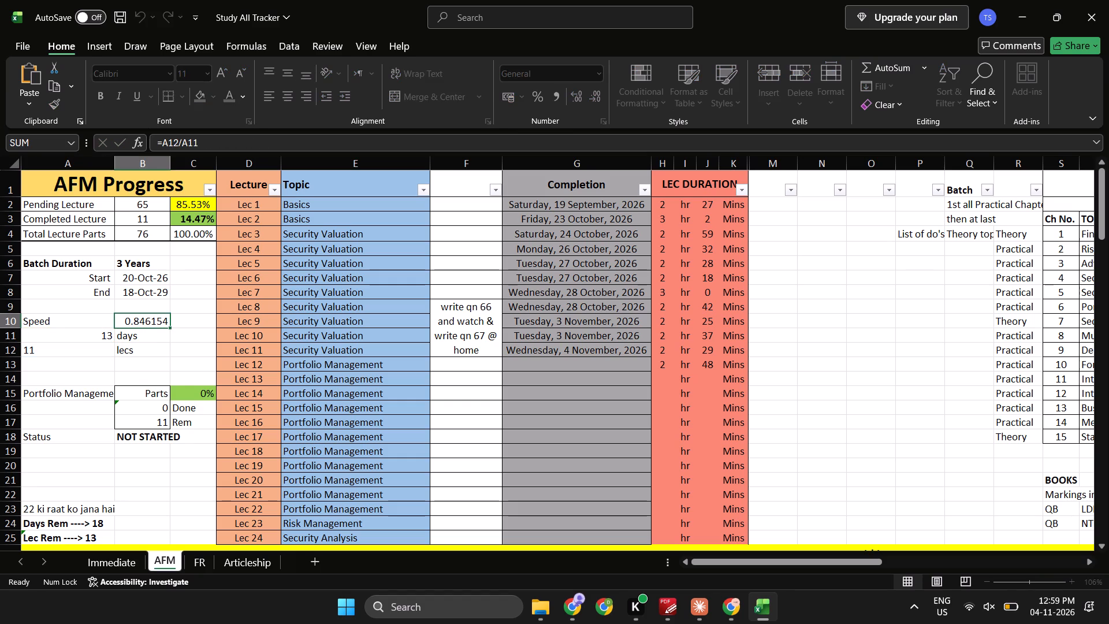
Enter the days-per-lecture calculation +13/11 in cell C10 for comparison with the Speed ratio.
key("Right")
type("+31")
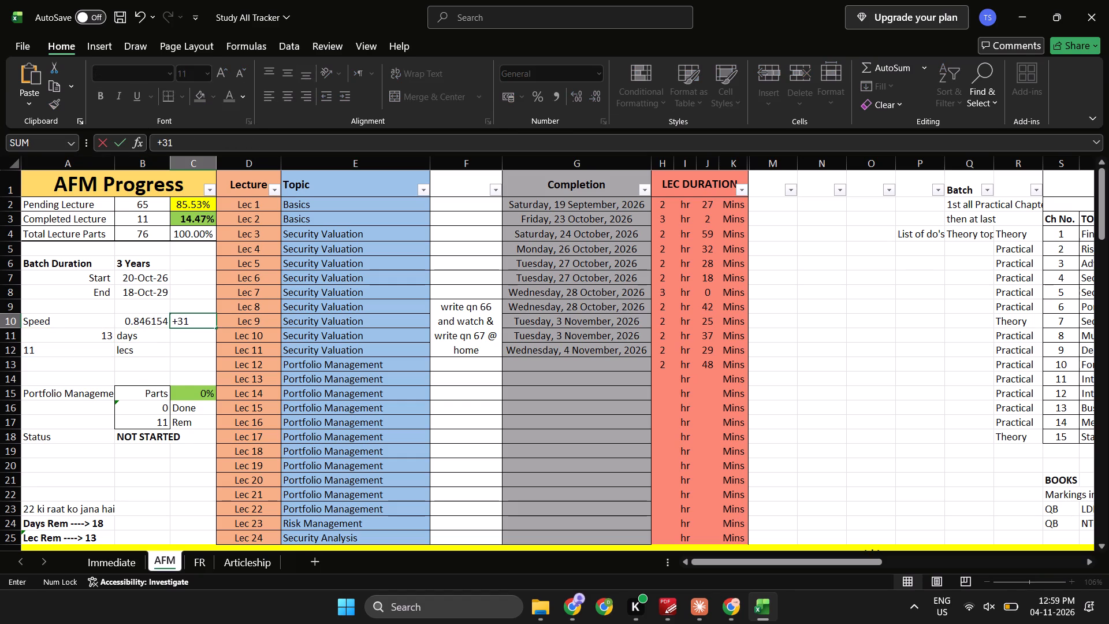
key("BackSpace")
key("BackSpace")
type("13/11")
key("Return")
Compare the Speed ratio in B10 and its referenced cells with the calculation in C10.
key("Left")
key("Left")
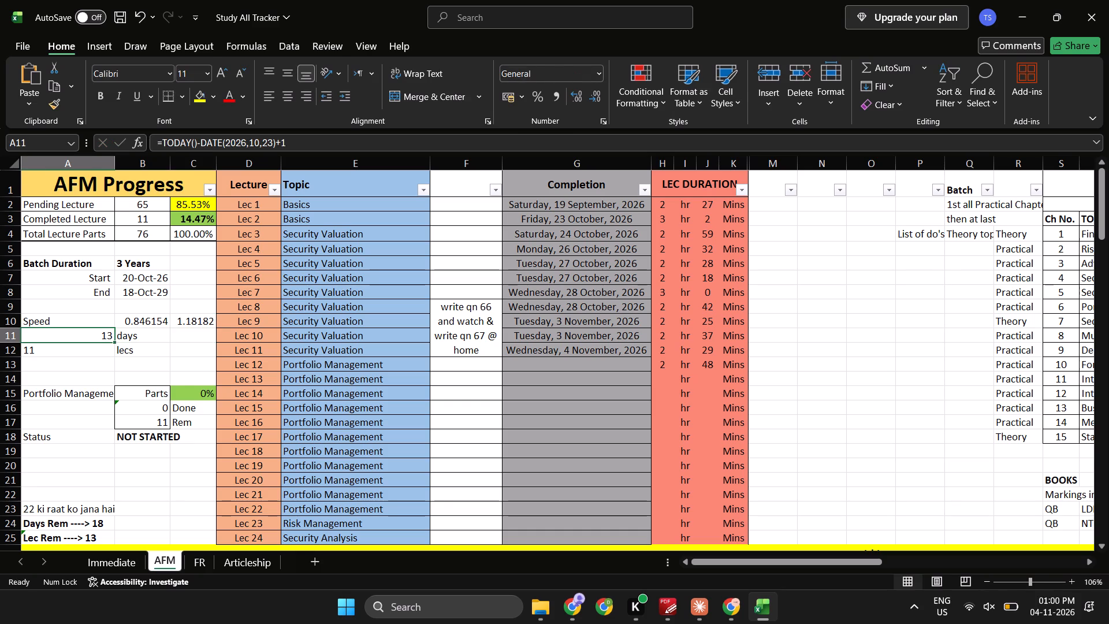
key("Up")
key("Right")
key("F2")
key("Escape")
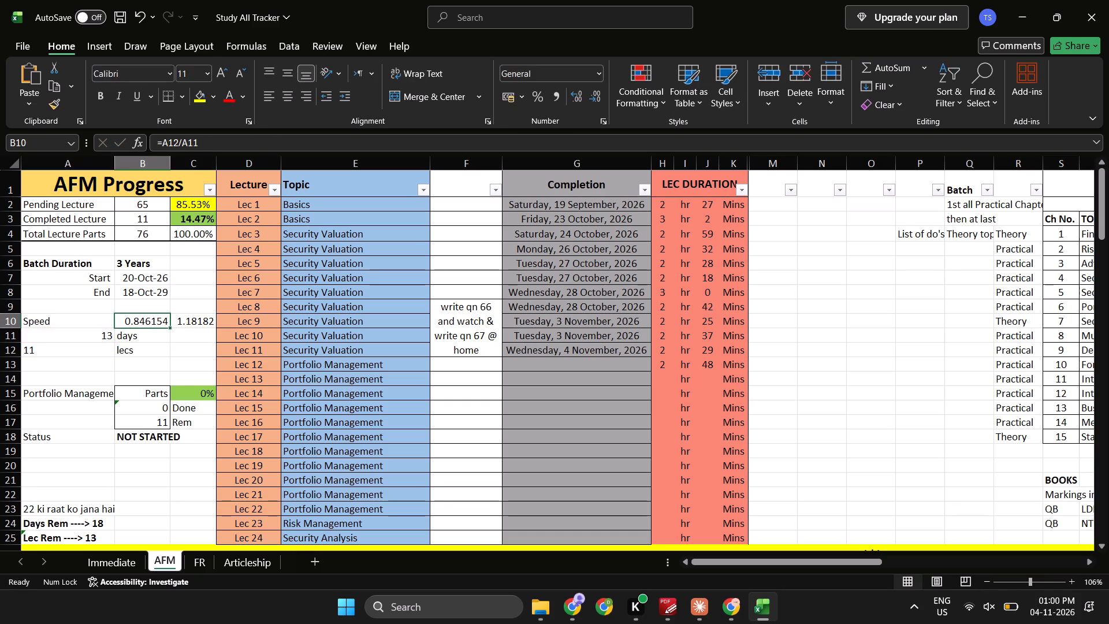
key("F2")
key("Escape")
key("F2")
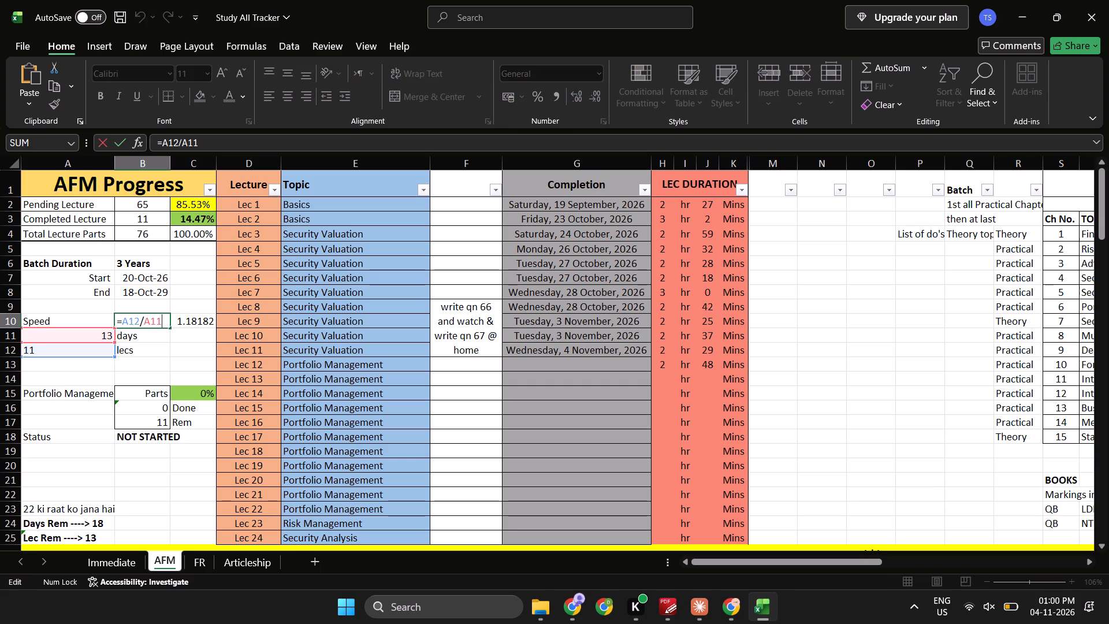
key("Escape")
key("F2")
key("Escape")
key("F2")
key("Escape")
key("Right")
key("Left")
key("Right")
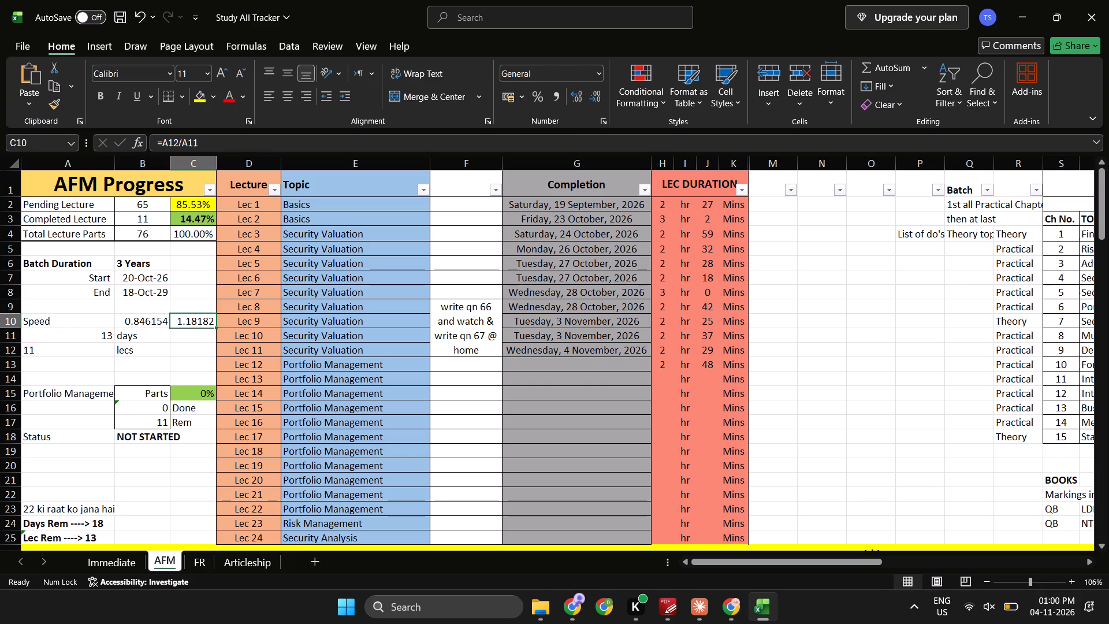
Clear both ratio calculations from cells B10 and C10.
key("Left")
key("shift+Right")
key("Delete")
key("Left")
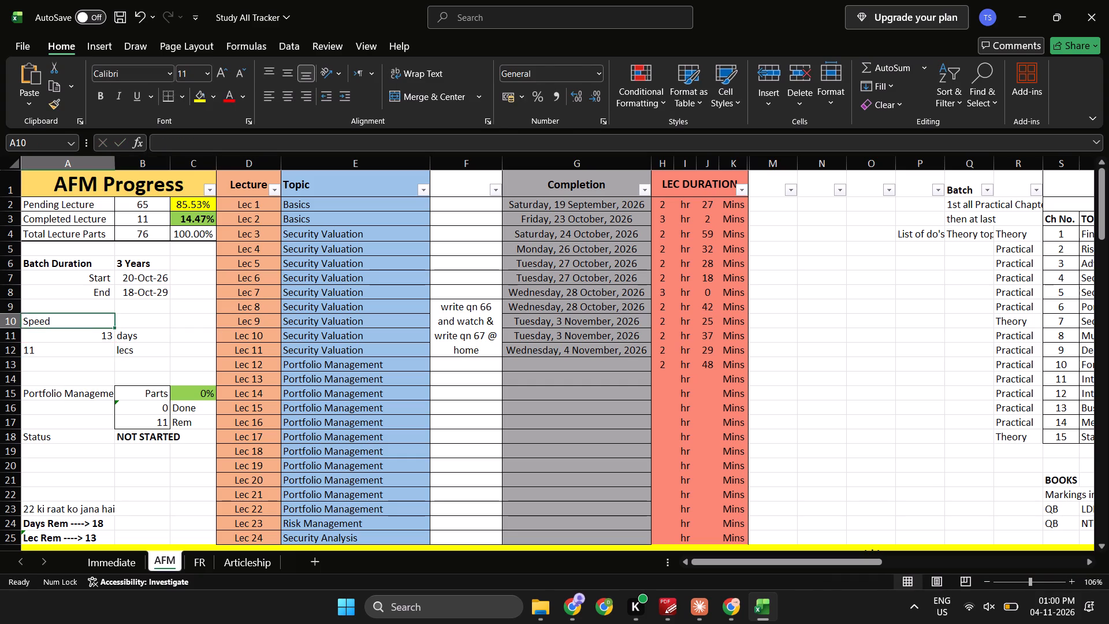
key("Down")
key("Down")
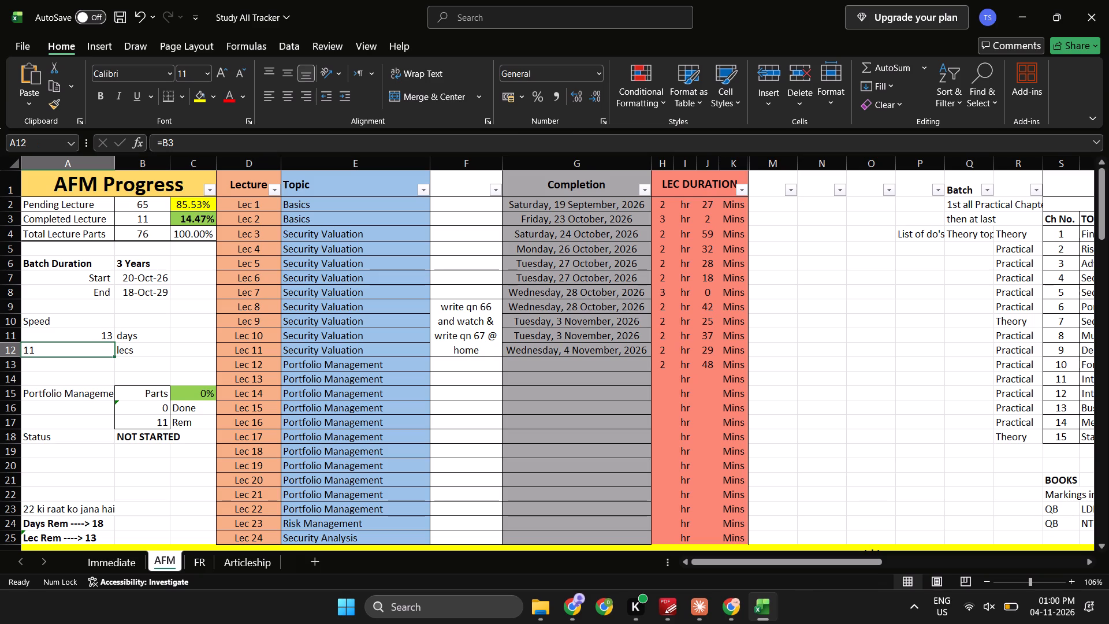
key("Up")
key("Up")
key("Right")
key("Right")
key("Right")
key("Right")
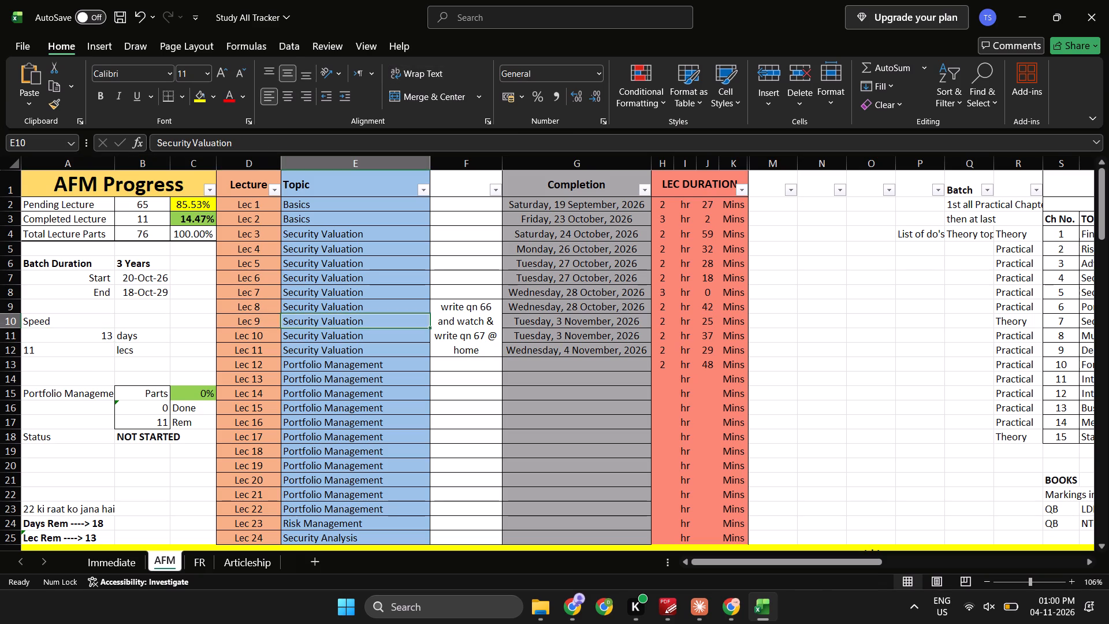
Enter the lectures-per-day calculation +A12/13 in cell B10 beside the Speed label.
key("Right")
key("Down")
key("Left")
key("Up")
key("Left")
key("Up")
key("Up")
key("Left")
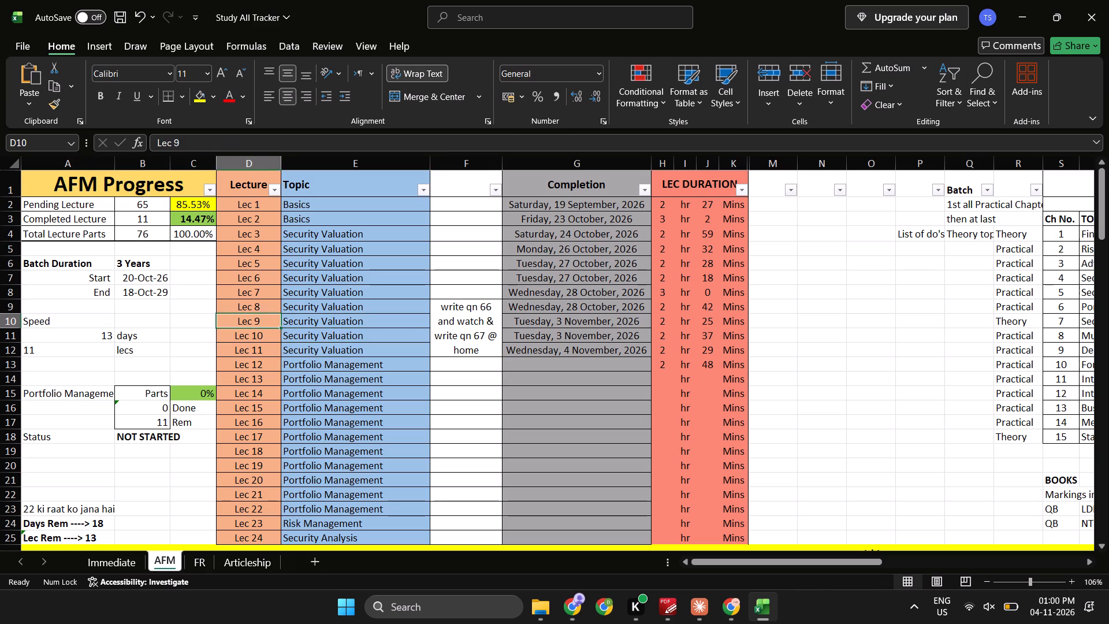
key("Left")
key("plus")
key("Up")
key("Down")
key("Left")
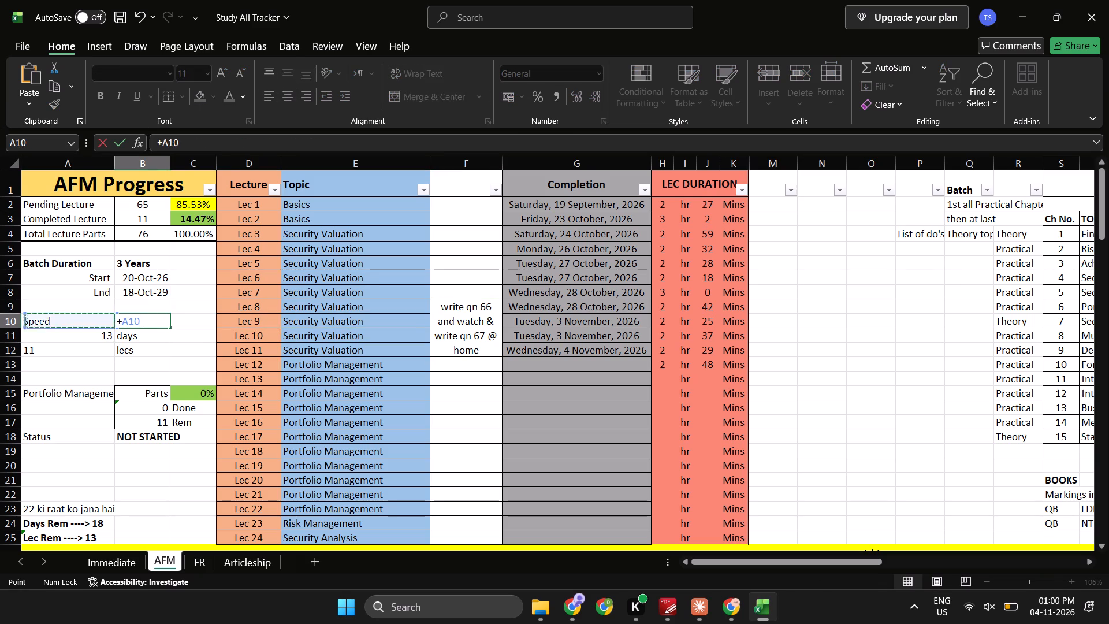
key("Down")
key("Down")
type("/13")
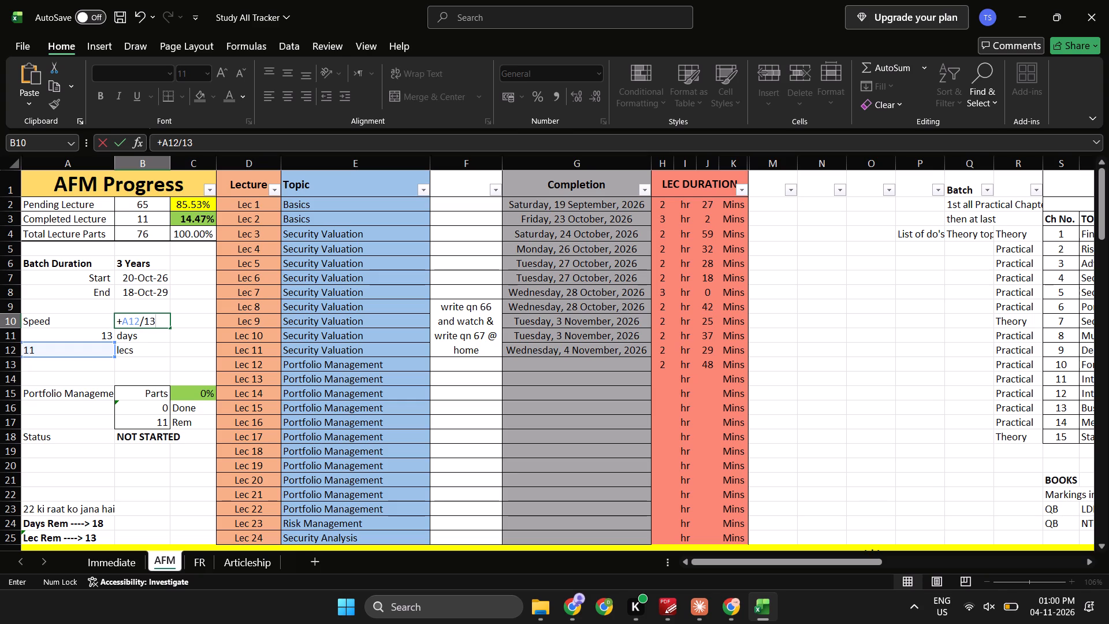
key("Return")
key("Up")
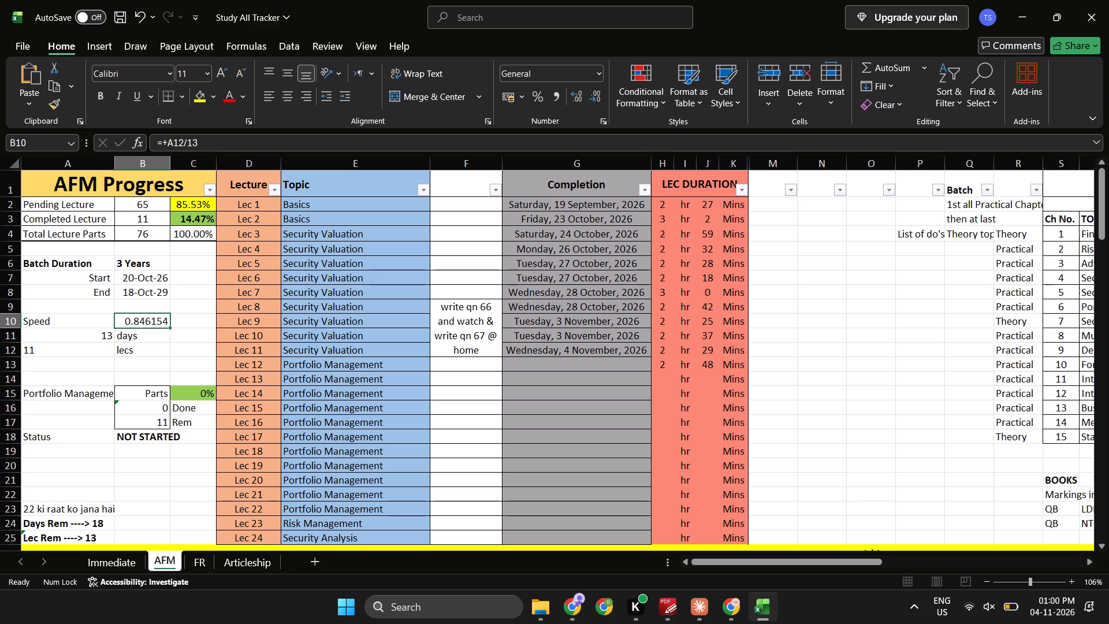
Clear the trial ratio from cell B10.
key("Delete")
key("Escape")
Change the formula in A11 to =B3/(TODAY()-DATE(2026,10,23)+1), dividing completed lectures by days elapsed.
key("Down")
key("Left")
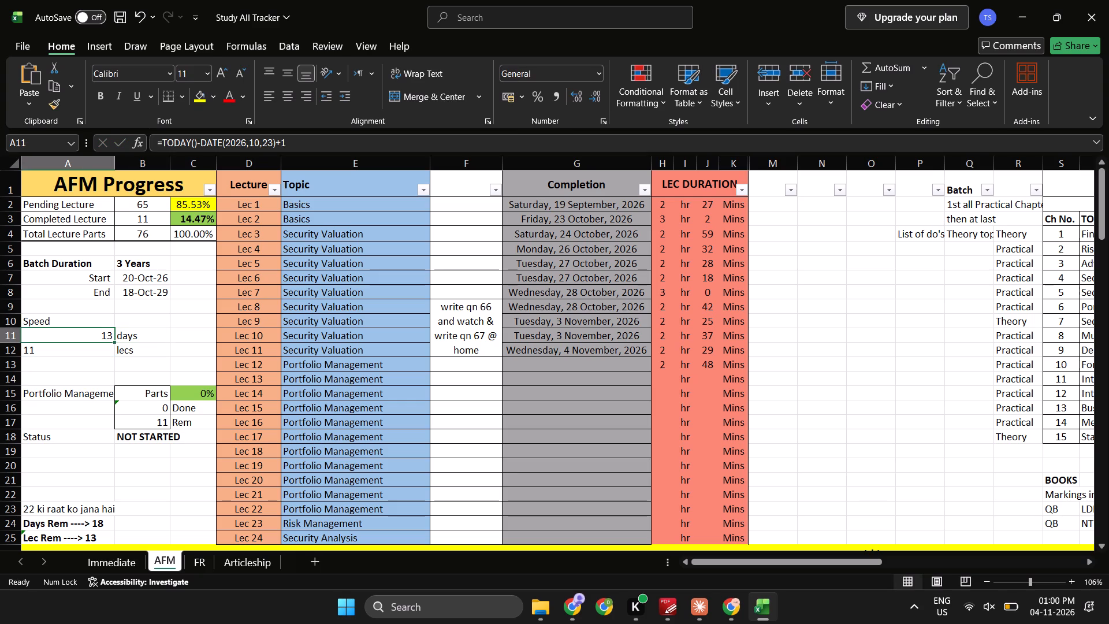
left_click(320, 142)
key("shift+parenright")
key("Home")
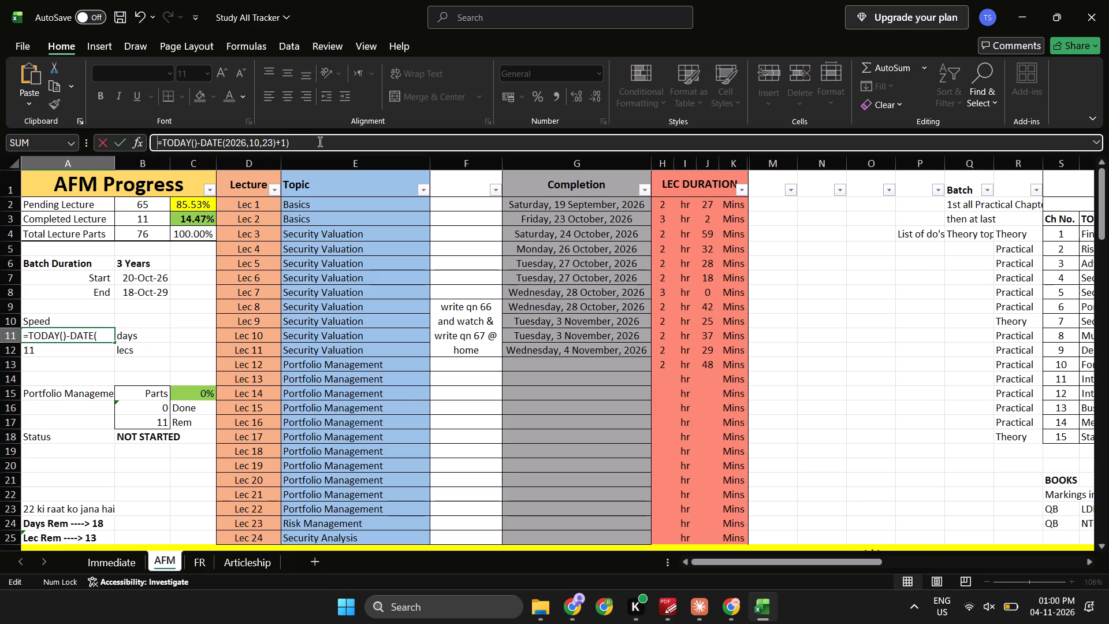
key("Right")
key("shift+parenleft")
key("Left")
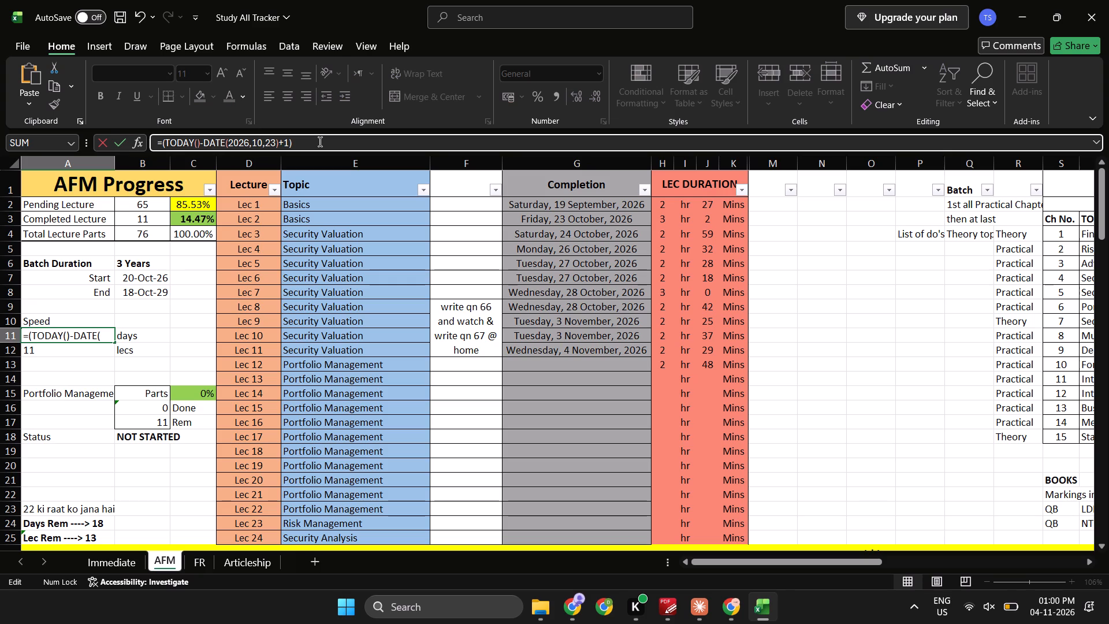
key("Left")
key("Left")
key("Right")
left_click(155, 215)
key("Return")
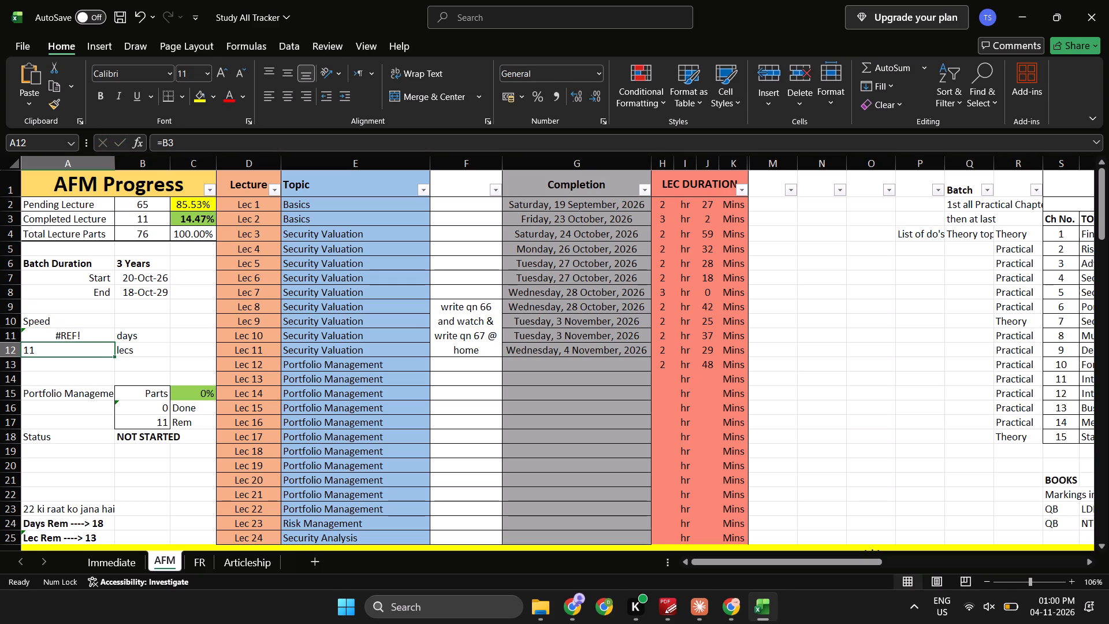
key("Up")
left_click(176, 145)
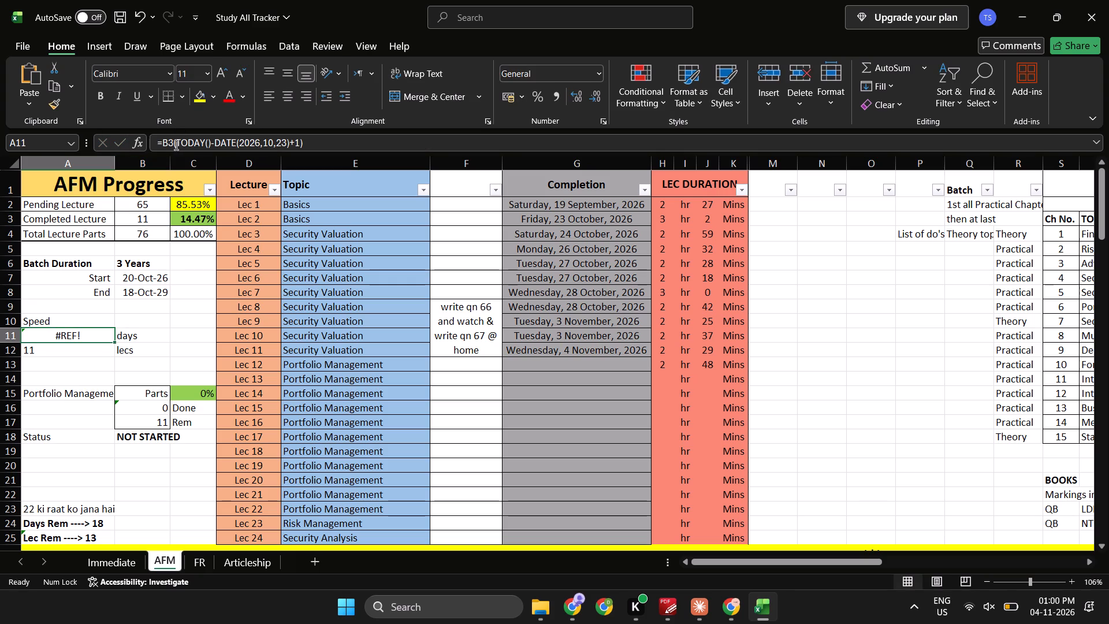
key("Left")
key("slash")
key("Return")
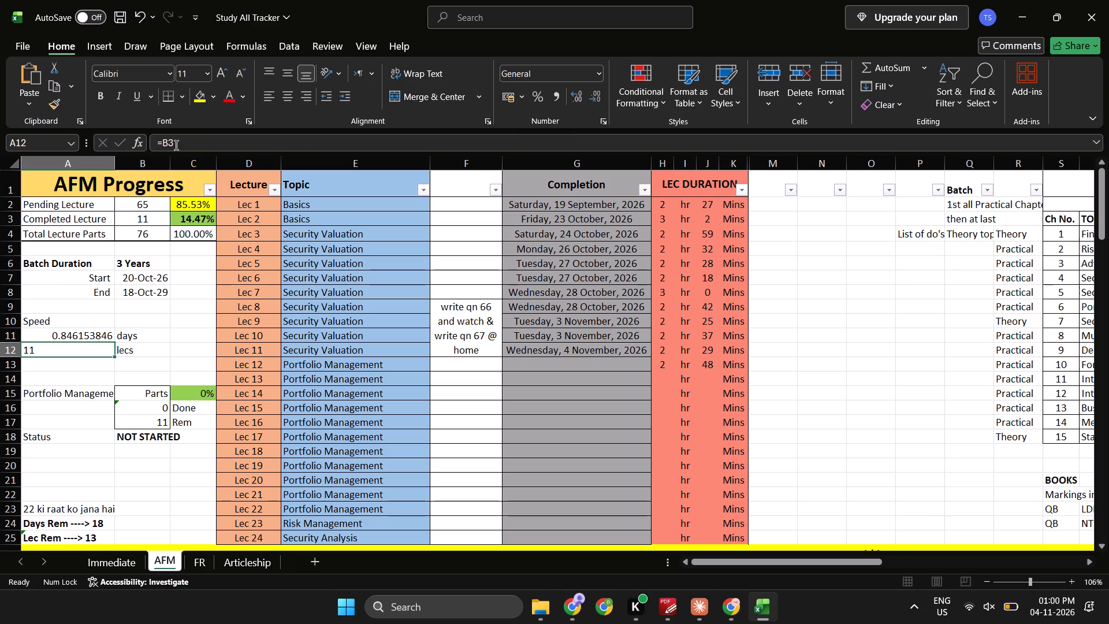
Delete the lecture count and its lecs label in A12:B12, and the days label in B11.
key("Up")
key("Down")
key("Right")
key("shift+Left")
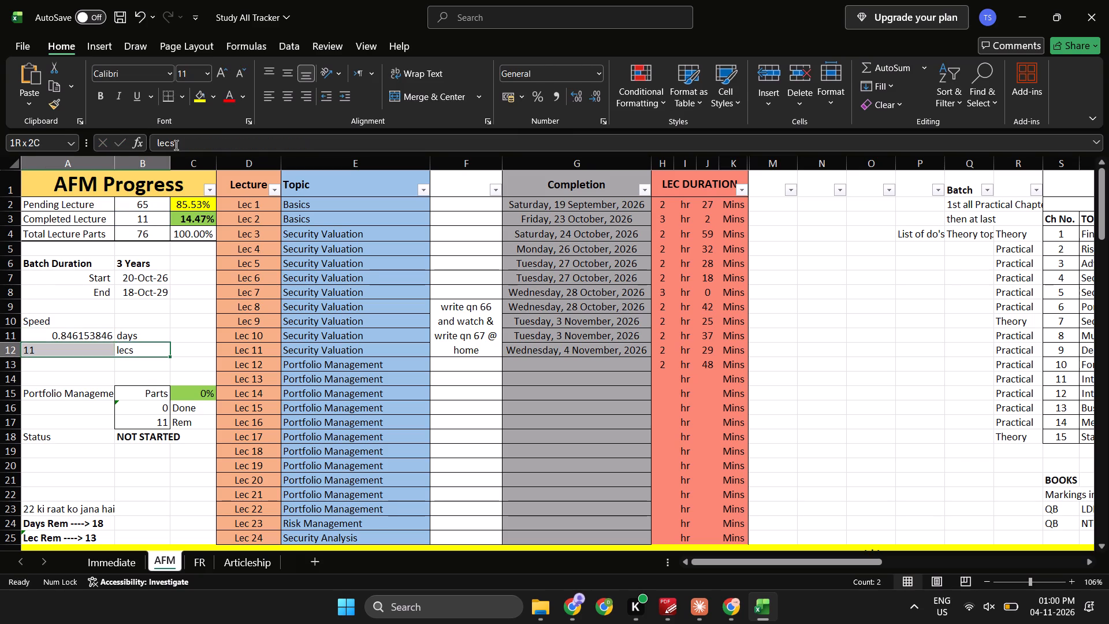
key("Delete")
key("Right")
key("Up")
key("Left")
key("Delete")
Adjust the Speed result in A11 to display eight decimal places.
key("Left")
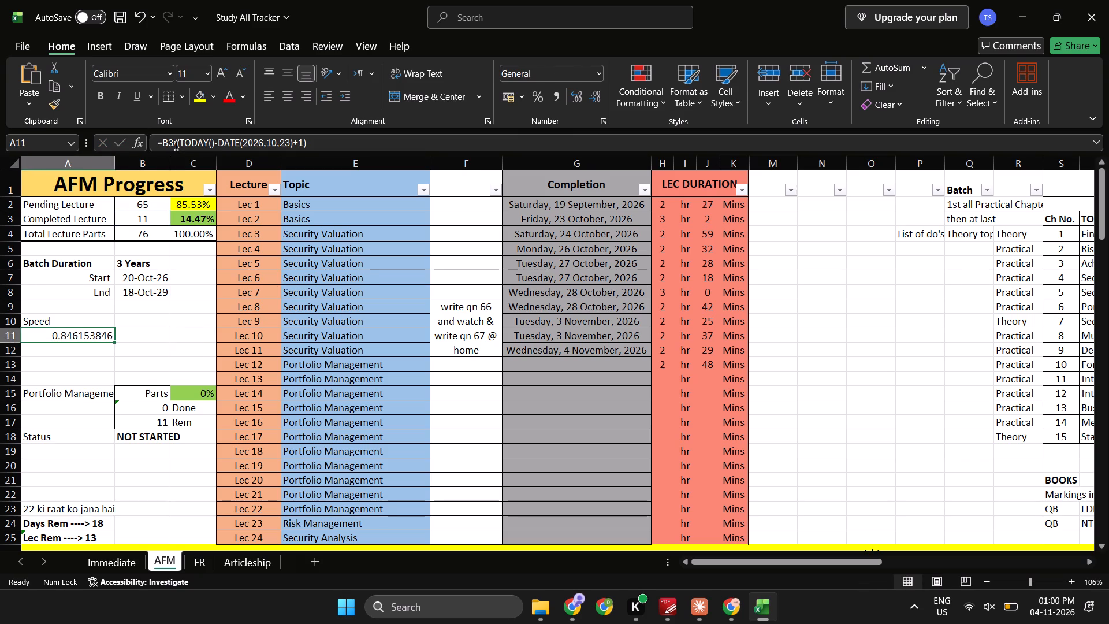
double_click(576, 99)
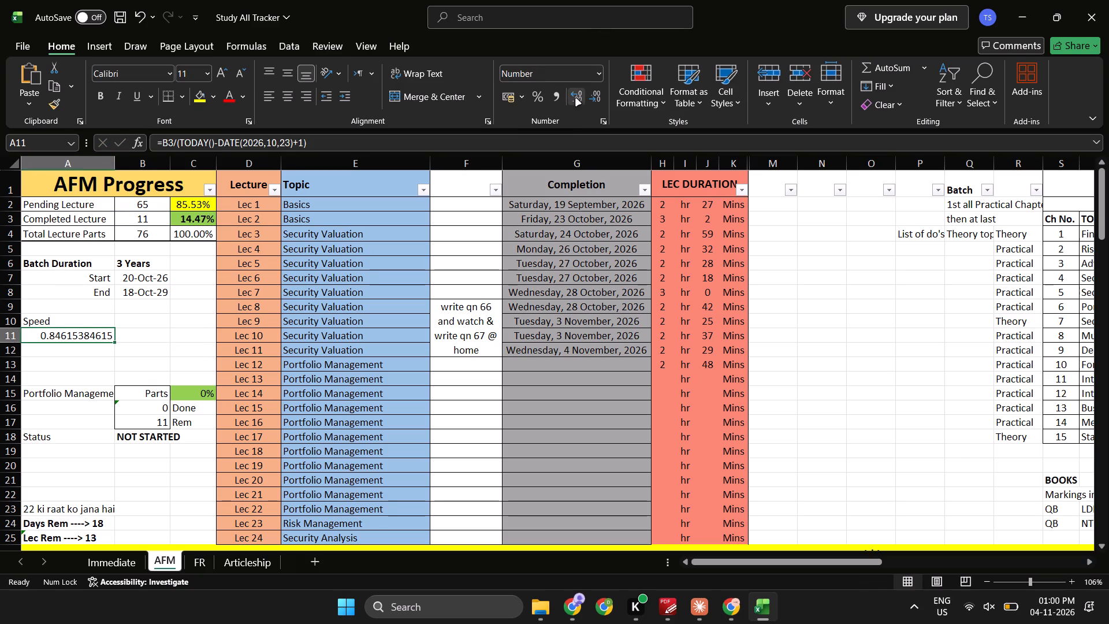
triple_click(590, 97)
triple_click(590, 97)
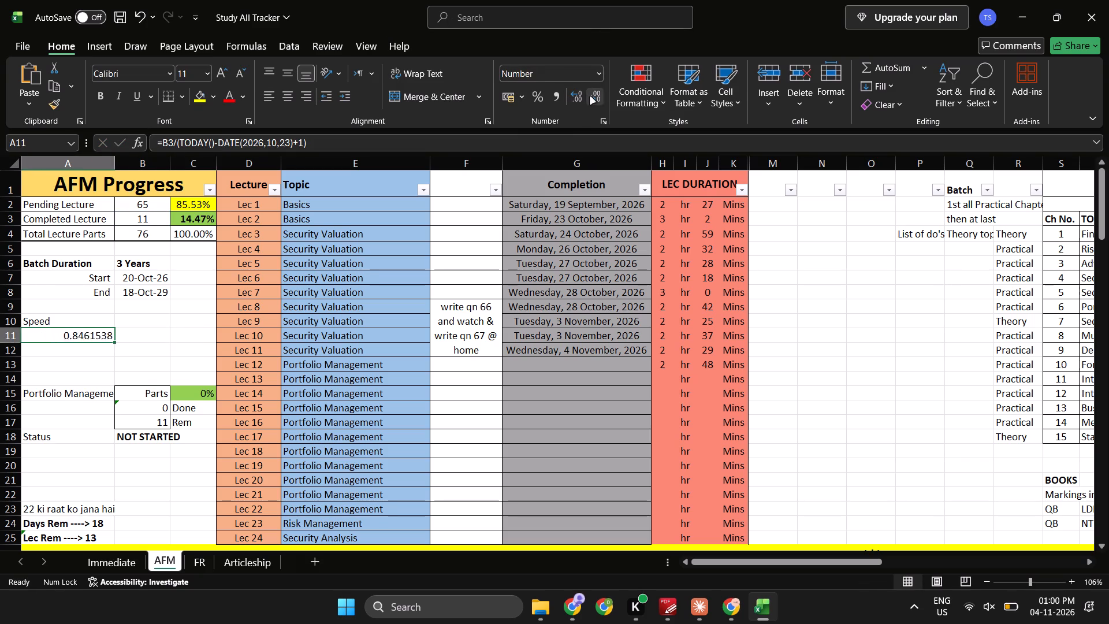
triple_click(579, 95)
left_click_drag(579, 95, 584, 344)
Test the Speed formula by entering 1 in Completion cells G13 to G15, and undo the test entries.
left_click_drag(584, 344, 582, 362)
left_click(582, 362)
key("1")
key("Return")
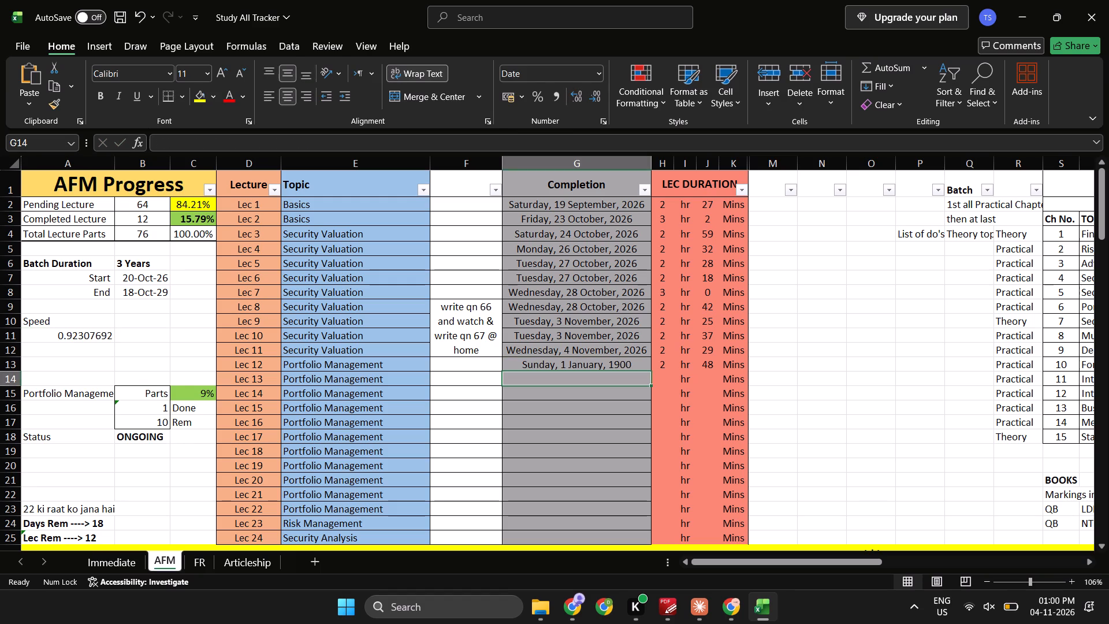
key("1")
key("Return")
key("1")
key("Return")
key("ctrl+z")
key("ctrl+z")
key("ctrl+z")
Move the Speed formula from A11 to B10, beside the Speed label.
key("Up")
key("Left")
key("Left")
key("Left")
key("Left")
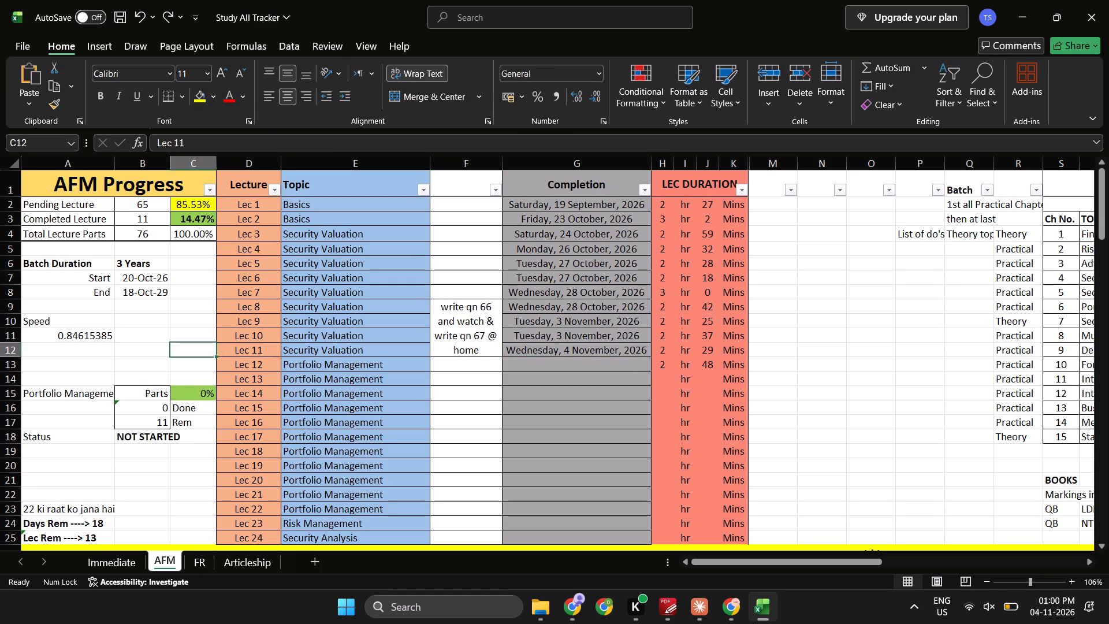
key("Left")
key("Left")
key("Left")
key("Up")
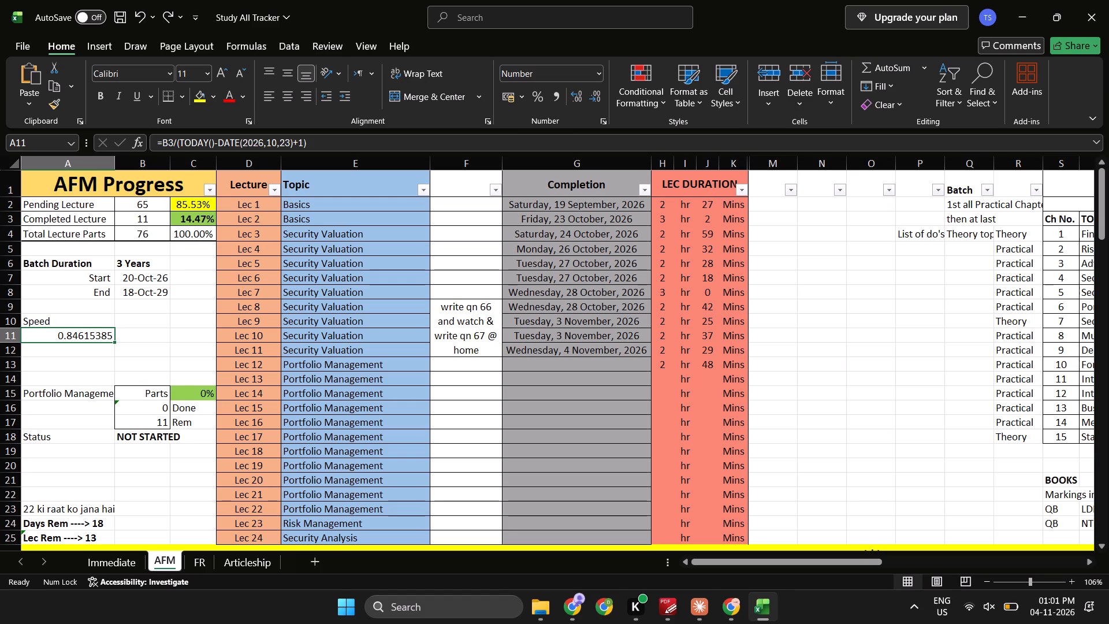
key("ctrl+x")
key("Up")
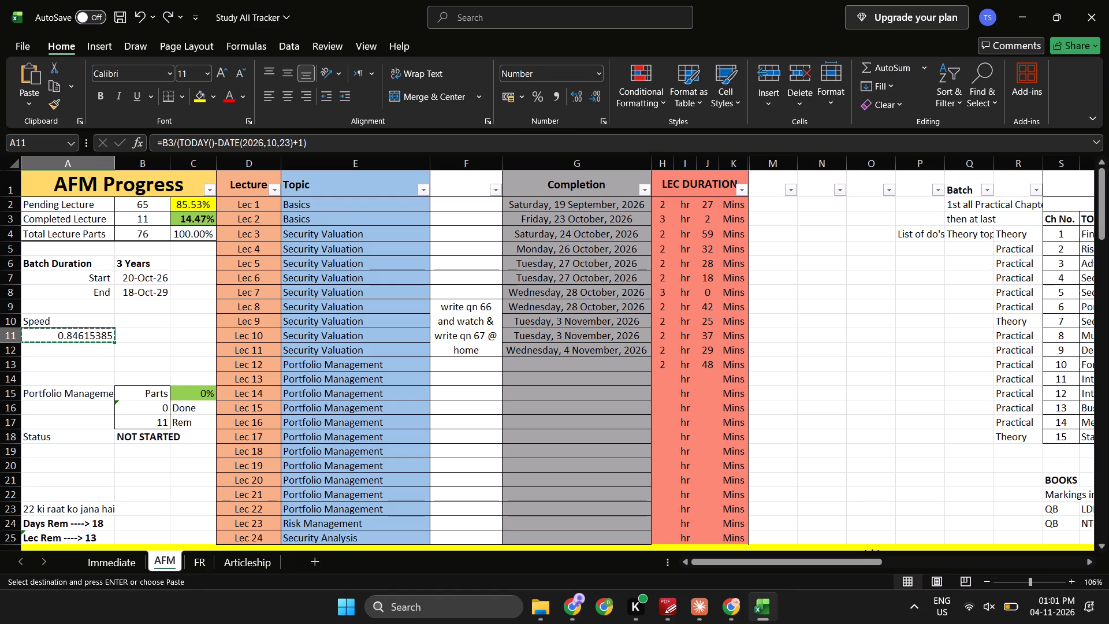
key("Right")
key("Return")
Enter the label Days since started AFM in cell A11.
key("Down")
key("Left")
type("Days since started AFM'")
key("BackSpace")
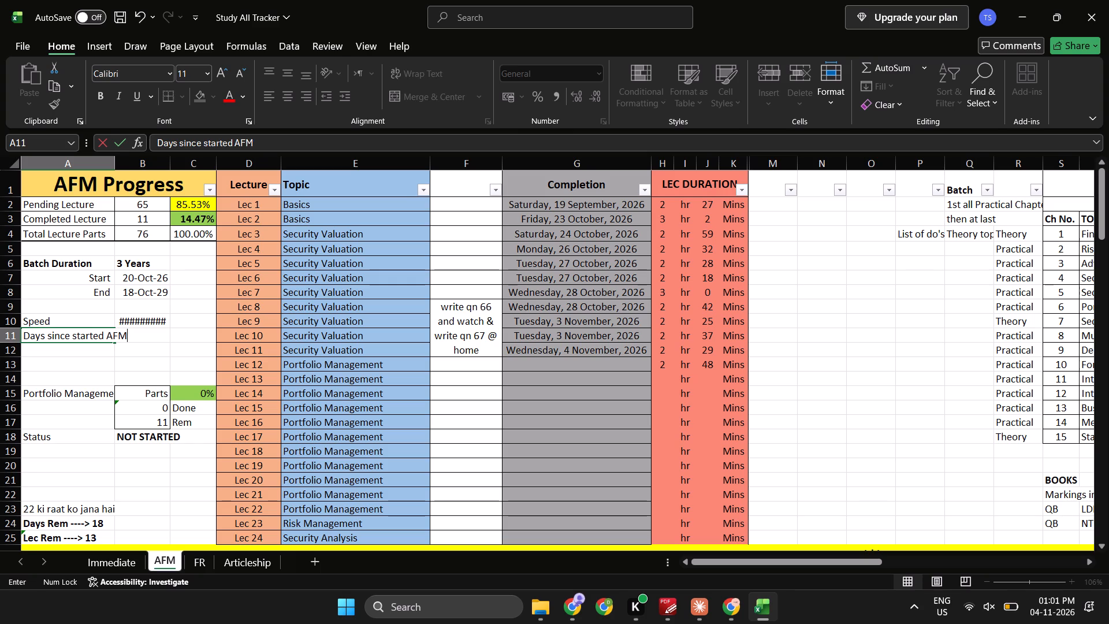
key("Return")
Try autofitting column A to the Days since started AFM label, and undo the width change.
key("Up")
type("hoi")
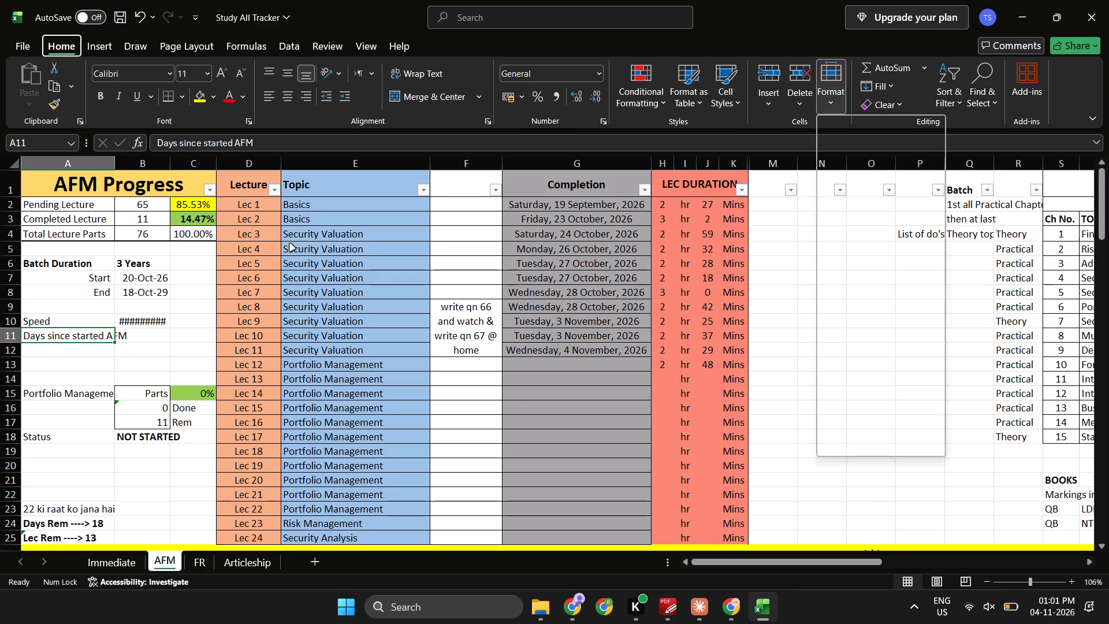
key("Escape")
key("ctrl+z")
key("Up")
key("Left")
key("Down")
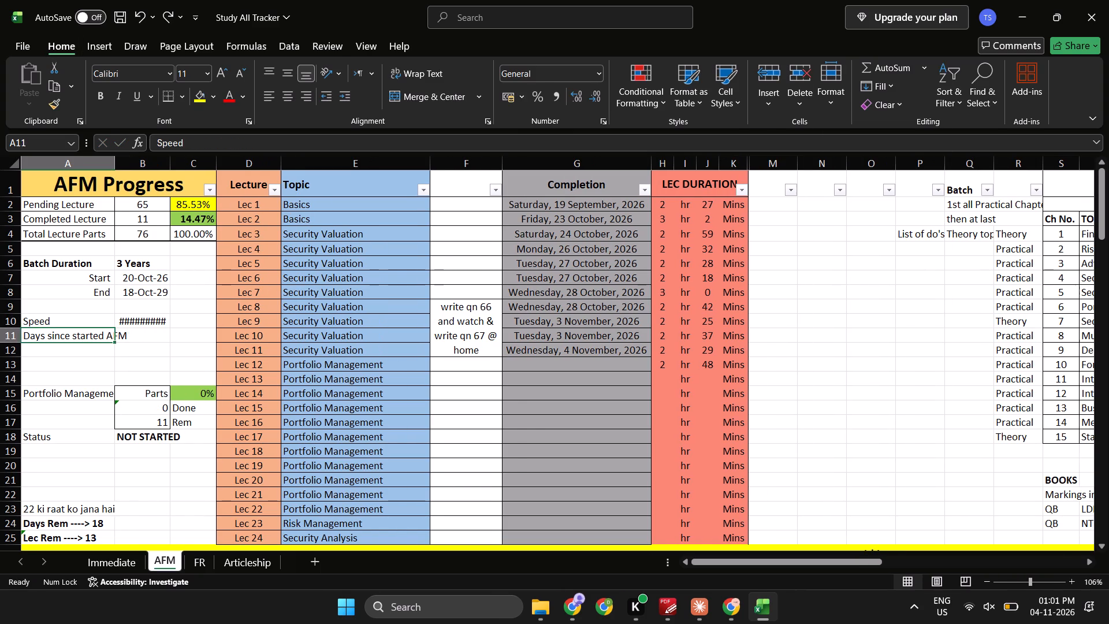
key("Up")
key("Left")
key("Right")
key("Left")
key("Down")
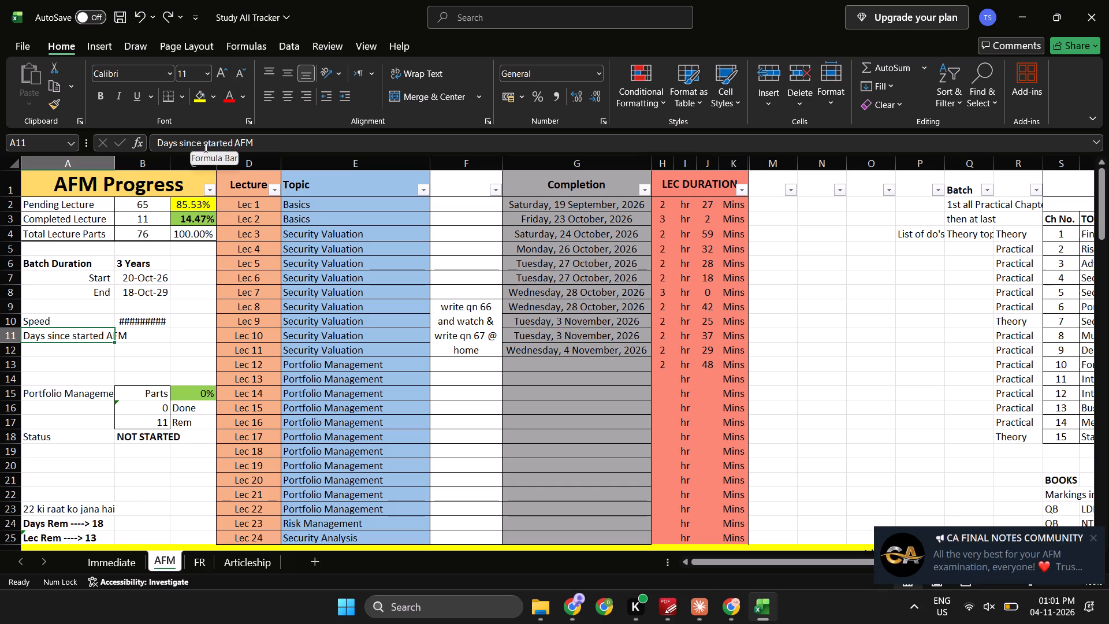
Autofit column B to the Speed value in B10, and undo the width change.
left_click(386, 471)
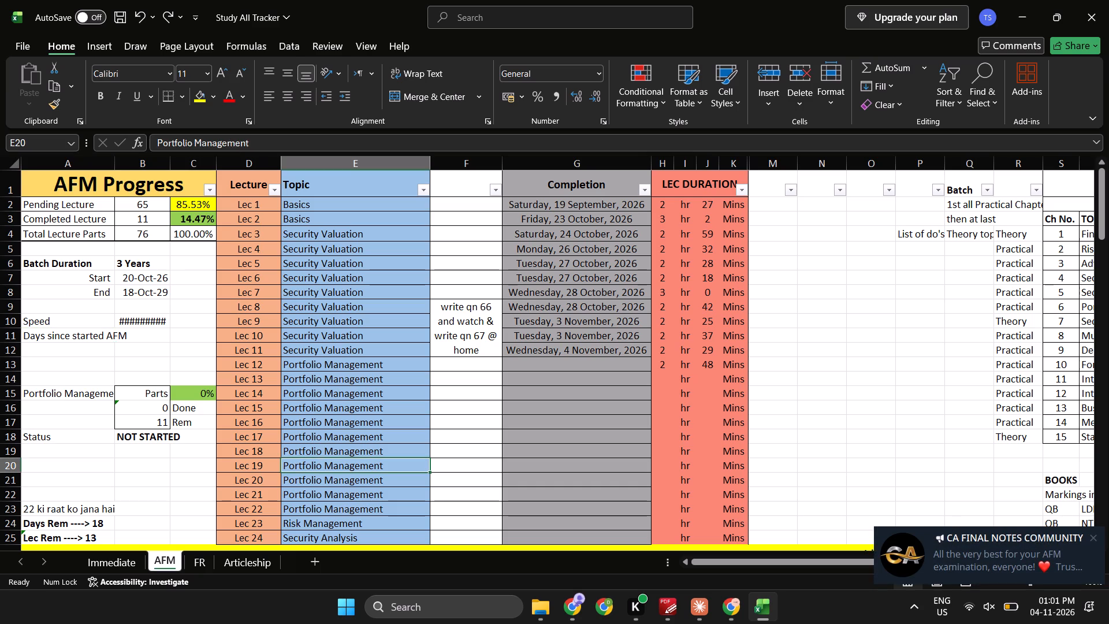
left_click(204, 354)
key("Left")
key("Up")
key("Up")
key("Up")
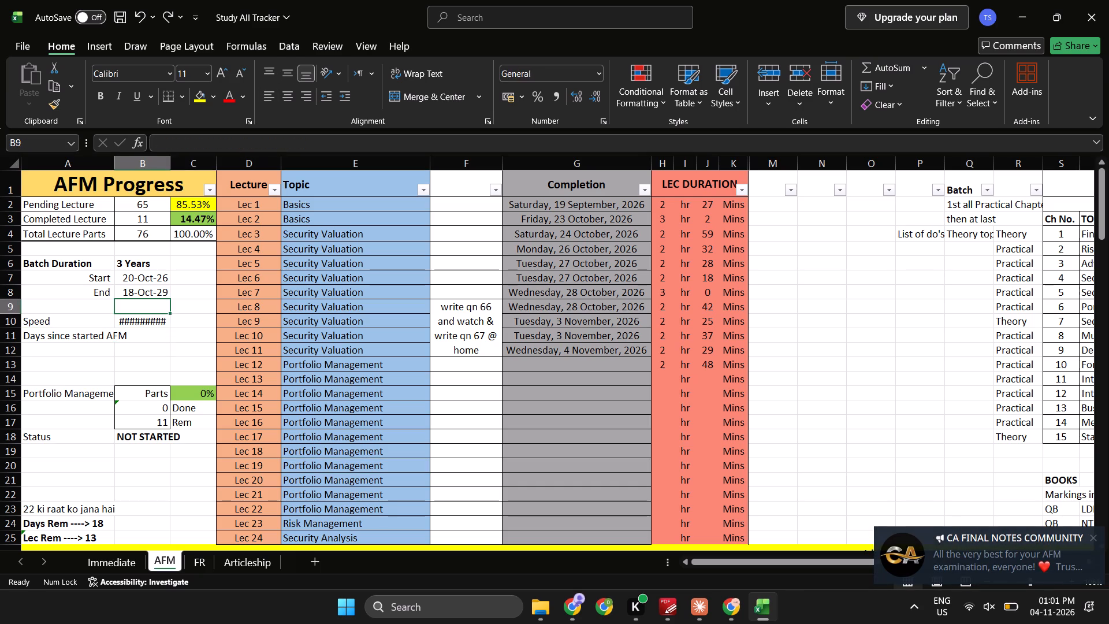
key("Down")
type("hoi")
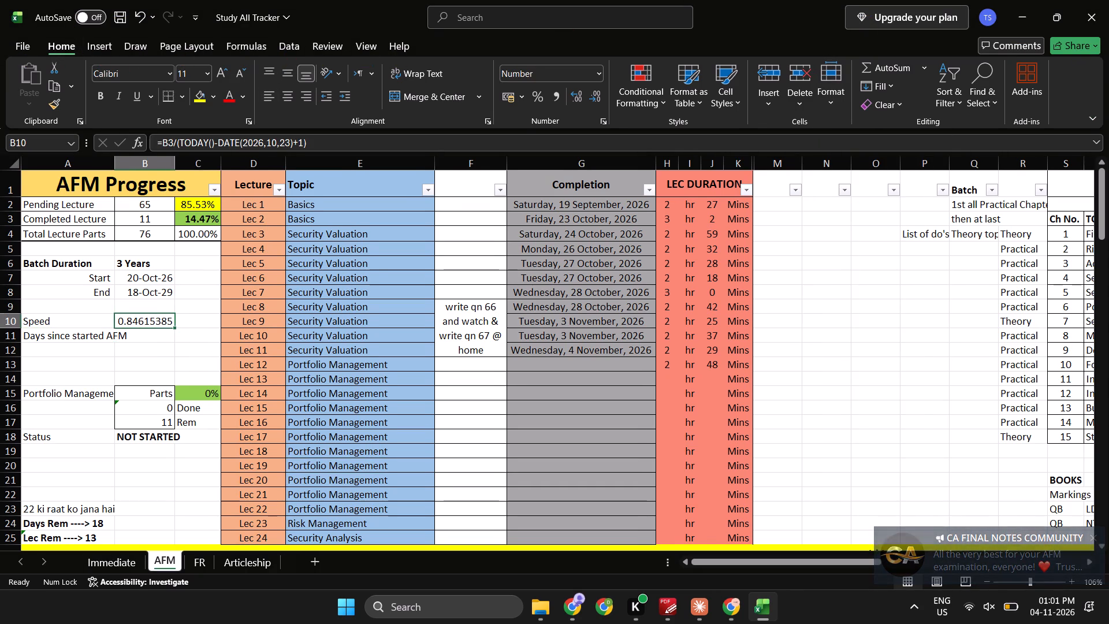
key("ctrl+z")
Reduce the Speed value in B10 to two decimal places.
left_click(577, 90)
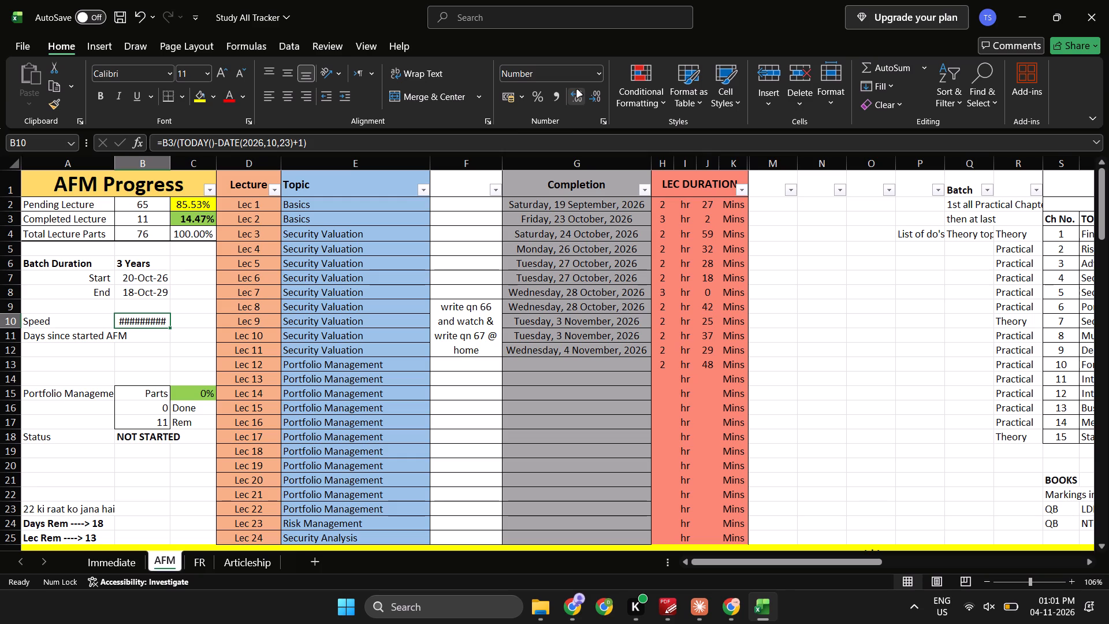
triple_click(577, 90)
left_click_drag(577, 90, 588, 91)
triple_click(588, 92)
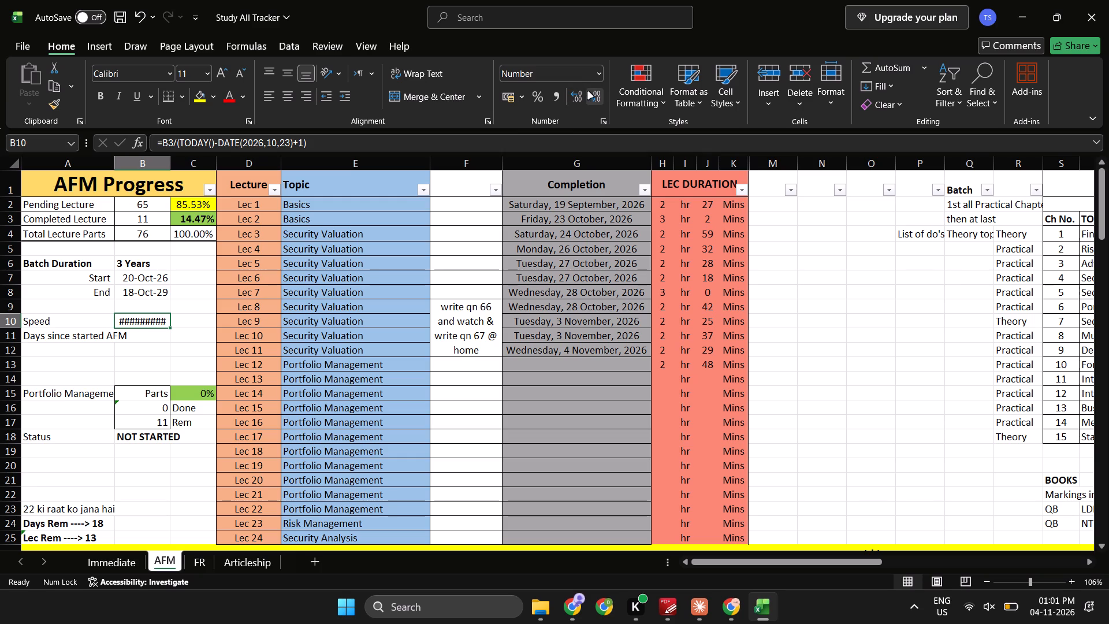
triple_click(588, 92)
double_click(588, 92)
left_click(588, 92)
left_click(588, 92)
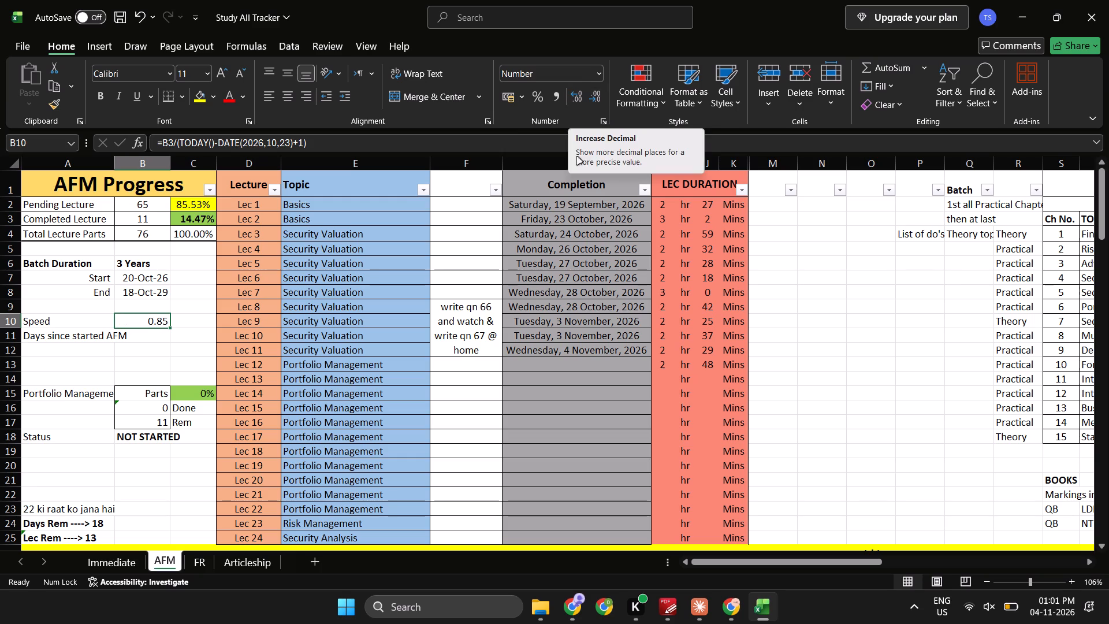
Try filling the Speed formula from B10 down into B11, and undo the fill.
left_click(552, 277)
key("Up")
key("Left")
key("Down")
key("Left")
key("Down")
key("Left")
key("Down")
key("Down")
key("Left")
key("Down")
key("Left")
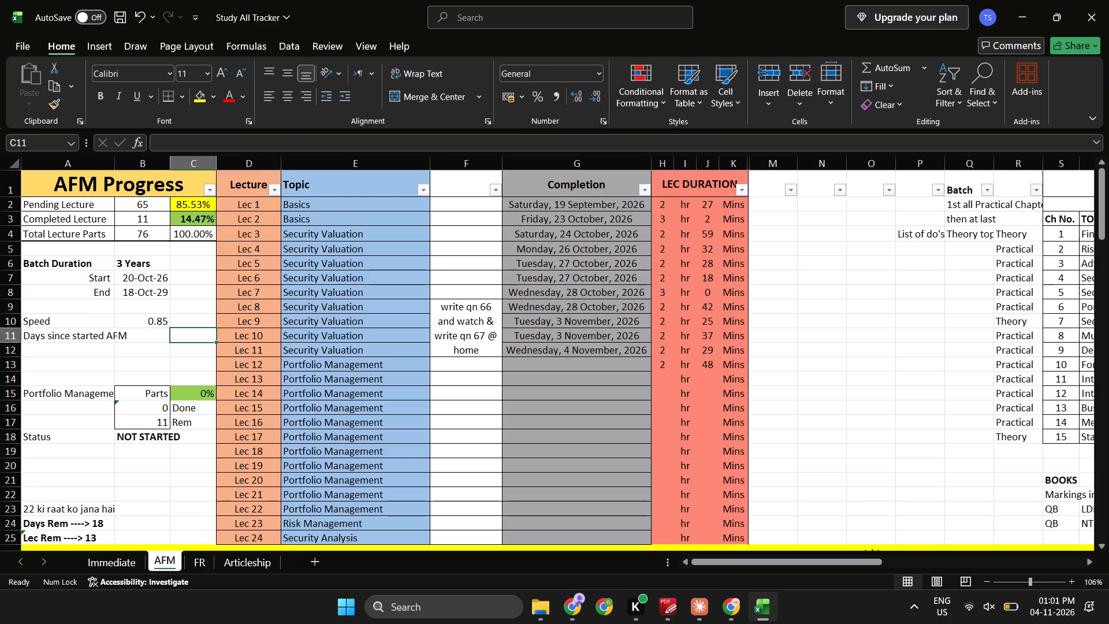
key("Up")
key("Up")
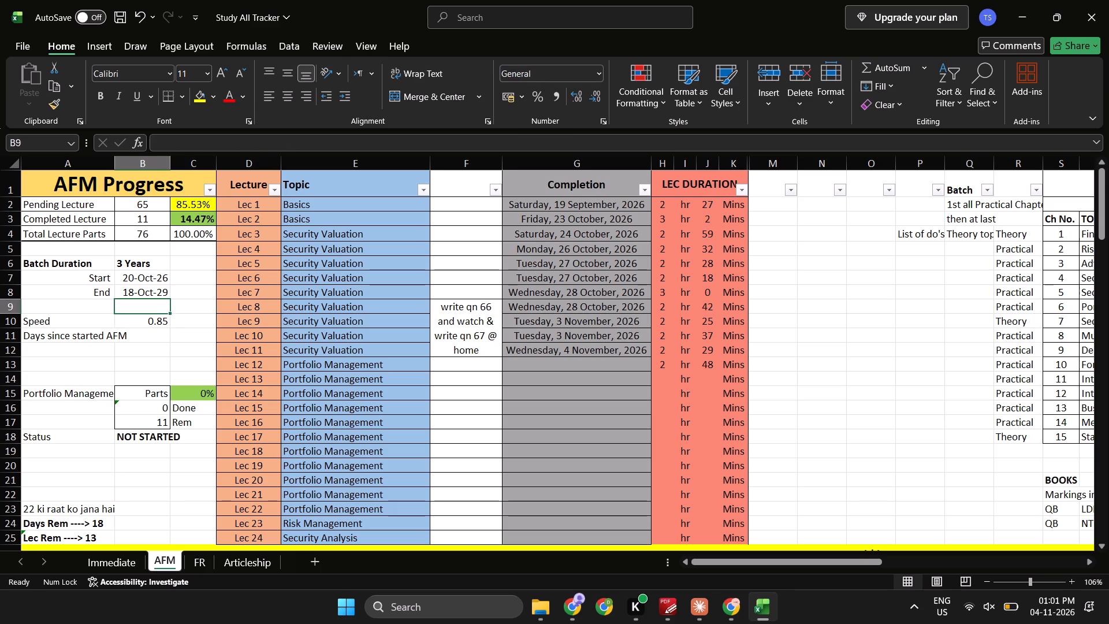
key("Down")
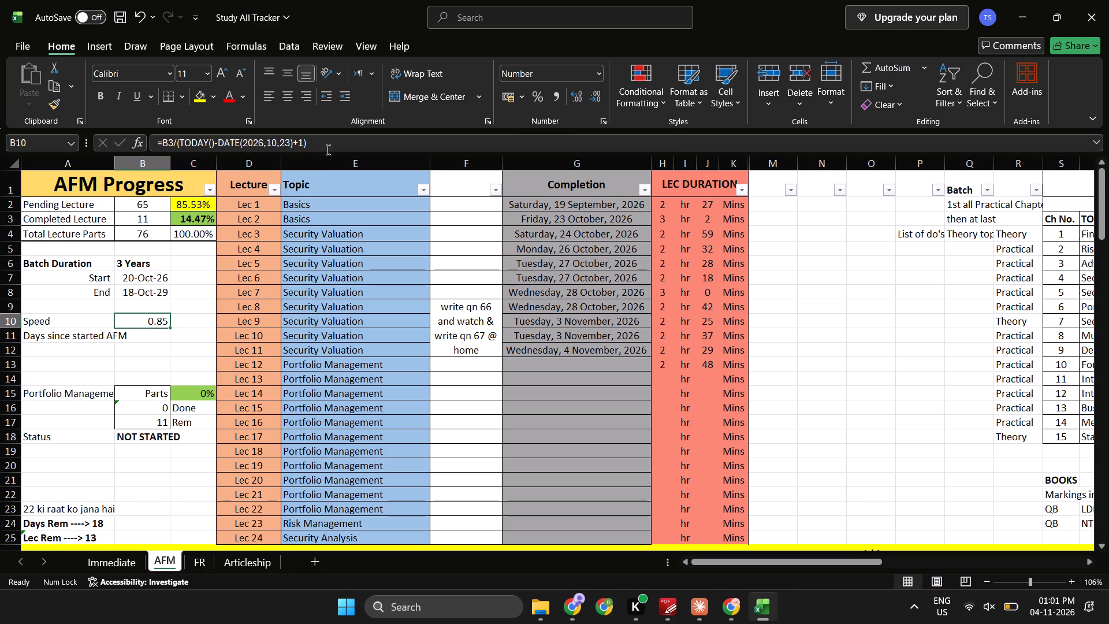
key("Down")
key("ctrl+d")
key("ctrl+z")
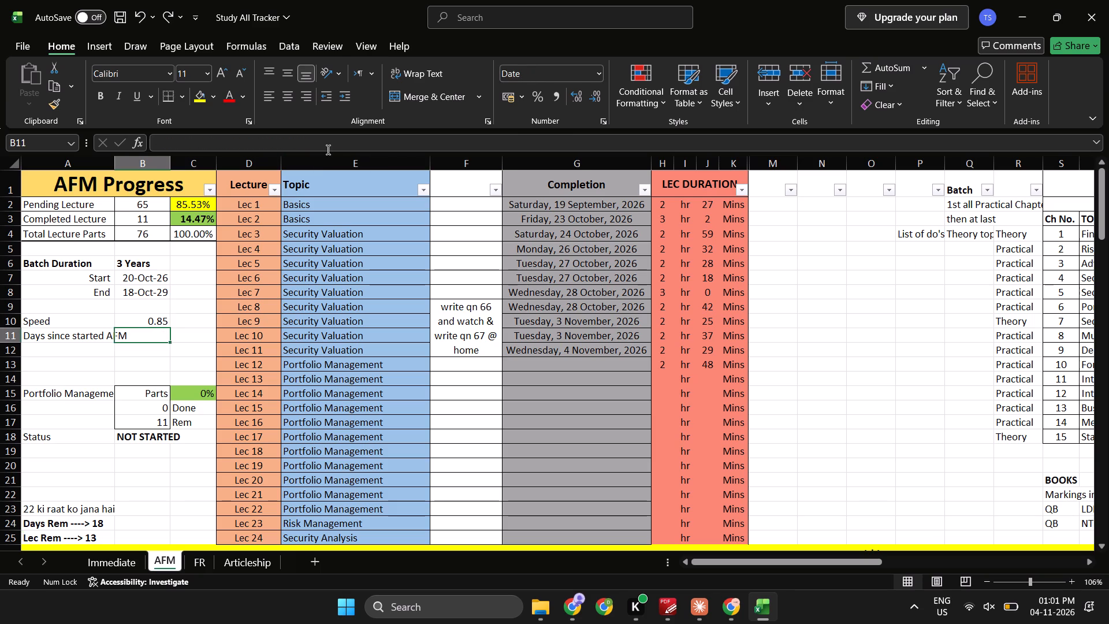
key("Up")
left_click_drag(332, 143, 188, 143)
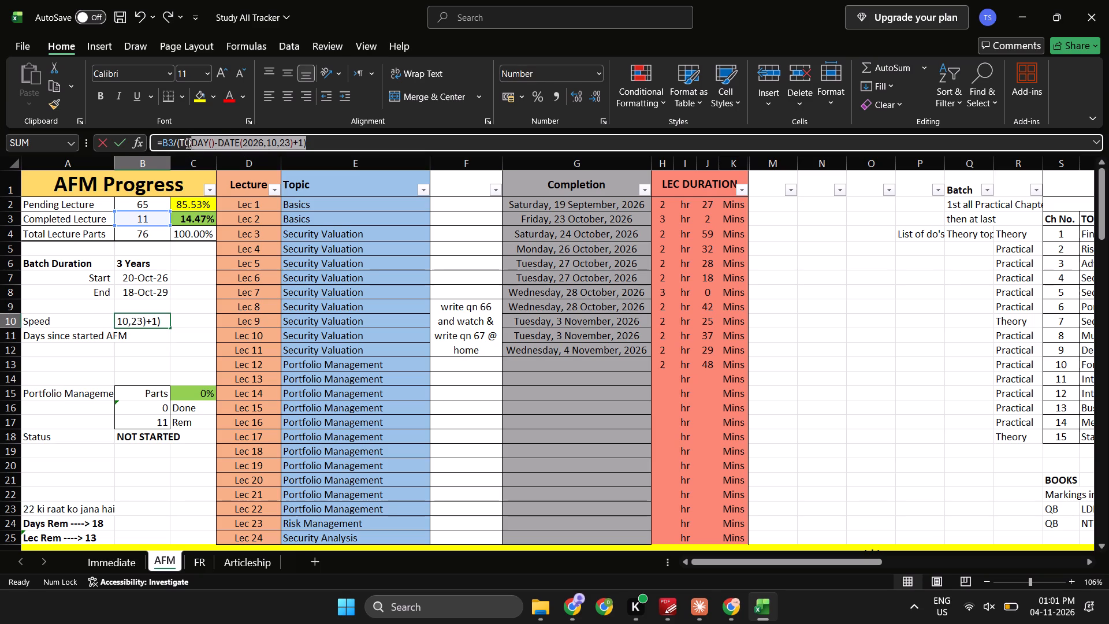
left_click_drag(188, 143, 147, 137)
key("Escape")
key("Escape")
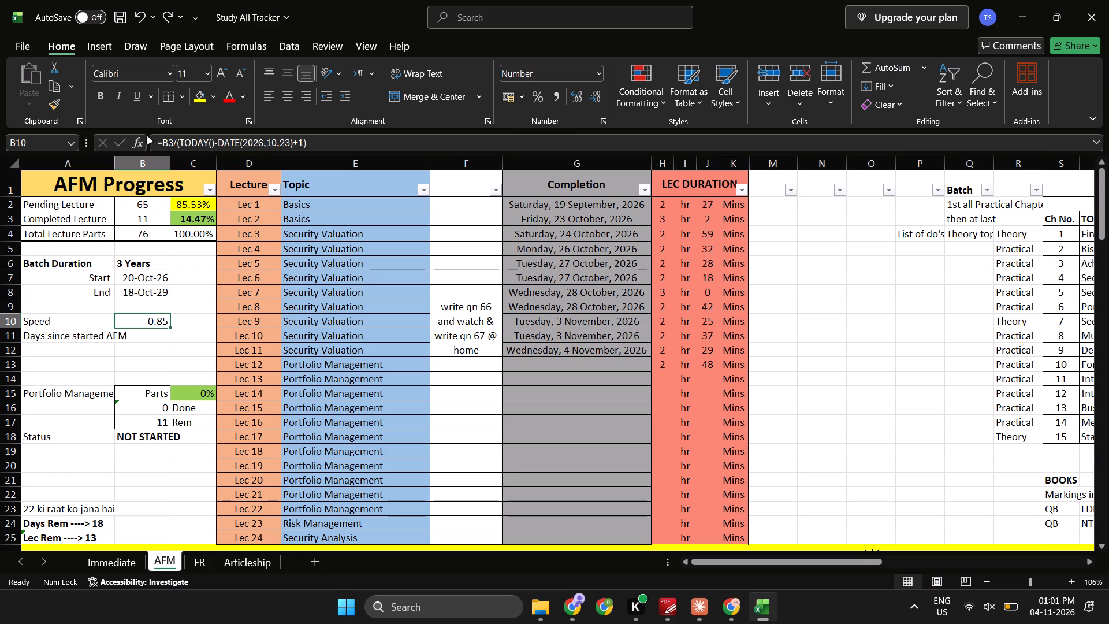
Move the Speed formula from B10 down to B11, beside the days-since-started label.
key("ctrl+x")
key("Down")
key("Return")
key("Up")
key("Down")
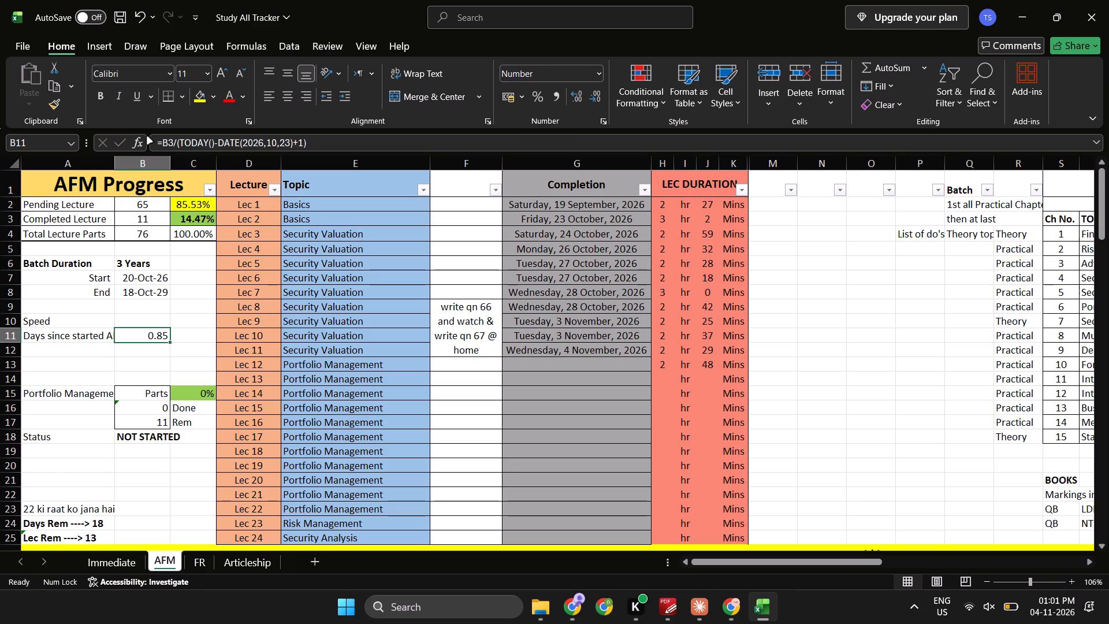
Reduce the formula in B11 to the day count only: =TODAY()-DATE(2026,10,23)+1.
left_click(181, 145)
key("Left")
key("shift+Left")
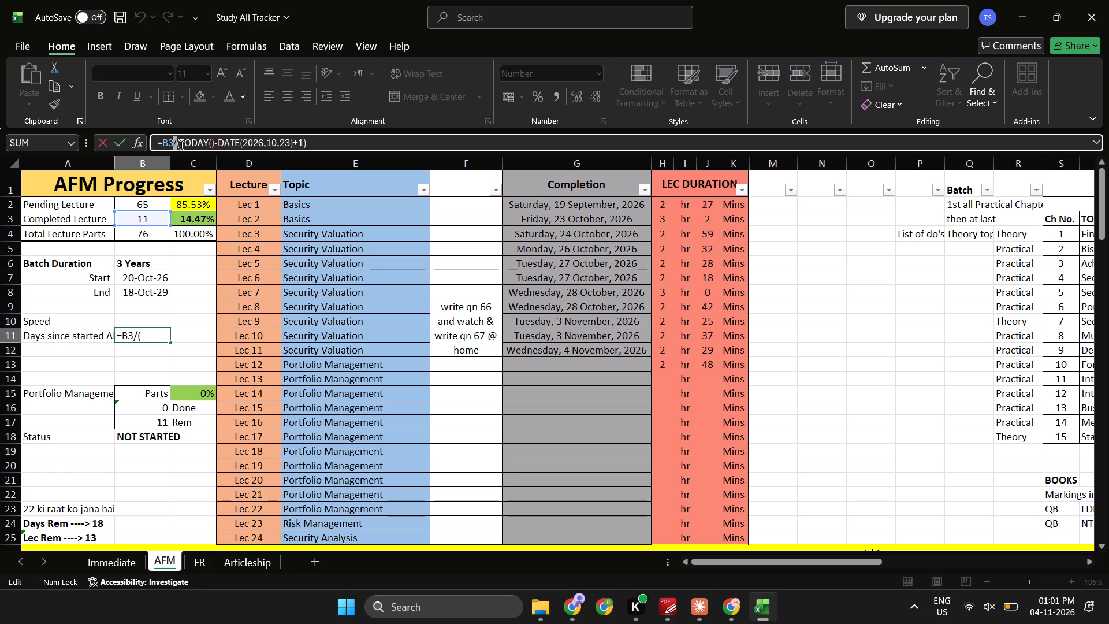
key("shift+Left")
key("shift+Left")
key("BackSpace")
key("Right")
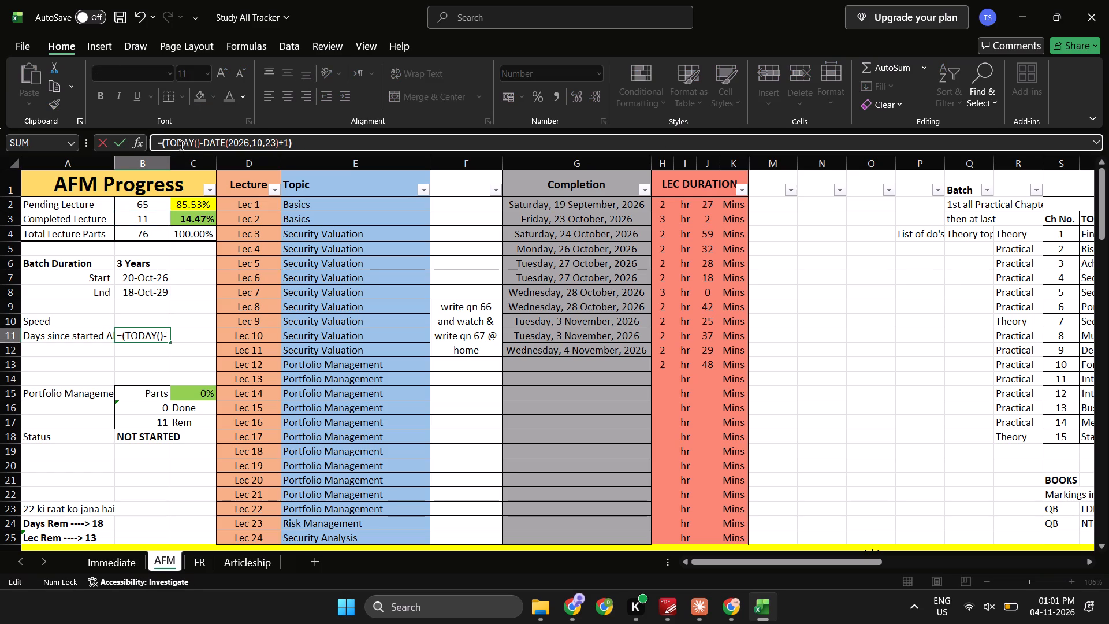
key("BackSpace")
key("End")
key("BackSpace")
key("Return")
key("Up")
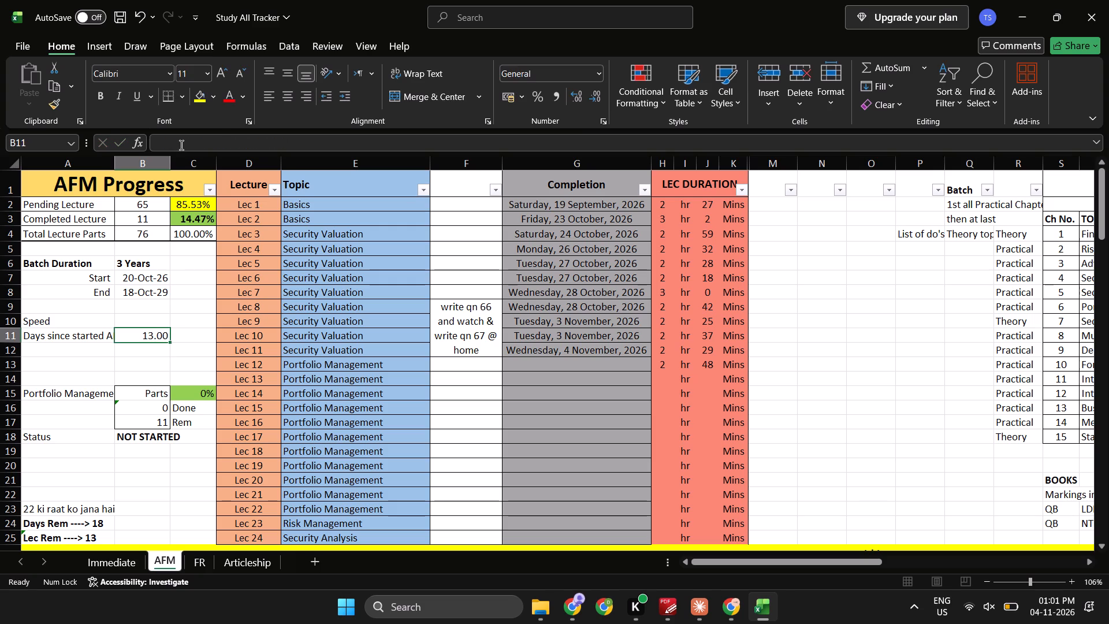
Reword the label in A11 as "Days since AFM started".
left_click(252, 389)
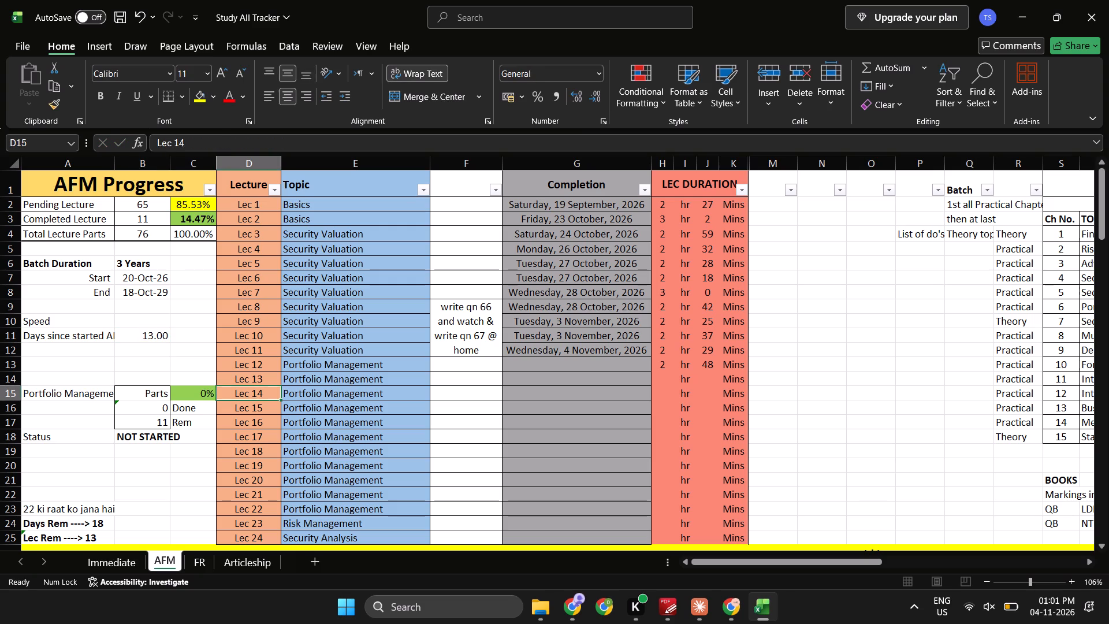
key("Up")
key("Left")
key("Up")
key("Left")
key("Up")
key("Left")
key("Up")
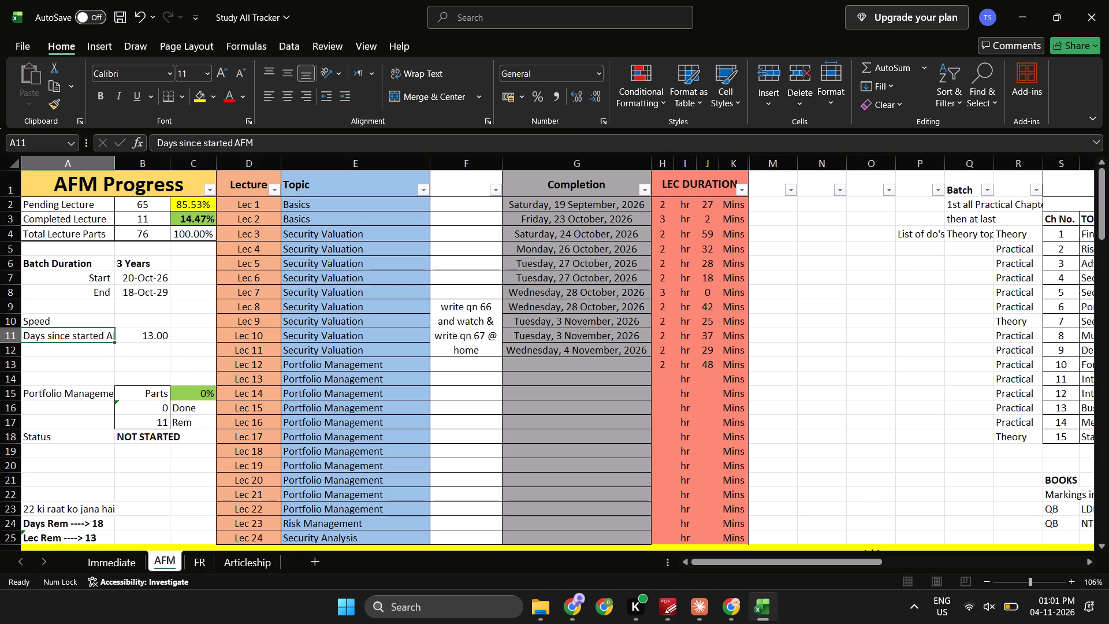
left_click(266, 135)
key("ctrl+shift+Left")
key("ctrl+shift+Left")
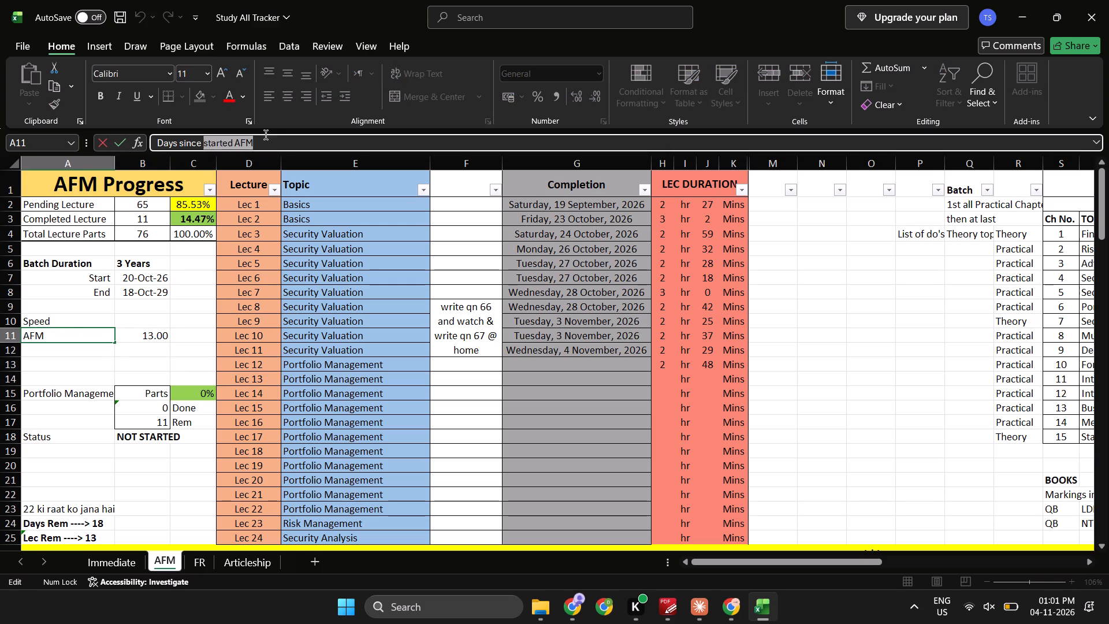
type("AFM started")
key("Return")
key("Up")
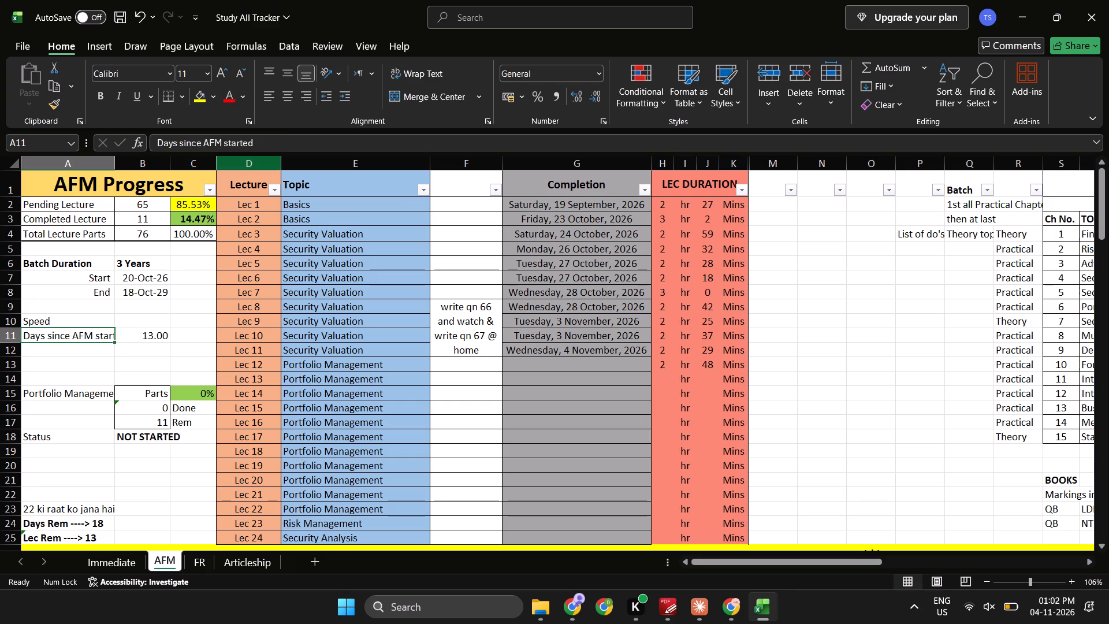
Change the Speed label in A10 to "Speed (Lec per Day)".
key("Up")
key("Right")
key("Left")
key("Up")
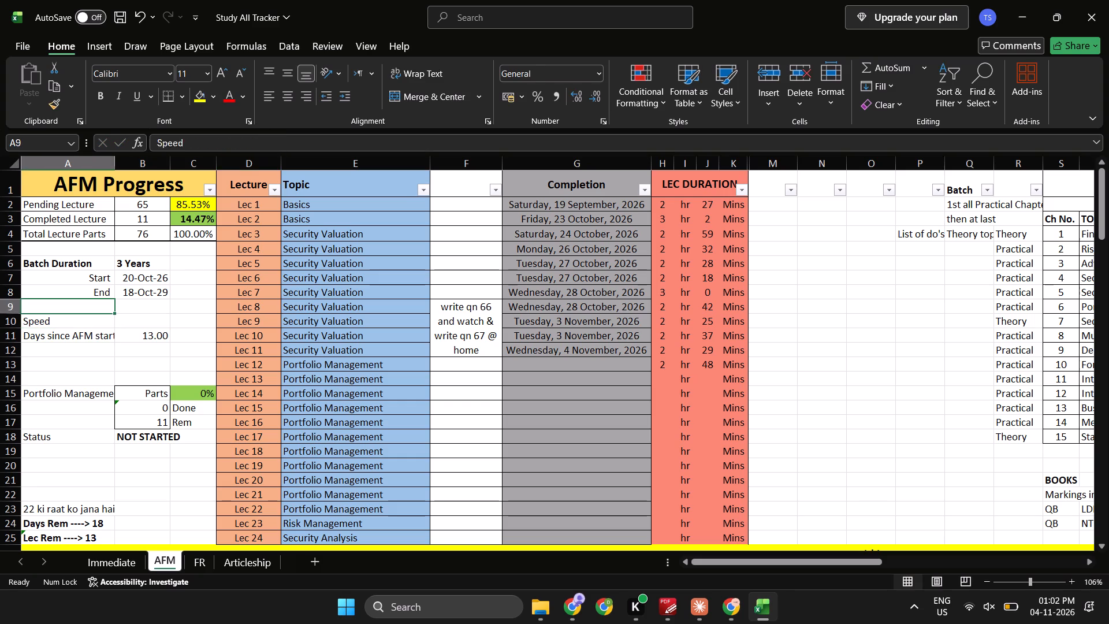
key("Down")
type("Le")
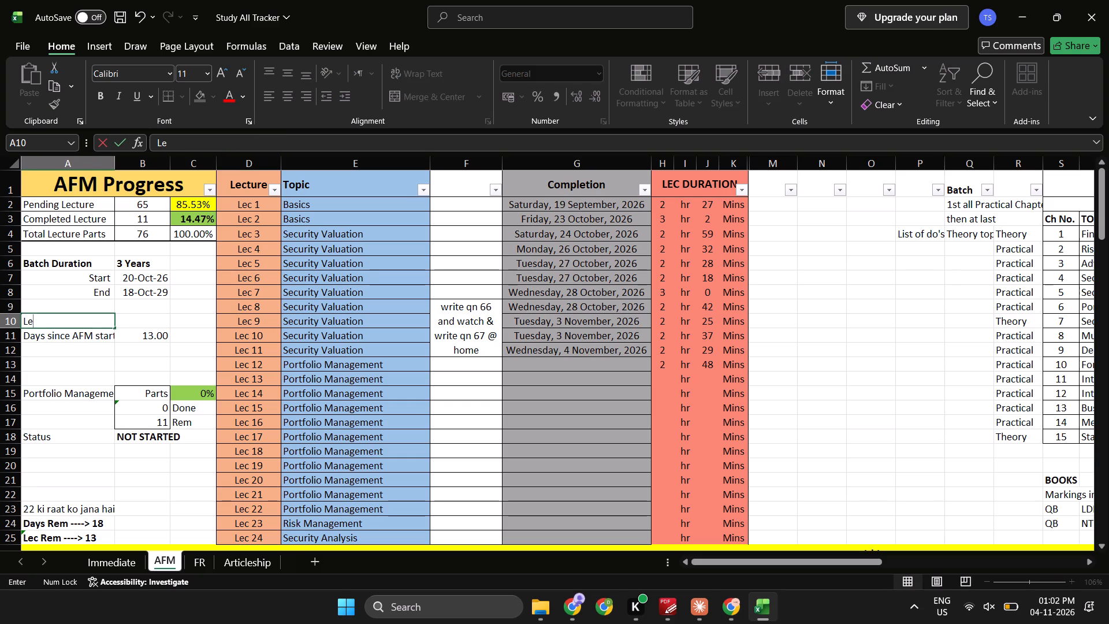
key("BackSpace")
key("BackSpace")
type("Speed")
key("space")
key("BackSpace")
key("space")
type("(Le")
key("BackSpace")
key("c")
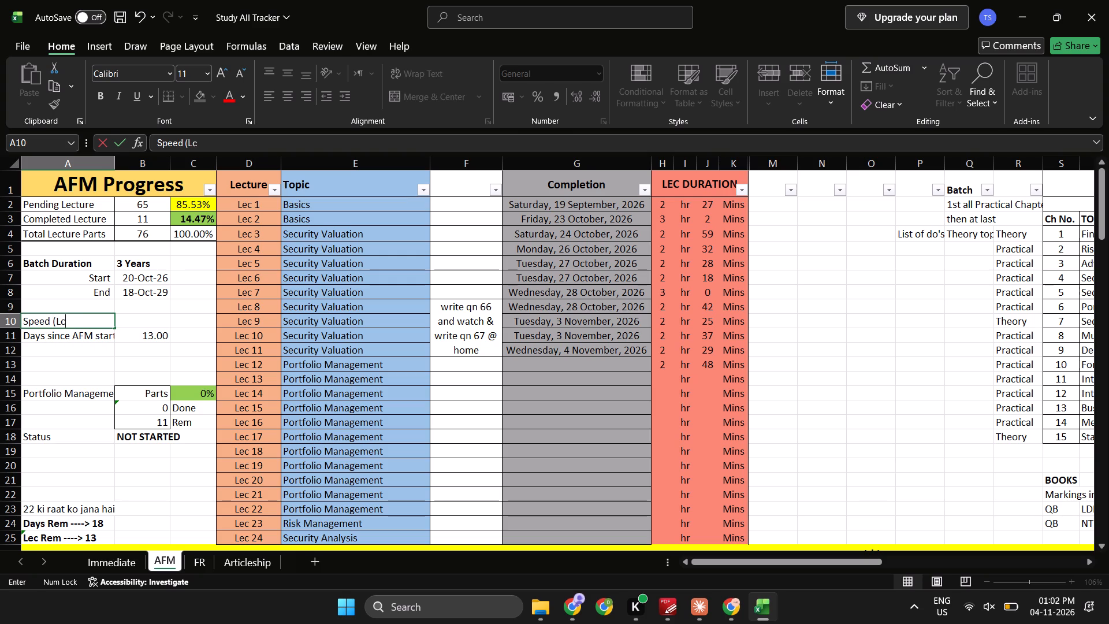
key("BackSpace")
type("ec per d")
key("BackSpace")
type("Day)")
key("Return")
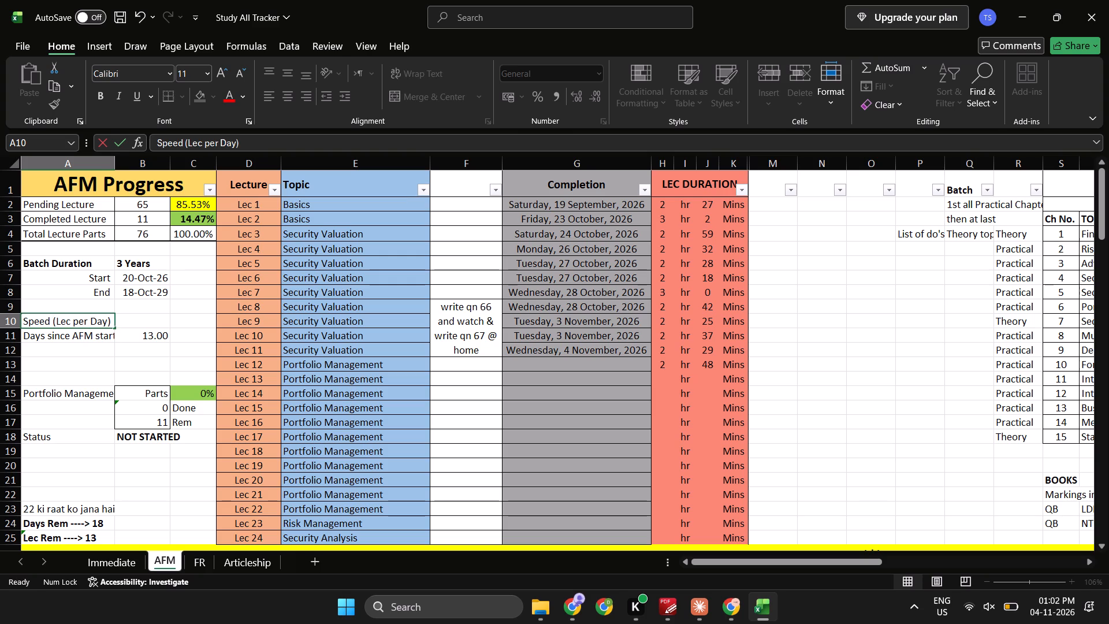
Enter the formula =B3/B11 in B10 to divide completed lectures by the days since AFM started.
key("Right")
key("Up")
key("equal")
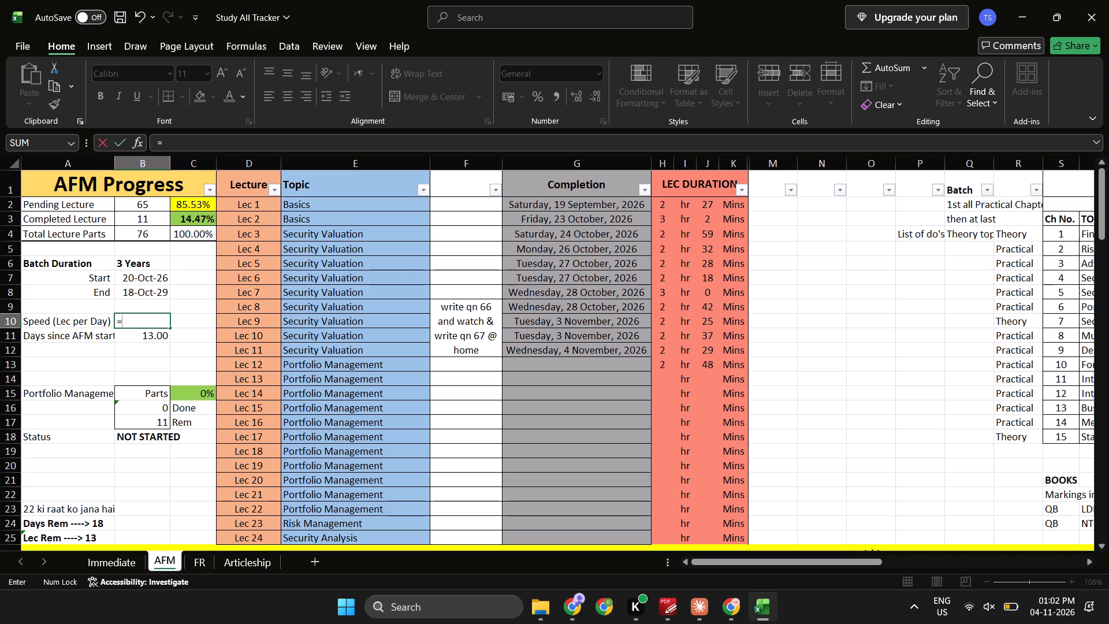
key("Up")
key("Up")
key("Up")
key("Up")
key("Up")
key("Up")
key("Up")
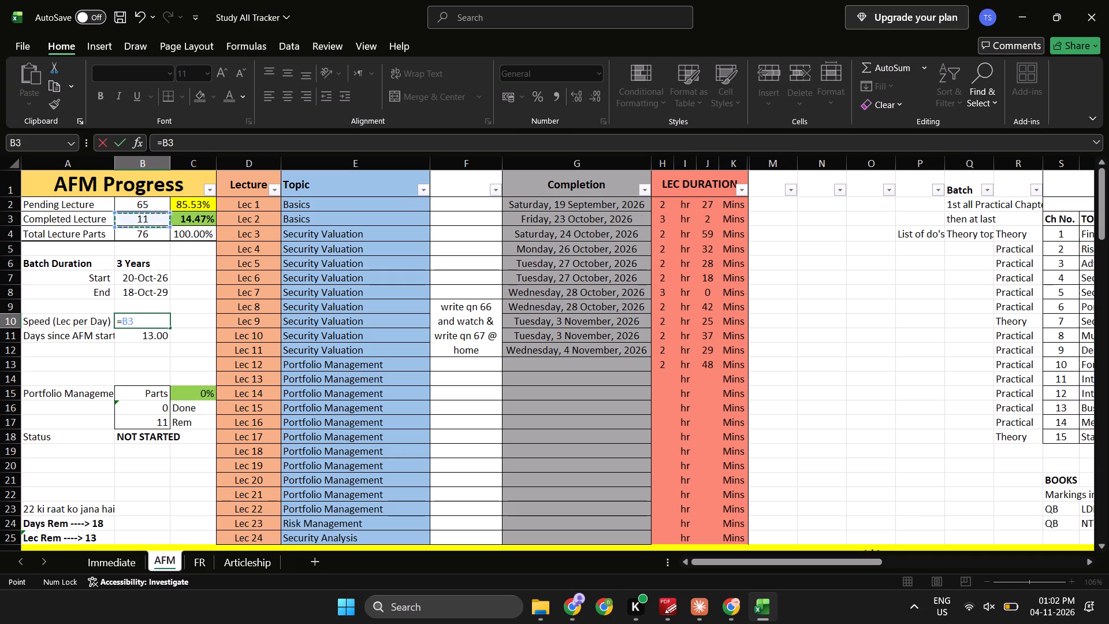
key("slash")
key("Down")
key("Return")
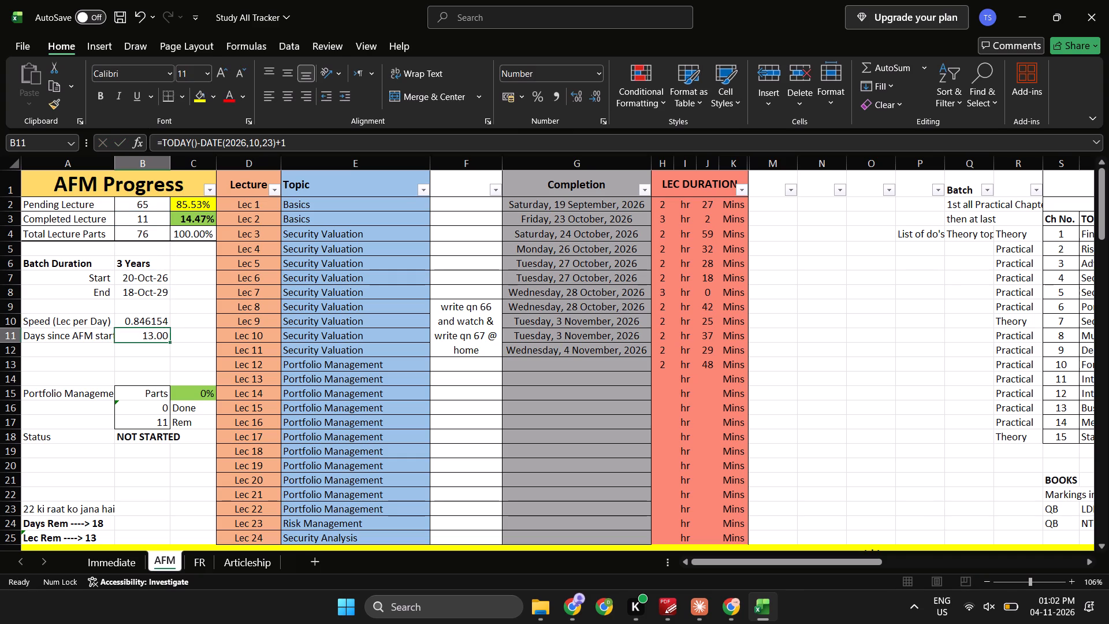
Reduce the speed value in B10 to two decimal places.
key("Up")
double_click(590, 100)
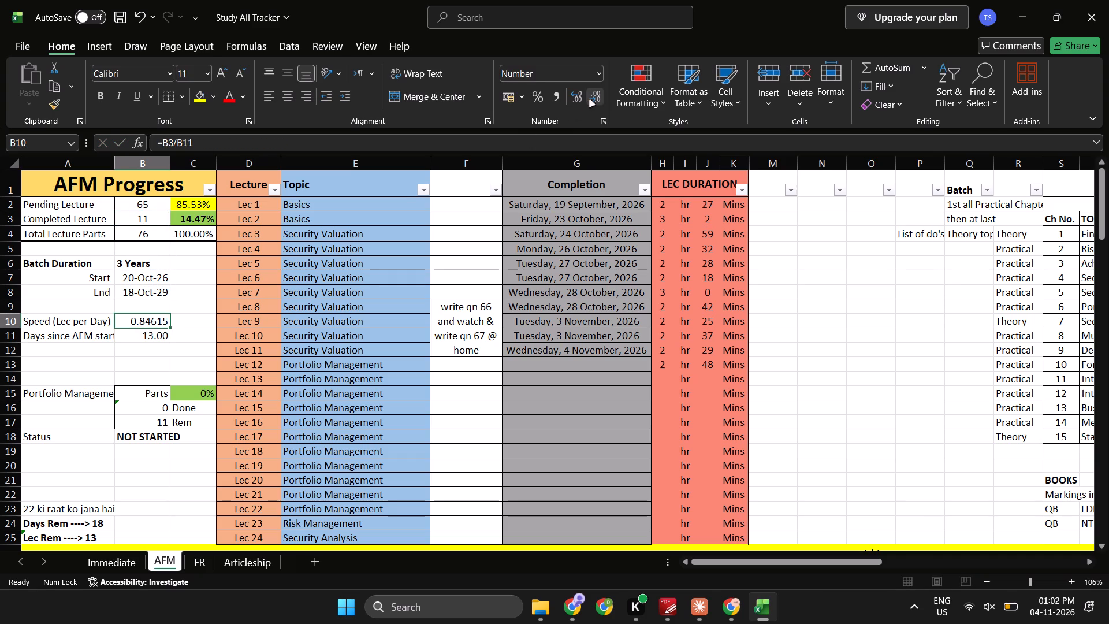
double_click(590, 100)
left_click(556, 305)
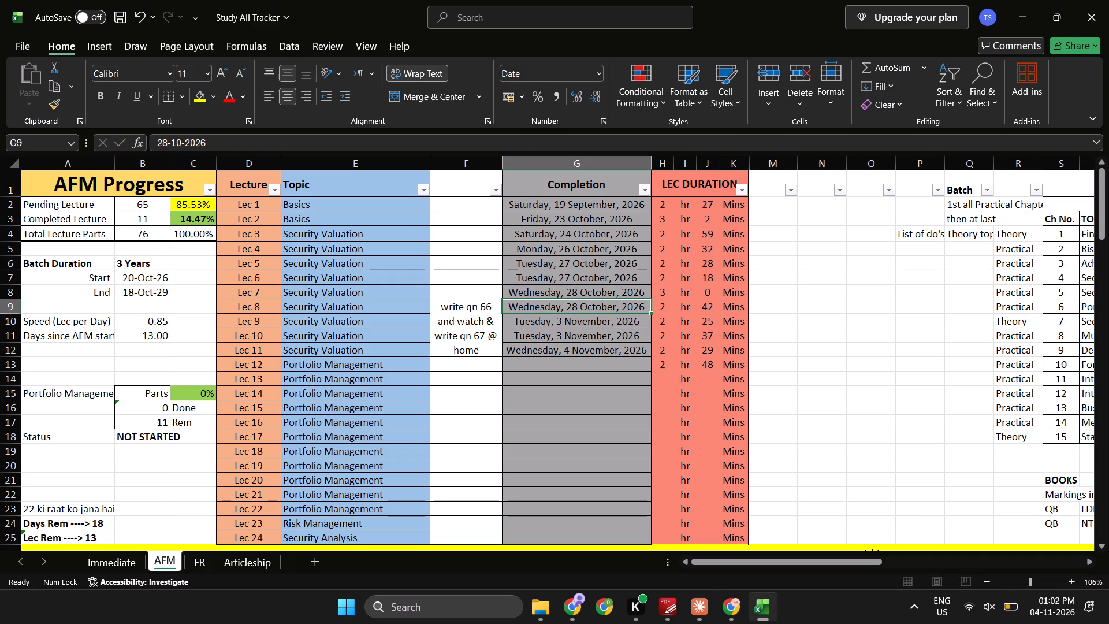
Format the day count in B11 as a Number with no decimal places.
left_click(142, 330)
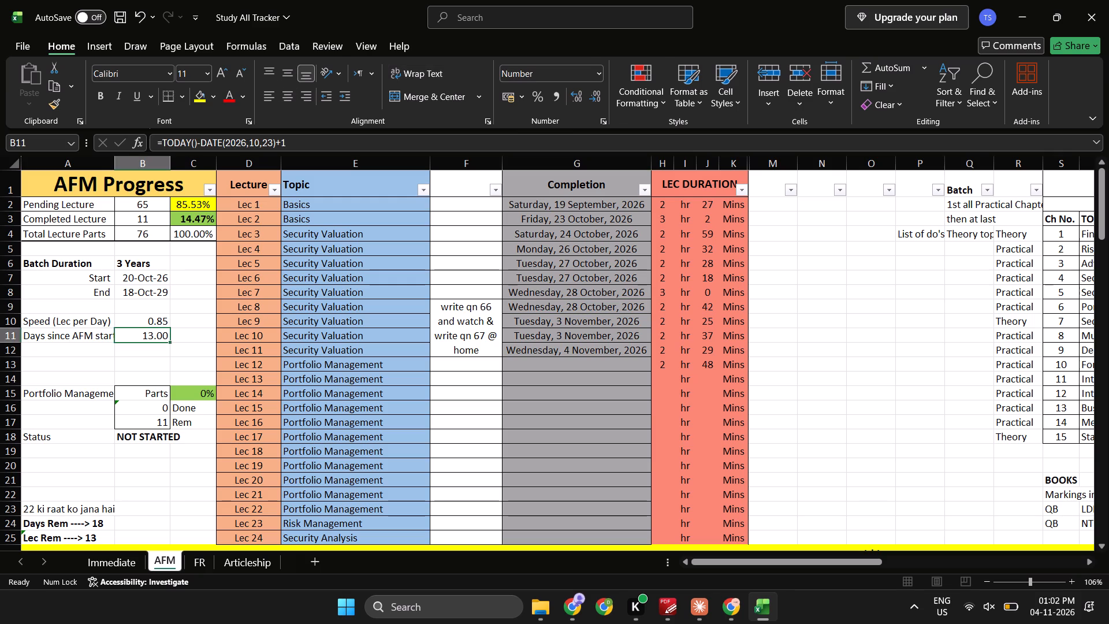
left_click_drag(597, 74, 579, 95)
left_click(579, 95)
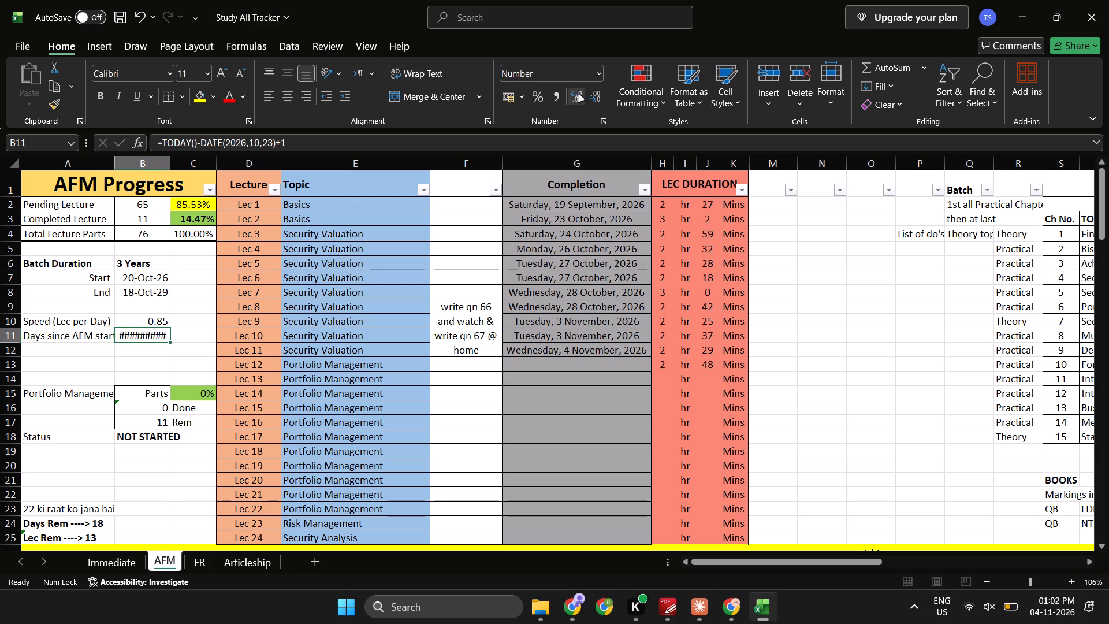
left_click(601, 69)
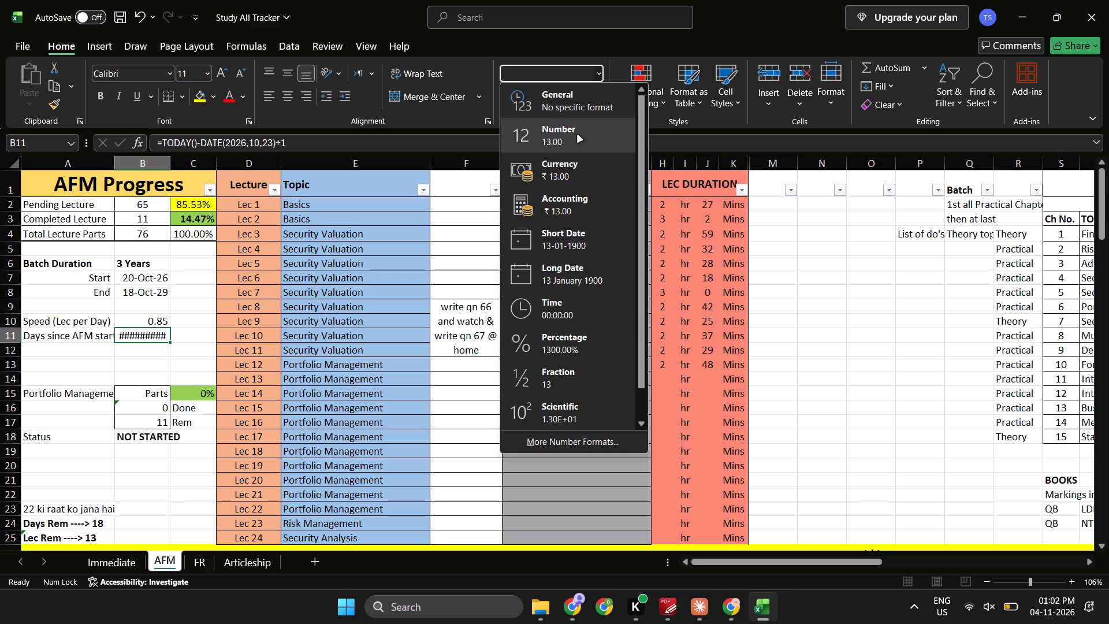
left_click(568, 122)
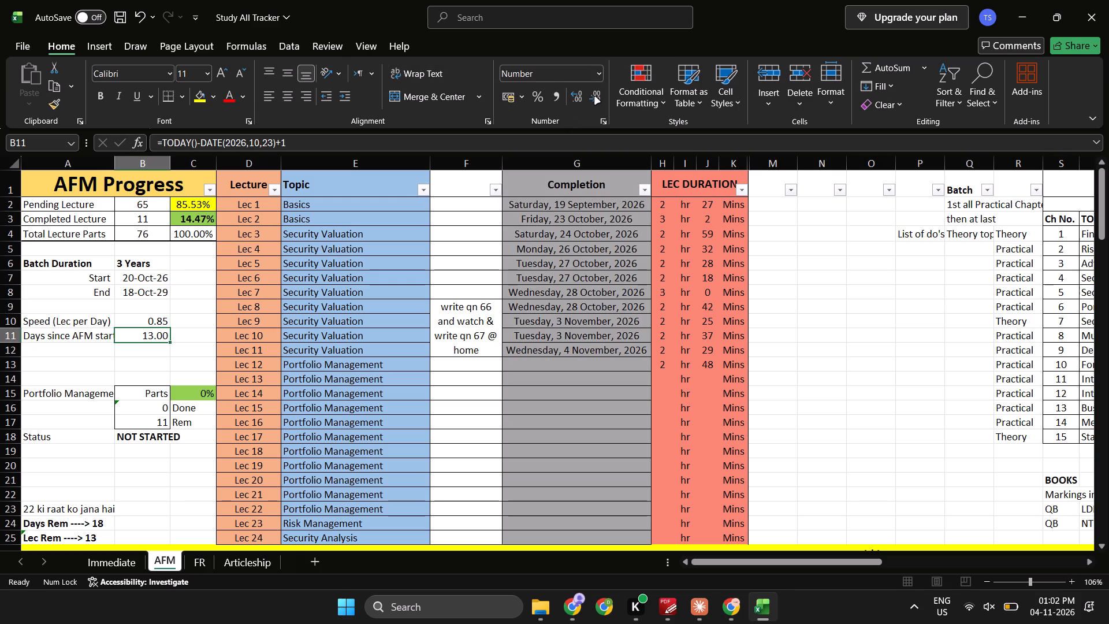
left_click(595, 97)
left_click(595, 97)
left_click(458, 294)
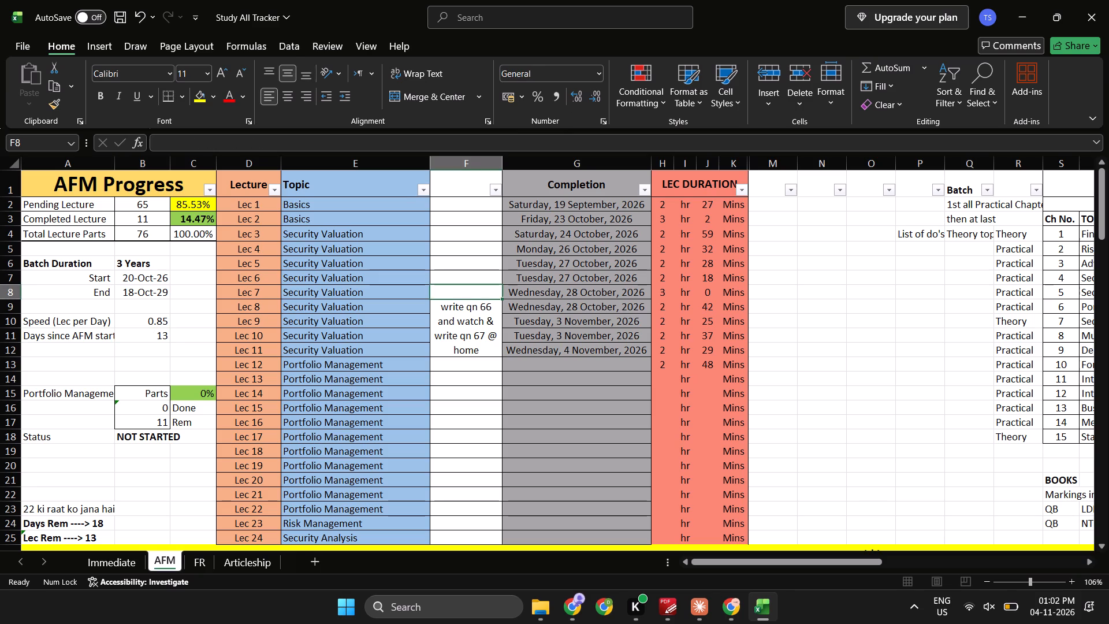
Shorten the label in A11 to "Since AFM started".
key("Down")
key("Left")
key("Left")
key("Left")
key("Down")
key("Left")
key("Down")
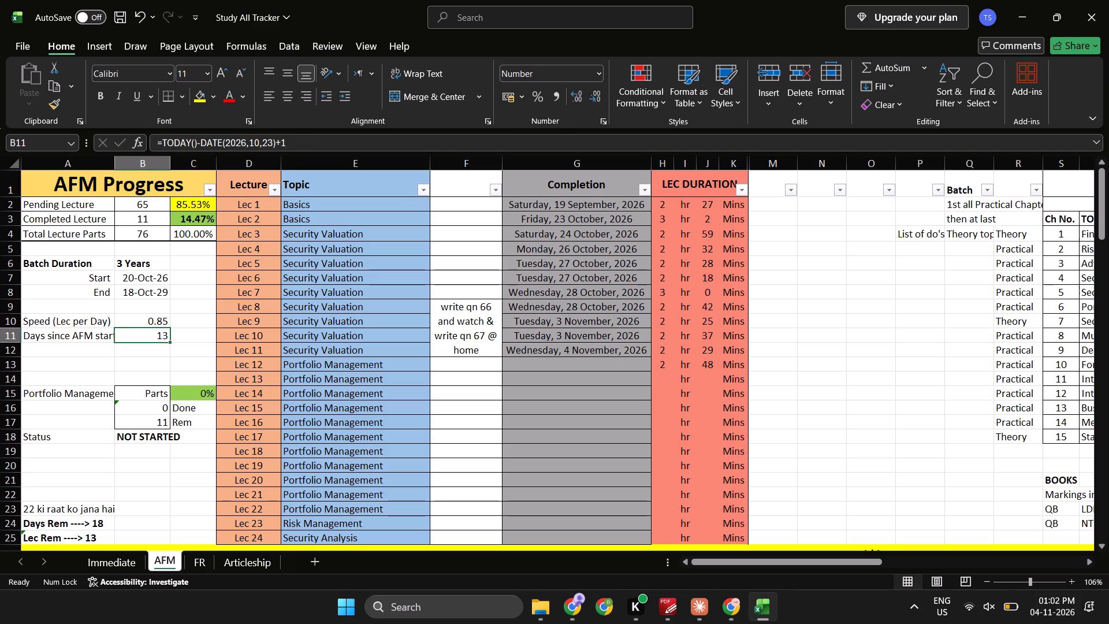
key("Left")
key("F2")
key("Left")
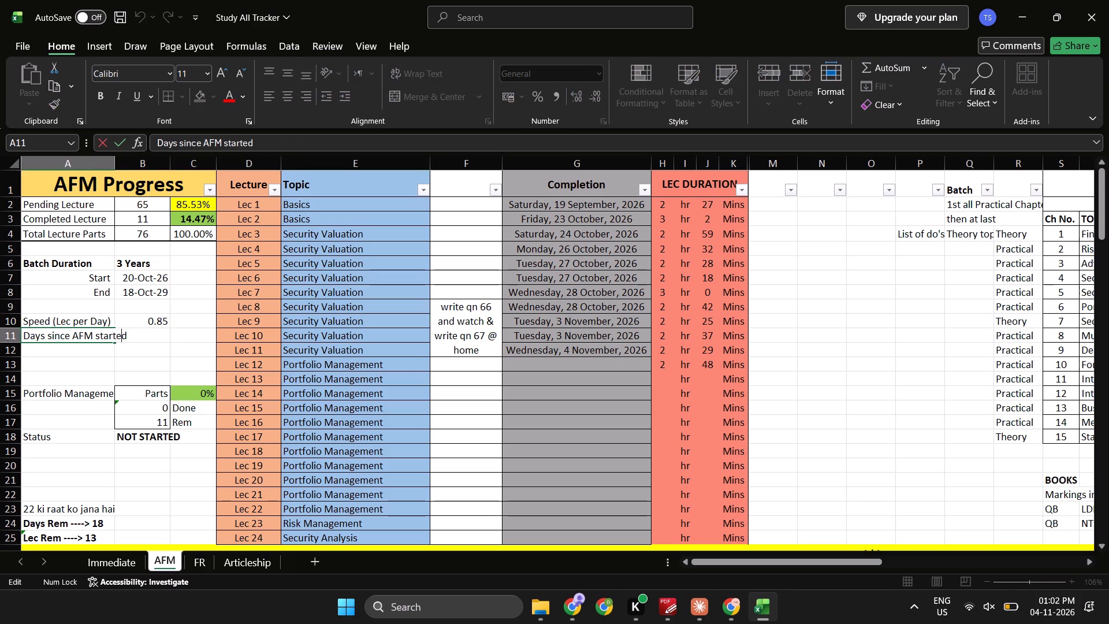
key("Left")
key("Left")
key("Left")
key("Left")
key("Left")
key("Left")
key("Left")
key("Left")
key("Left")
key("Left")
key("ctrl+Left")
key("ctrl+Left")
key("Right")
key("Right")
key("ctrl+Right")
key("Right")
key("Right")
key("Left")
key("ctrl+shift+Left")
key("ctrl+shift+Left")
key("ctrl+shift+Left")
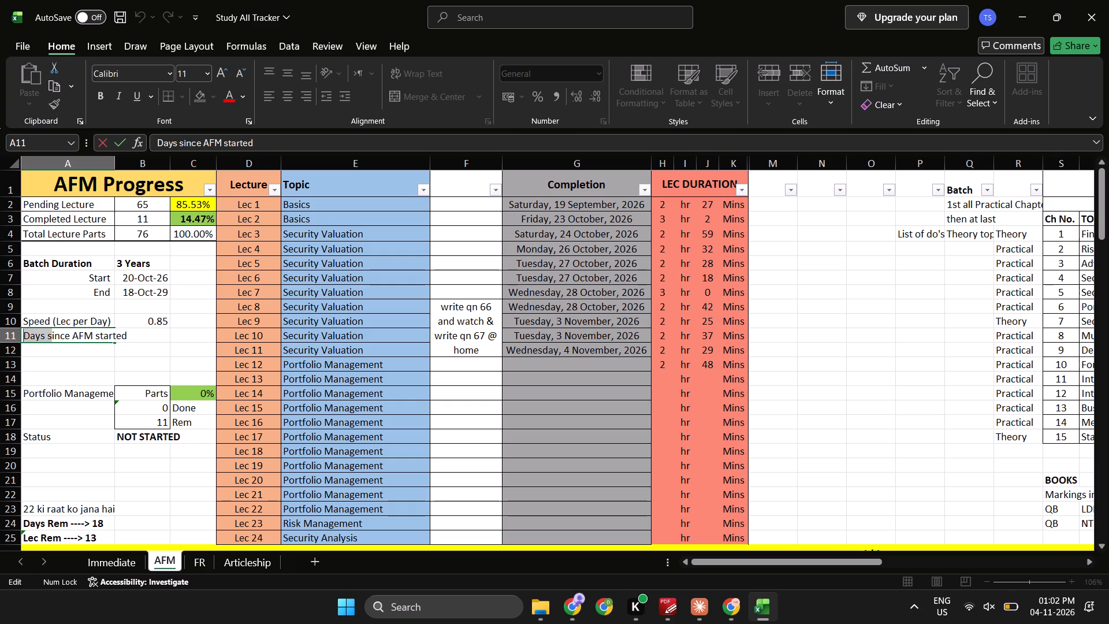
key("shift+s")
key("Return")
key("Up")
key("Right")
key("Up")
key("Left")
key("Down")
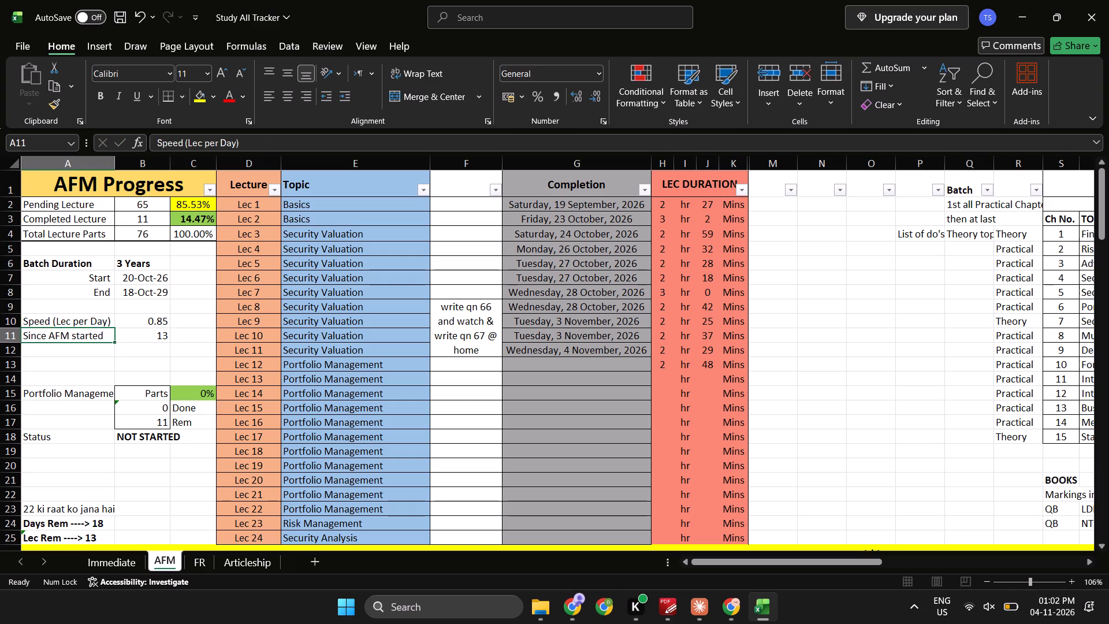
Change the B11 formula to =(TODAY()-DATE(2026,10,23)+1)&" Days" so the day count carries a Days label.
key("Up")
key("Left")
key("Right")
key("Down")
key("Right")
key("Left")
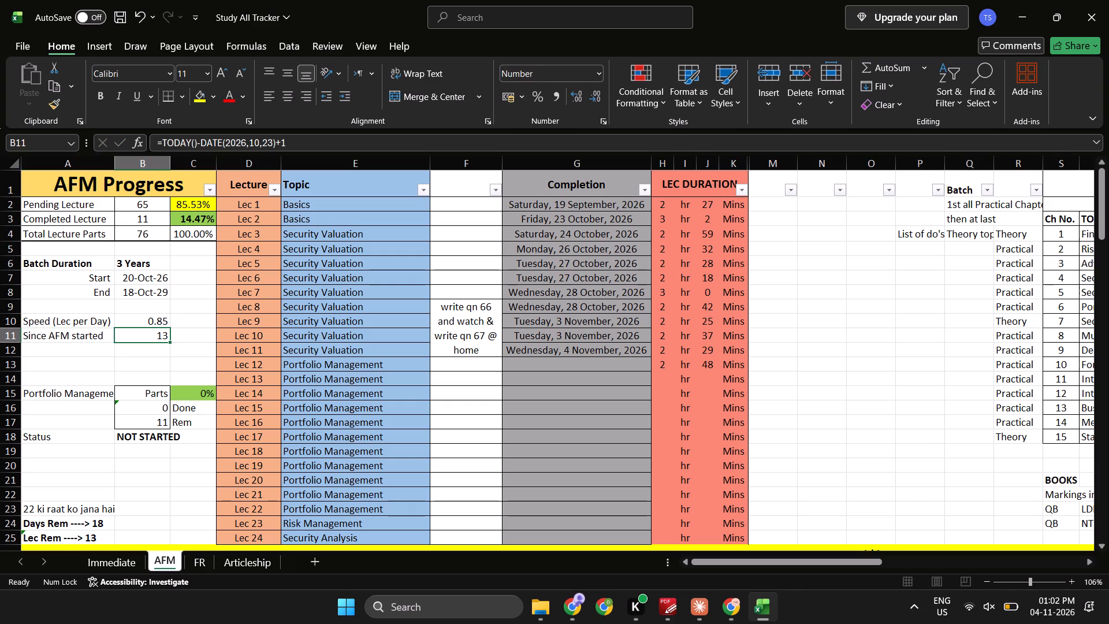
left_click(163, 143)
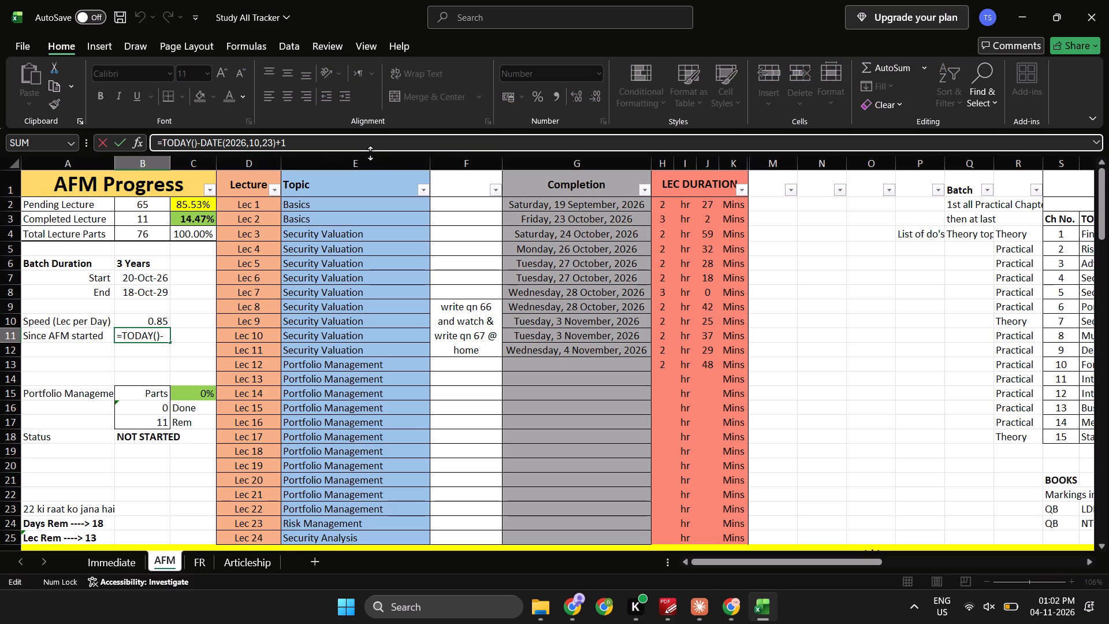
left_click(363, 146)
key("shift+parenright")
key("Home")
key("Home")
key("Right")
key("shift+parenleft")
key("End")
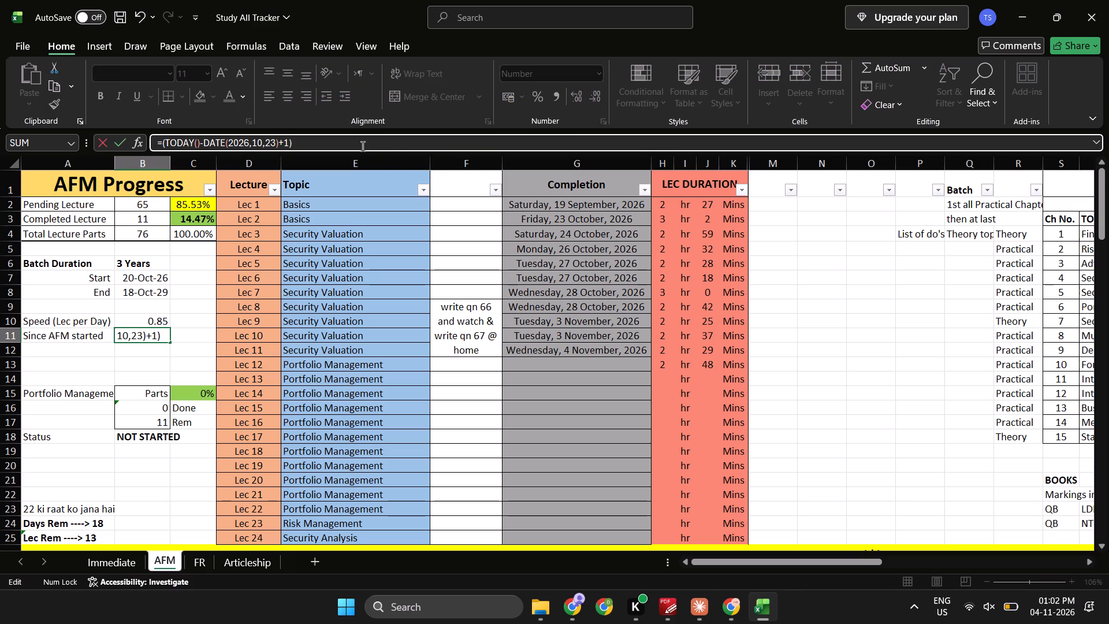
key("shift+ampersand")
key("shift+colon")
key("shift+BackSpace")
type("\" Days\"")
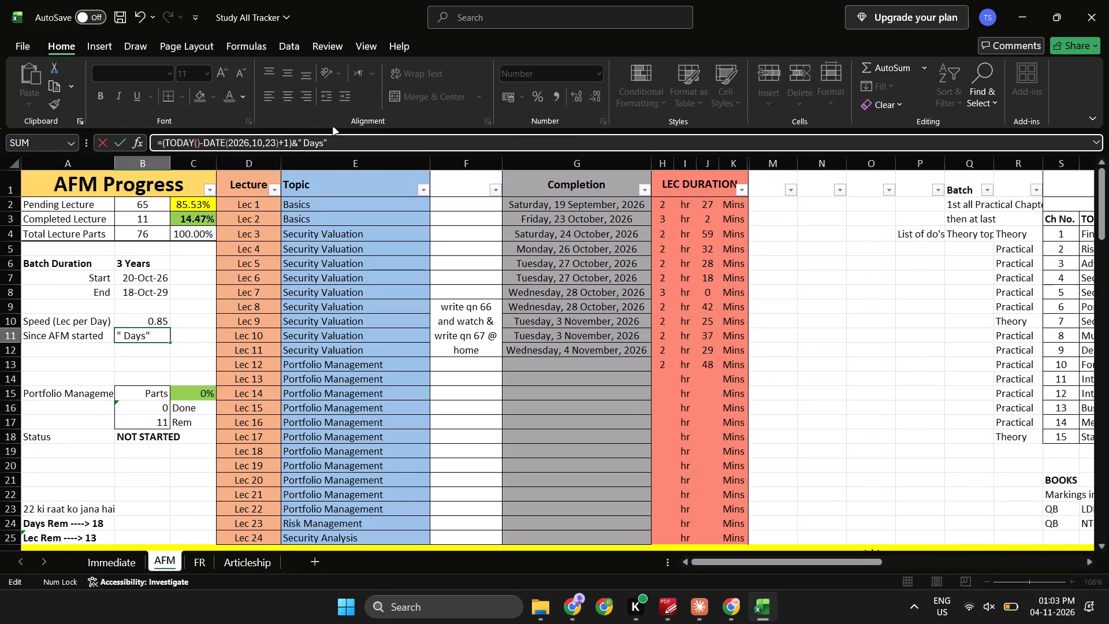
key("Return")
key("Up")
key("Up")
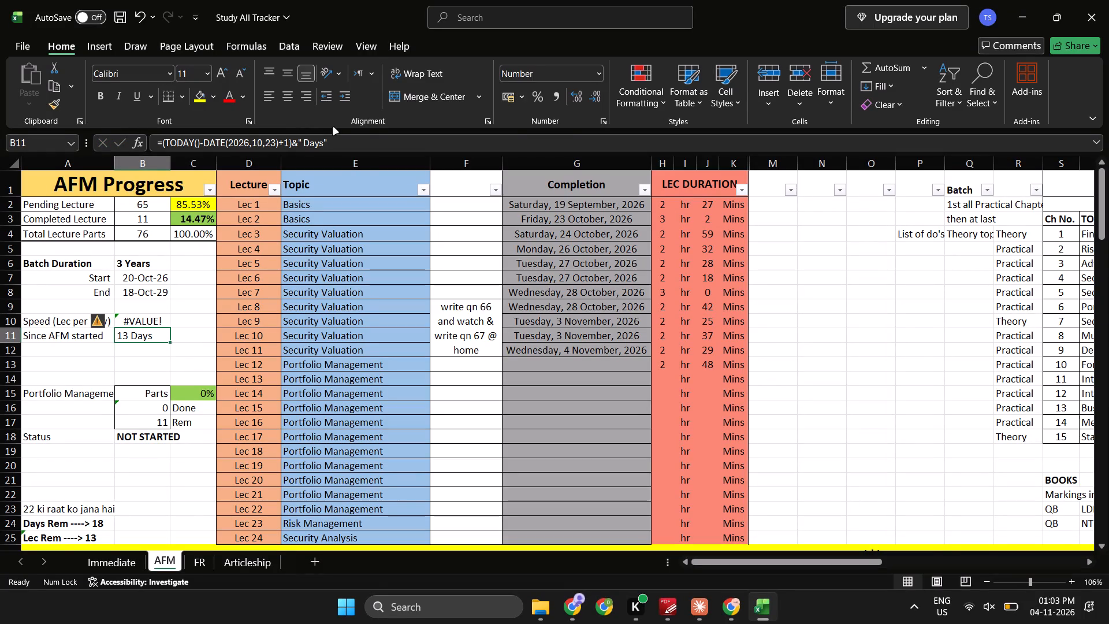
key("Down")
key("Down")
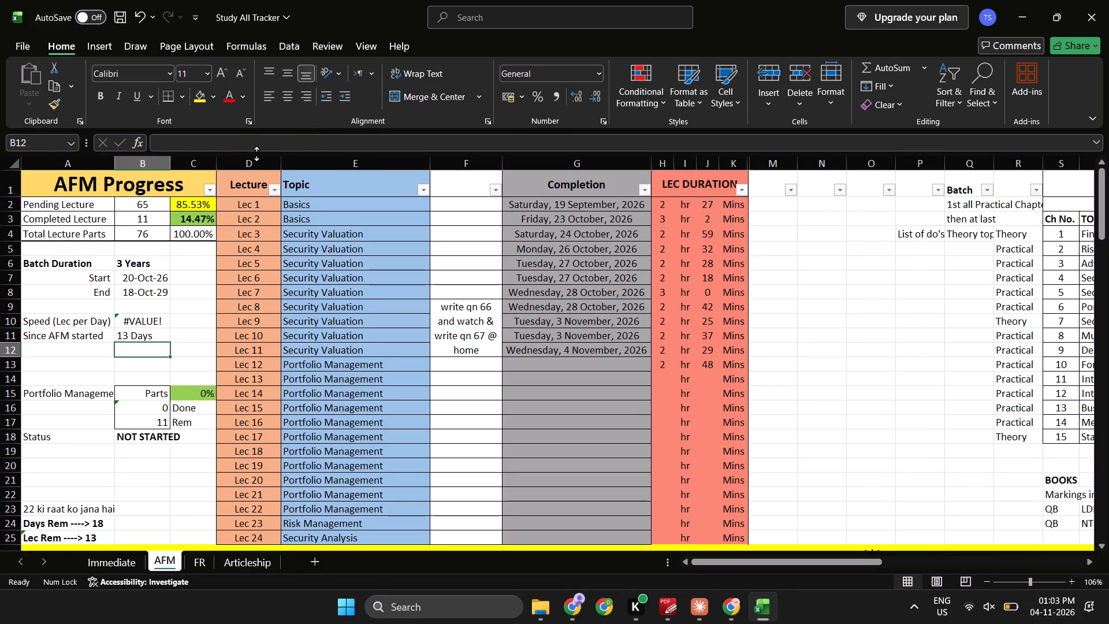
Copy the expression (TODAY()-DATE(2026,10,23)+1) from the B11 formula and paste it over the speed formula in B10.
key("Up")
left_click(293, 145)
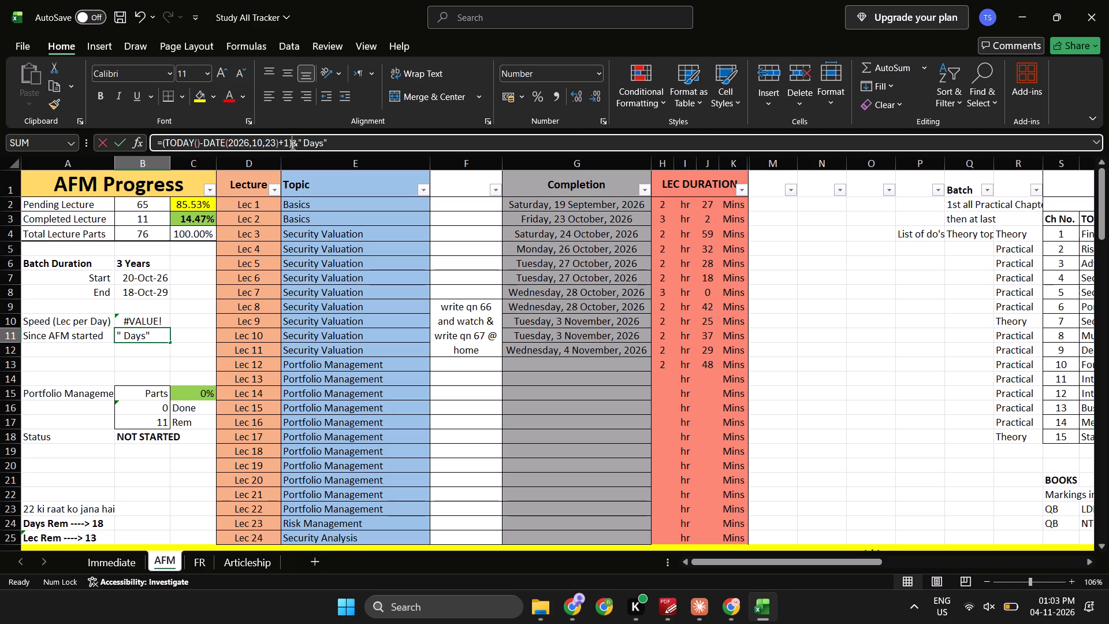
key("ctrl+shift+Left")
key("ctrl+shift+Left")
key("ctrl+shift+Left")
key("shift+Left")
key("shift+Home")
key("shift+Home")
key("shift+Right")
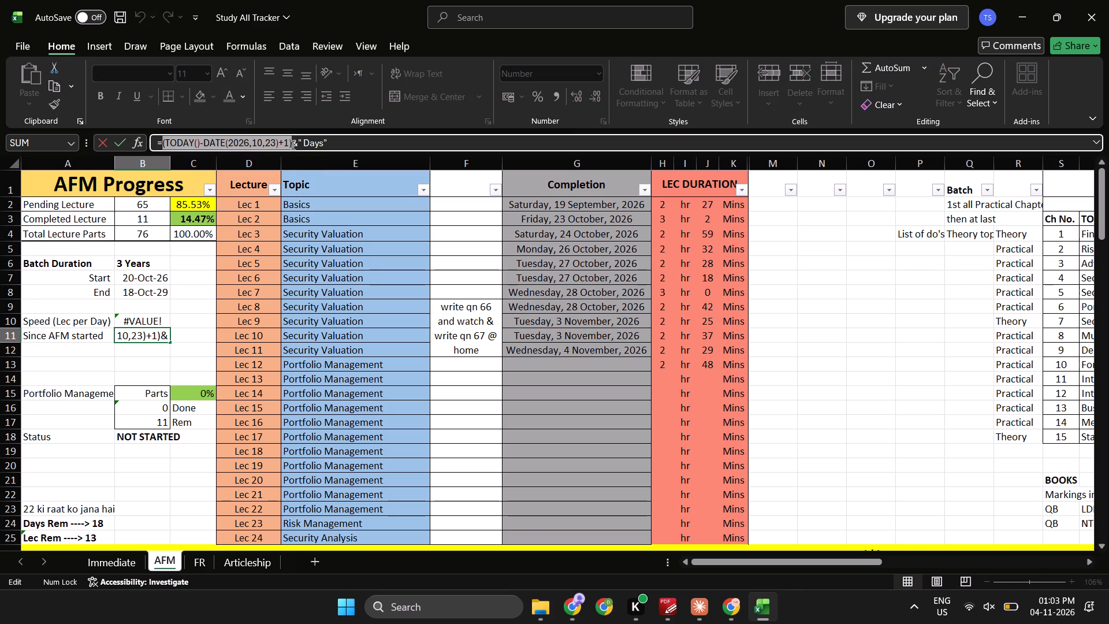
key("ctrl+c")
key("ctrl+c")
key("Escape")
key("Up")
key("Down")
key("Up")
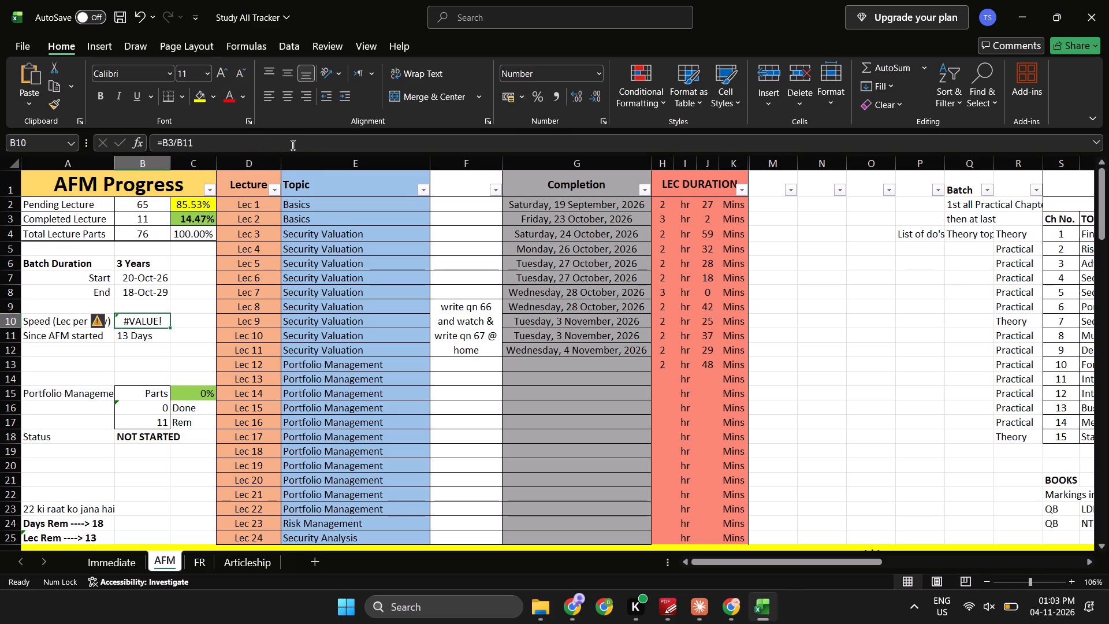
key("ctrl+v")
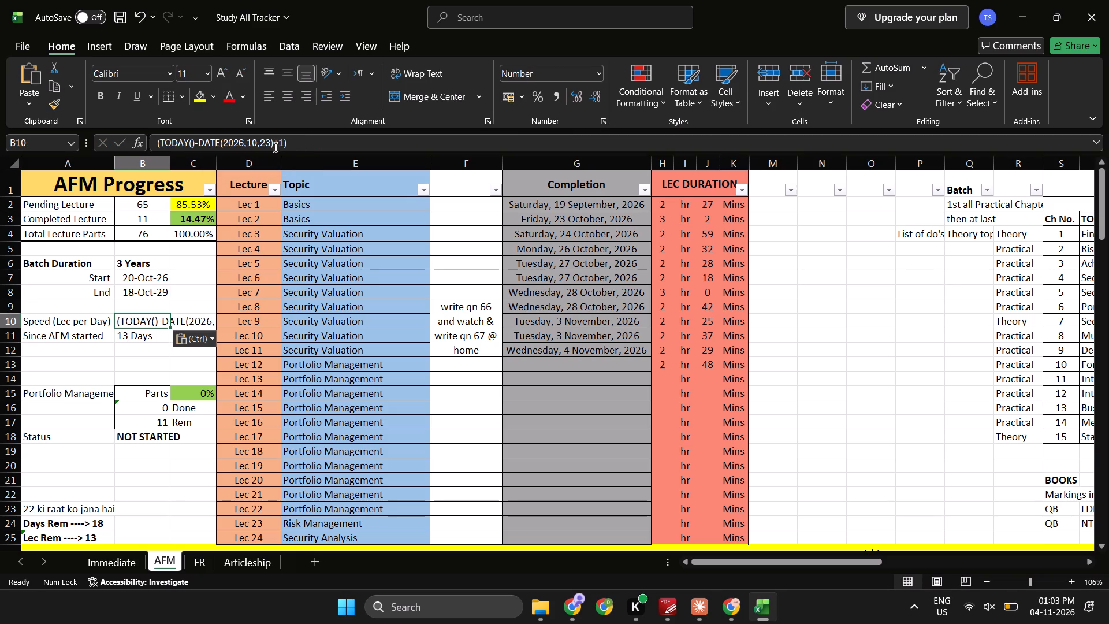
Complete the speed formula in B10 as =B3/(TODAY()-DATE(2026,10,23)+1).
left_click(165, 140)
key("Left")
key("Left")
key("Left")
key("Left")
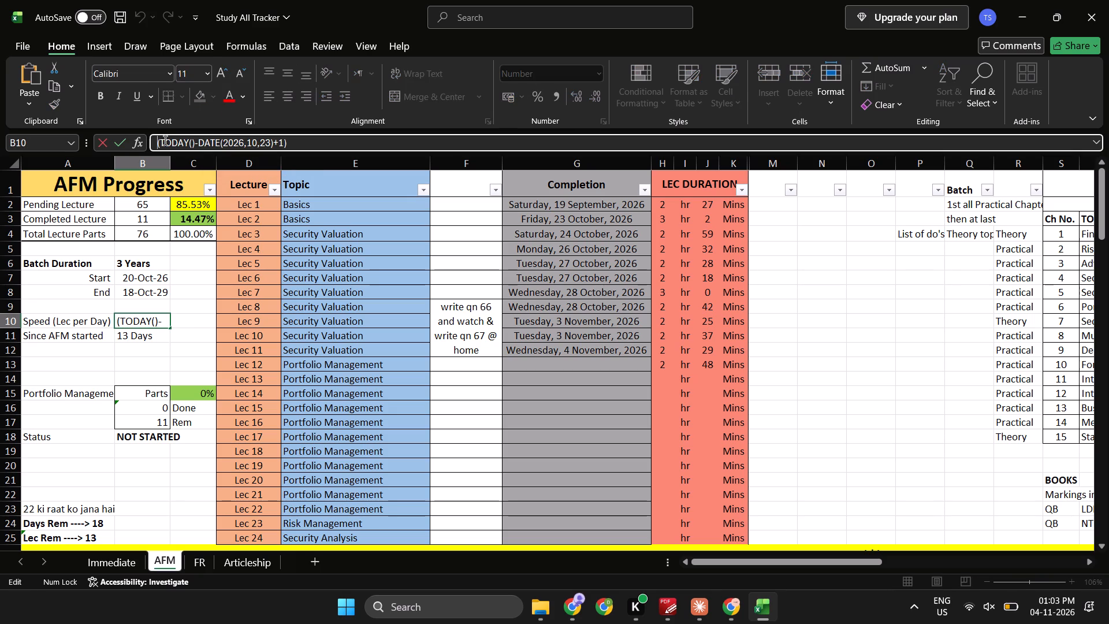
key("equal")
key("Up")
key("Up")
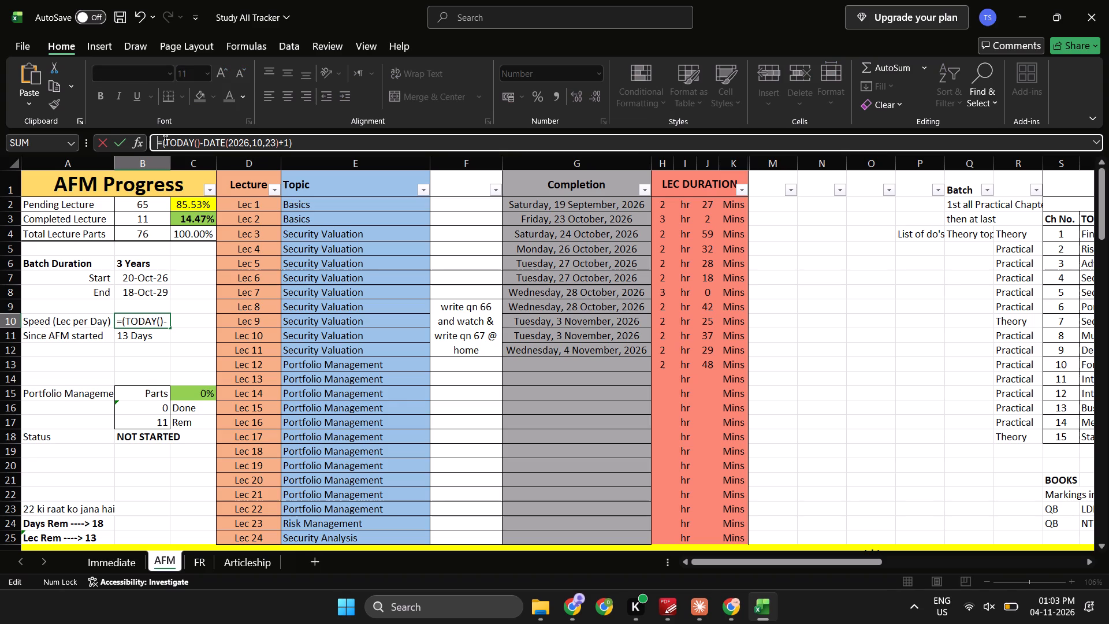
key("Right")
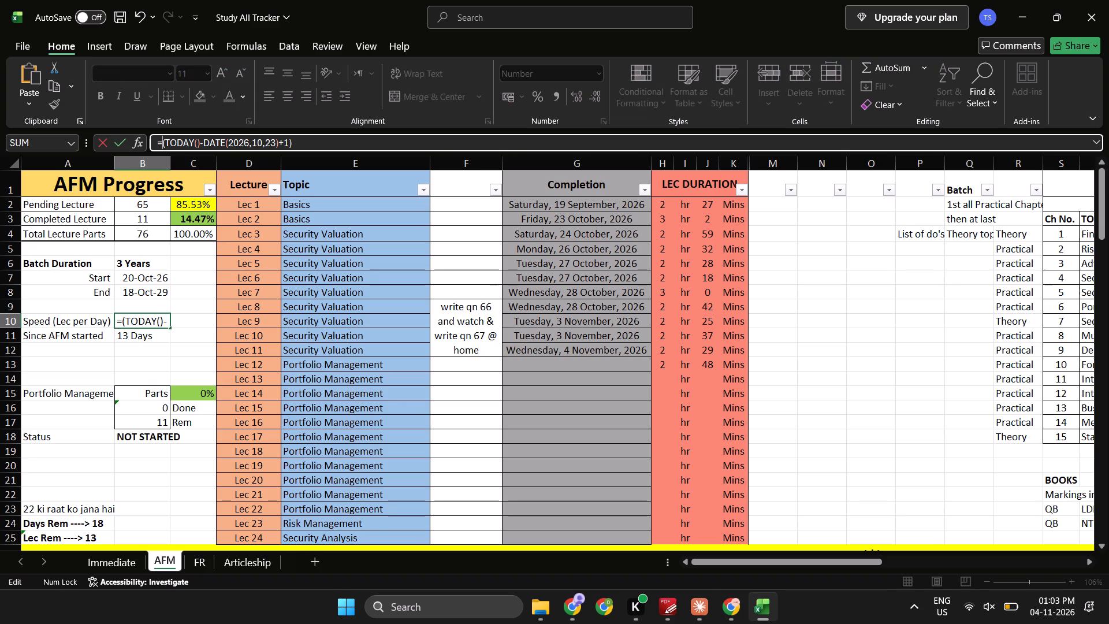
left_click(124, 223)
key("slash")
key("Return")
key("Up")
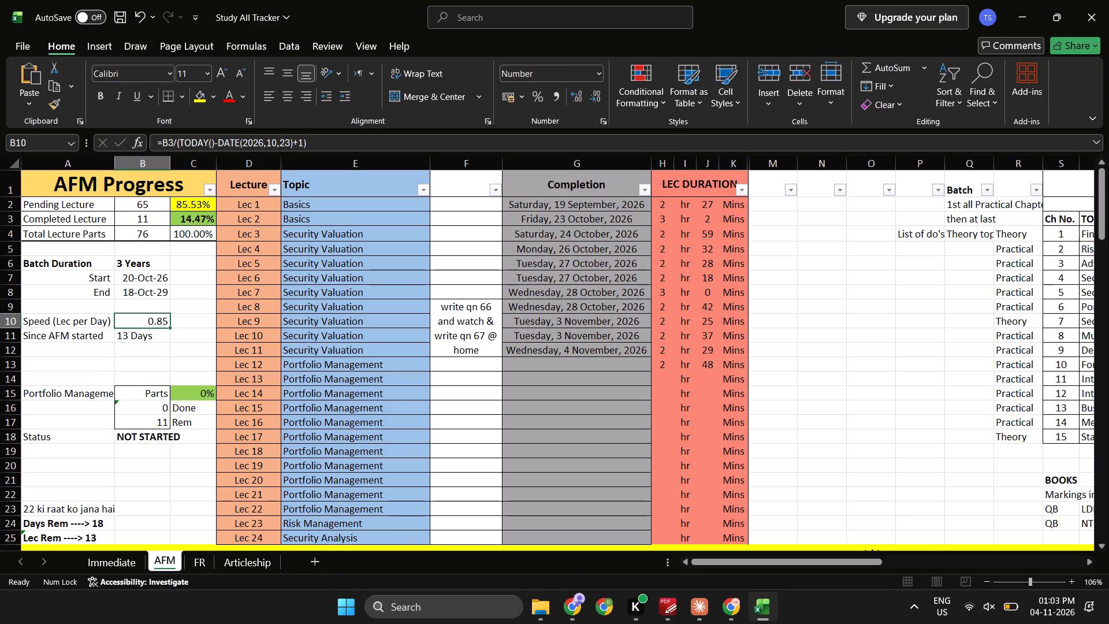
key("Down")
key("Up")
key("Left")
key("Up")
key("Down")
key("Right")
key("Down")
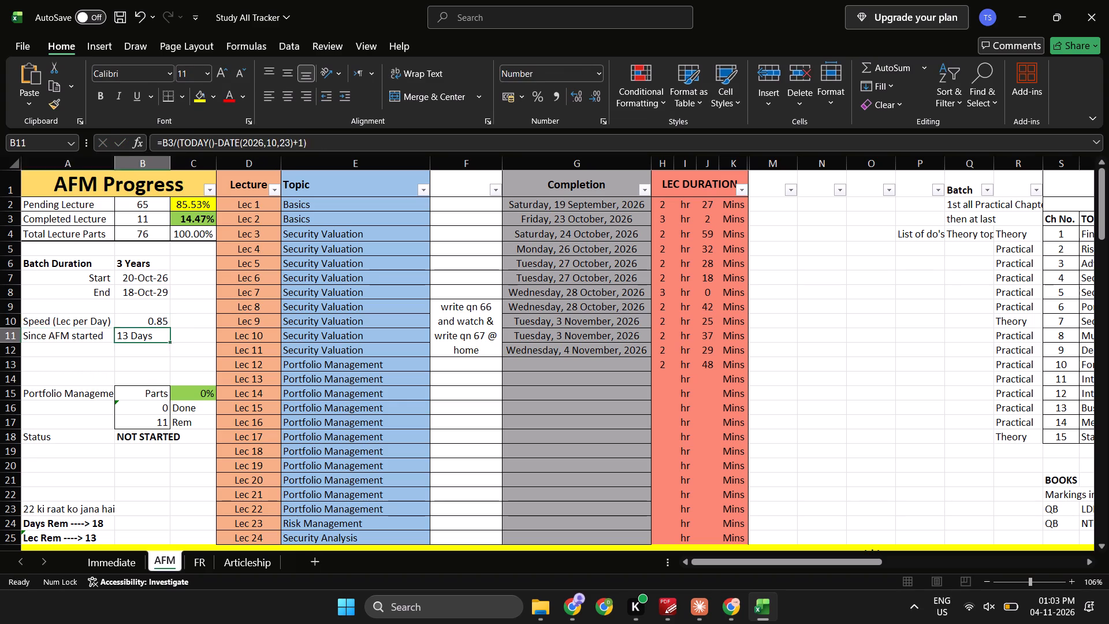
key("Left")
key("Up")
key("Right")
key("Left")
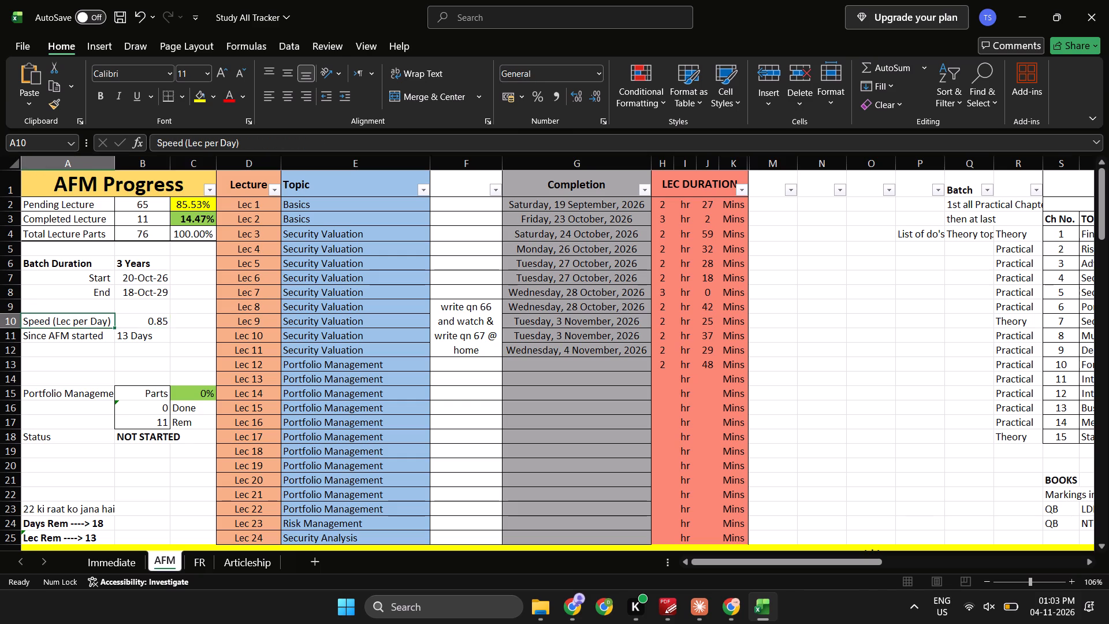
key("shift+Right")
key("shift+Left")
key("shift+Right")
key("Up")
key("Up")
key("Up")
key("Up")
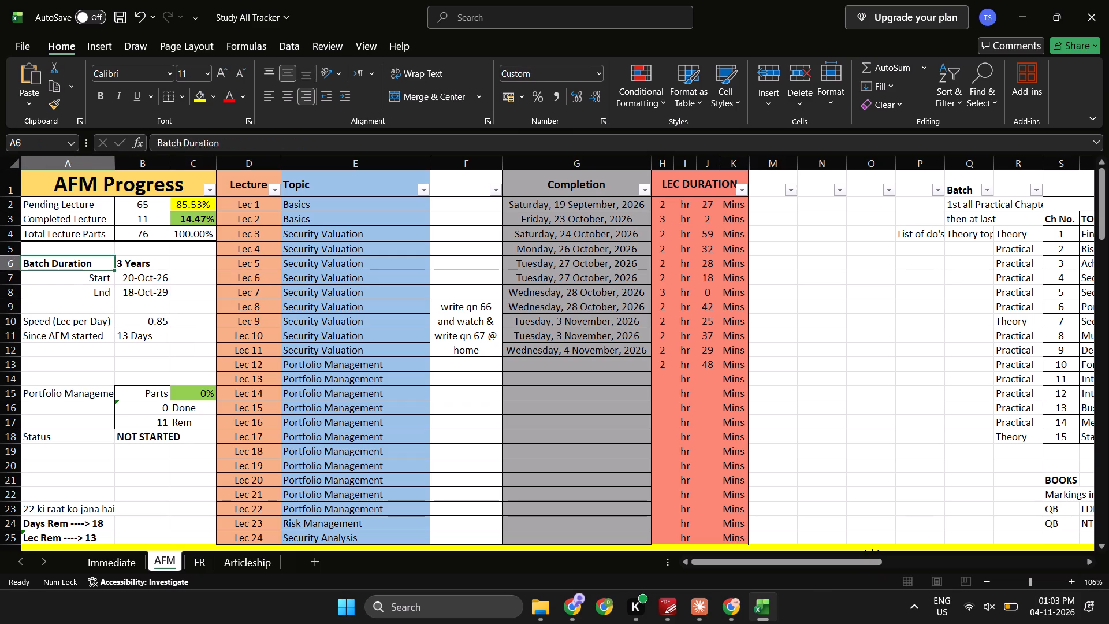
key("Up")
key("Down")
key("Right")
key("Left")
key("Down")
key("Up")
Move the Batch Duration block with its start and end dates from A6:B8 to A12:B14.
key("shift+Right")
key("shift+Down")
key("shift+Down")
key("ctrl+x")
key("Down")
key("Down")
key("Down")
key("Down")
key("Down")
key("Down")
key("Return")
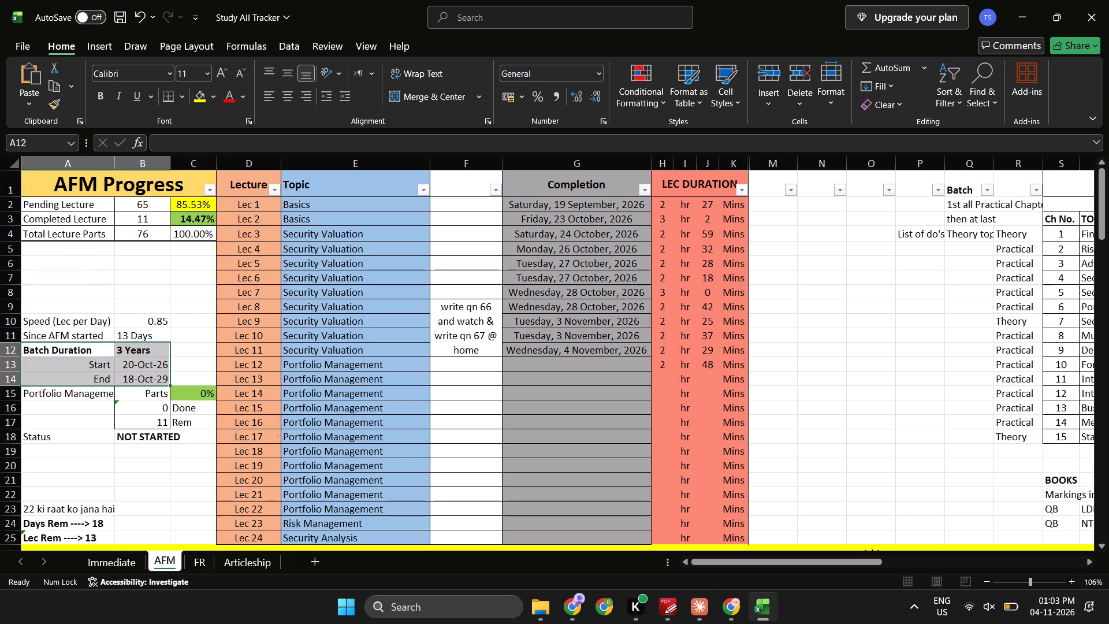
Move the Speed (Lec per Day) and Since AFM started rows from A10:B11 to A6:B7.
key("Up")
key("Up")
key("shift+Down")
key("shift+Right")
key("shift+Right")
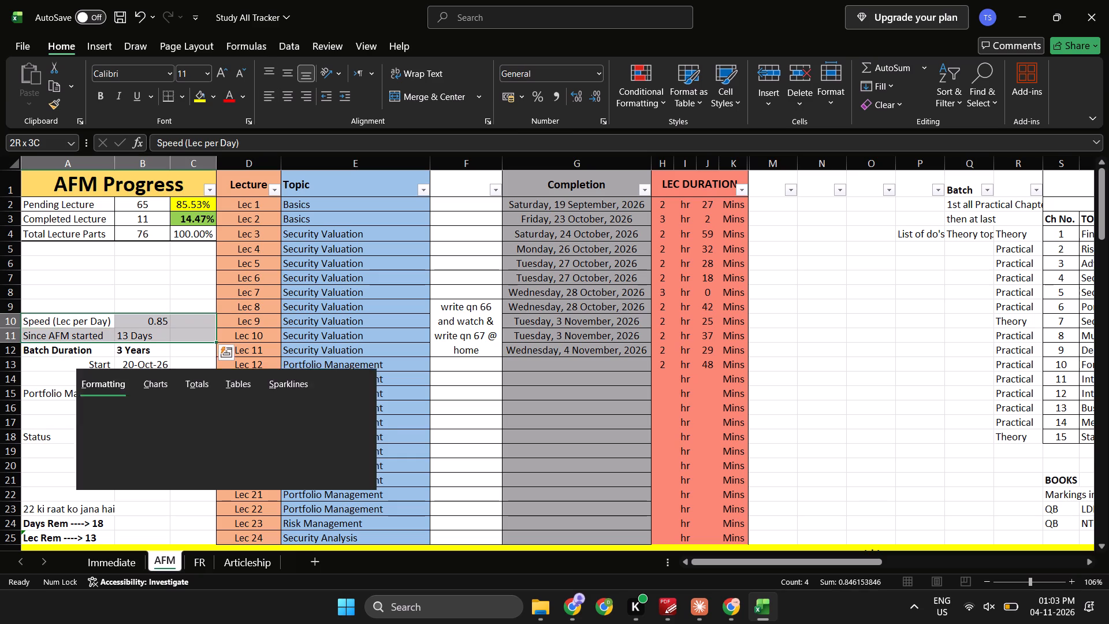
key("shift+Left")
key("Escape")
key("shift+Left")
key("ctrl+x")
key("Up")
key("Up")
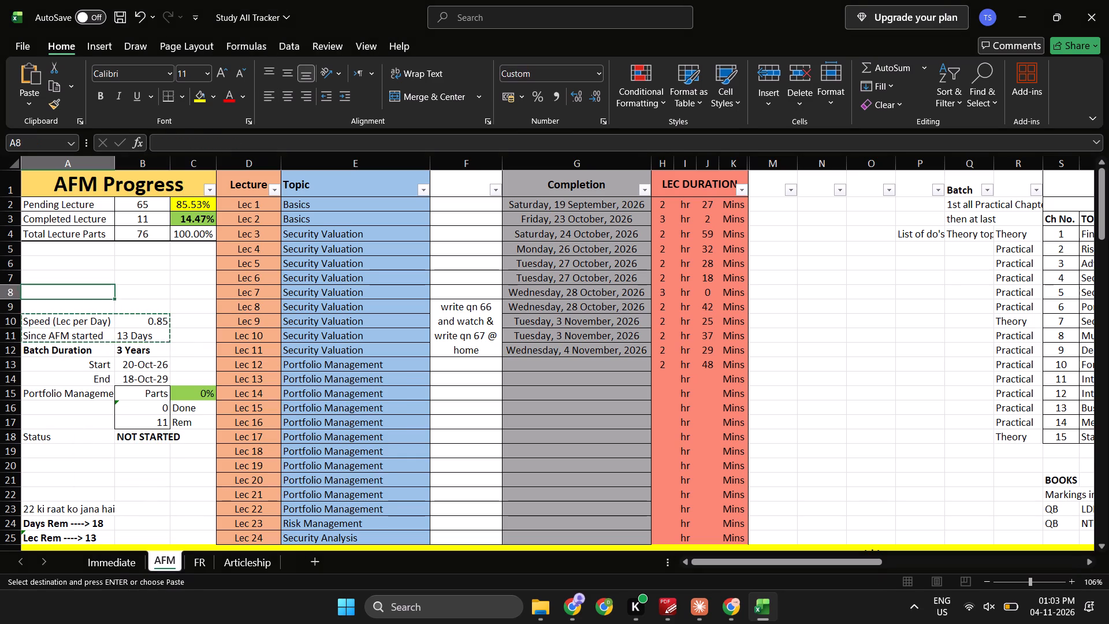
key("Up")
key("Up")
key("Return")
Move the Batch Duration block from A12:B14 to A9:B11, leaving one blank row below the speed rows.
key("Down")
key("Down")
key("Down")
key("Down")
key("Down")
key("Down")
key("shift+Down")
key("shift+Right")
key("shift+Down")
key("shift+Down")
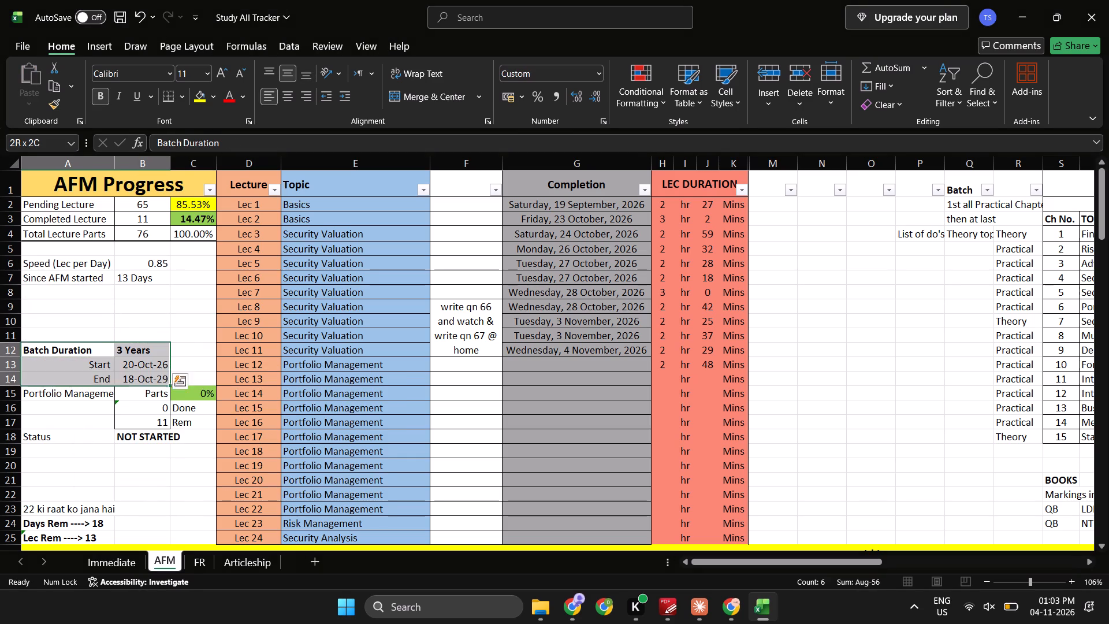
key("shift+Up")
key("ctrl+x")
key("Up")
key("Up")
key("Up")
key("Return")
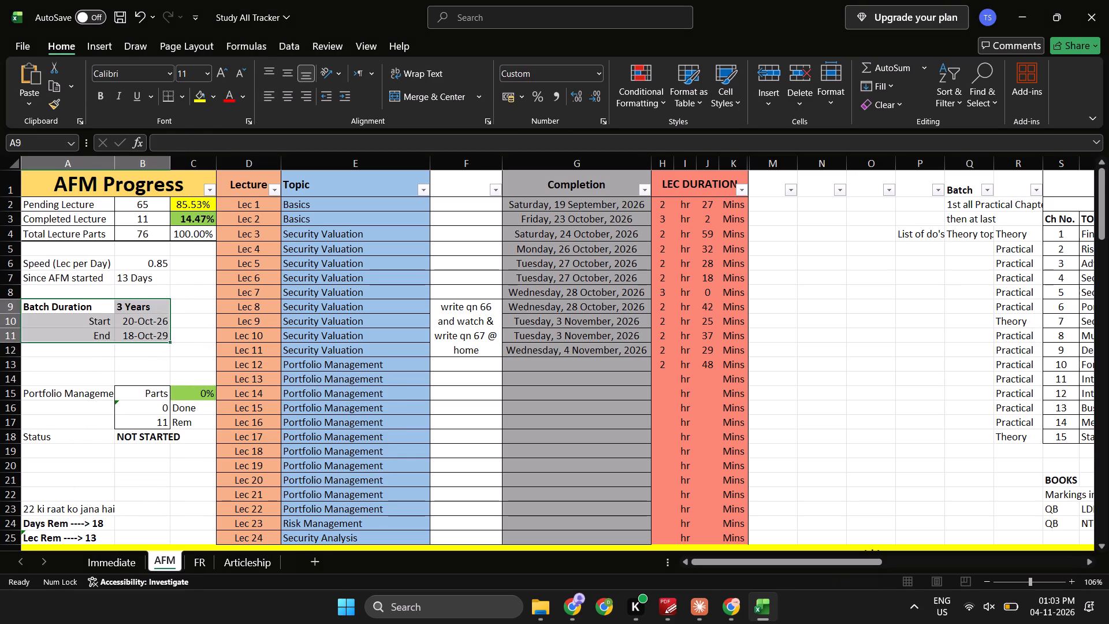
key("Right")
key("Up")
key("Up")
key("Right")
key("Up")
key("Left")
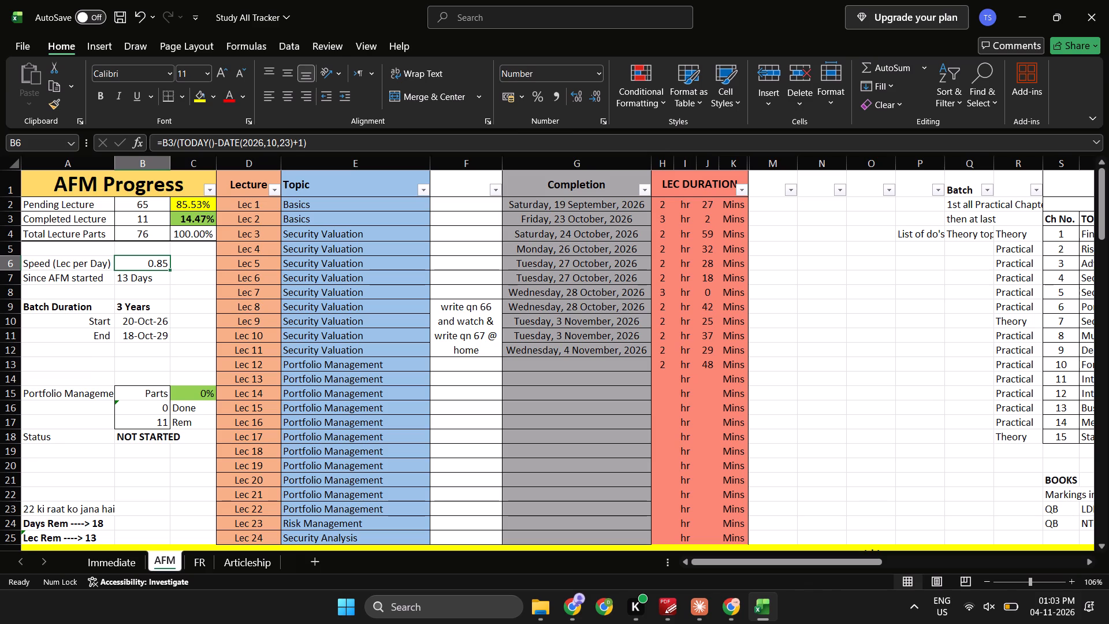
Enter 1 as a trial completion entry for Lec 12 in G13 and Lec 13 in G14.
key("Down")
key("Right")
key("Up")
key("Right")
key("Right")
key("Right")
key("Right")
key("Down")
key("Down")
key("Down")
key("Down")
key("Down")
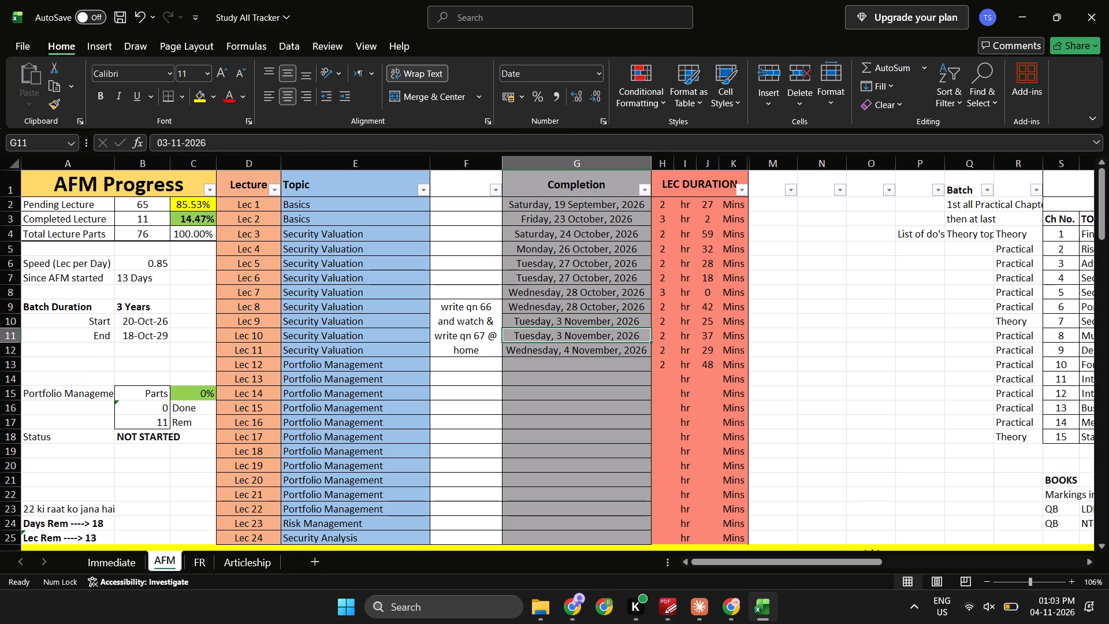
key("Down")
key("Down")
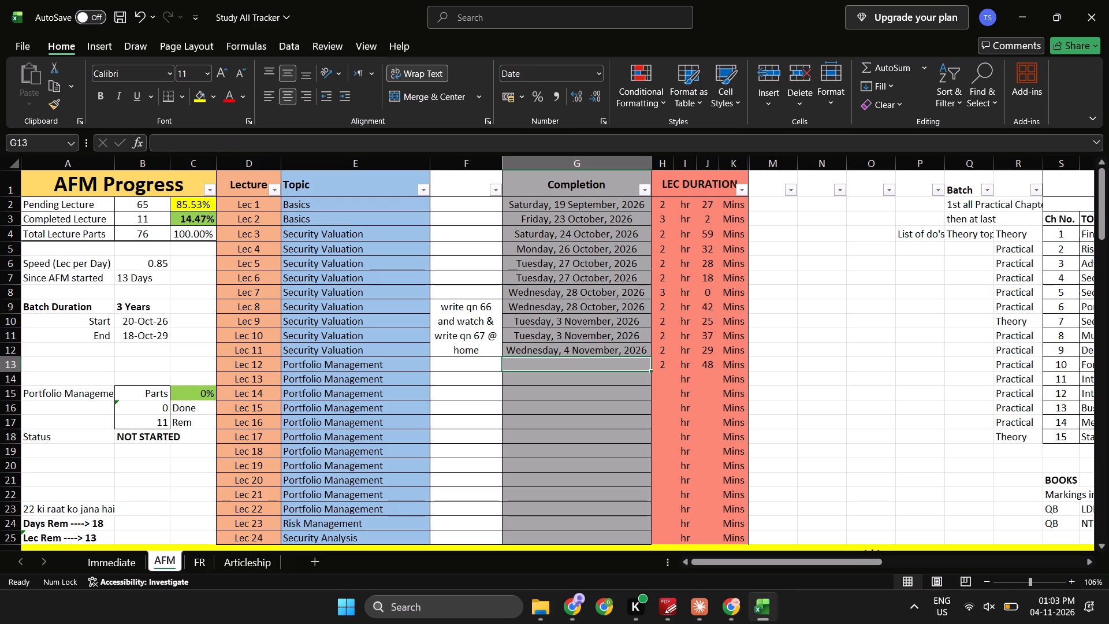
key("1")
key("Return")
key("Up")
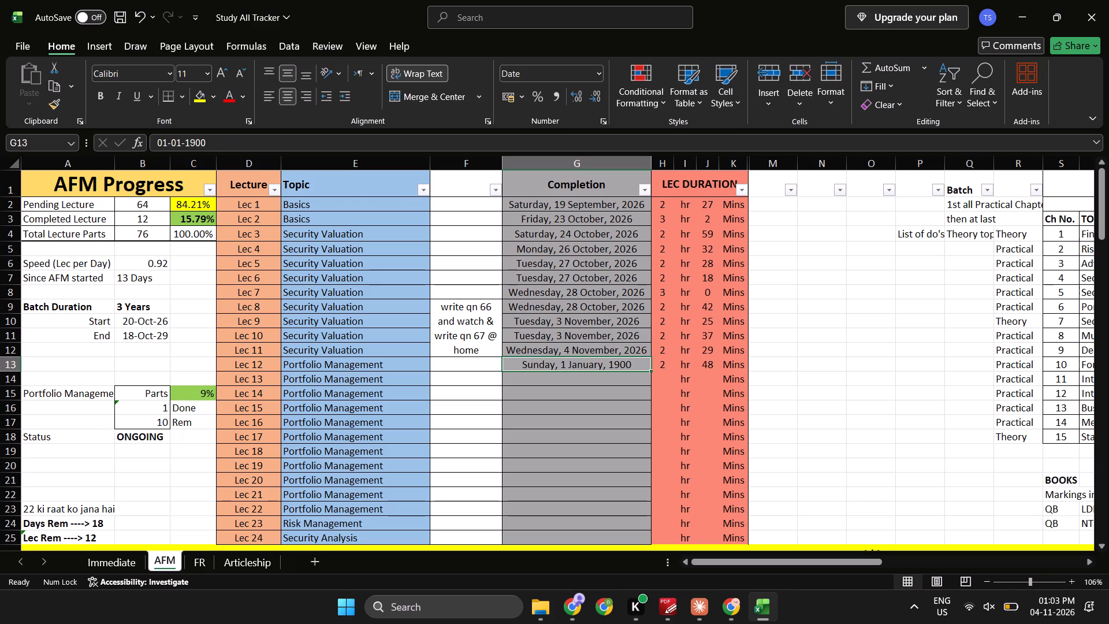
key("Down")
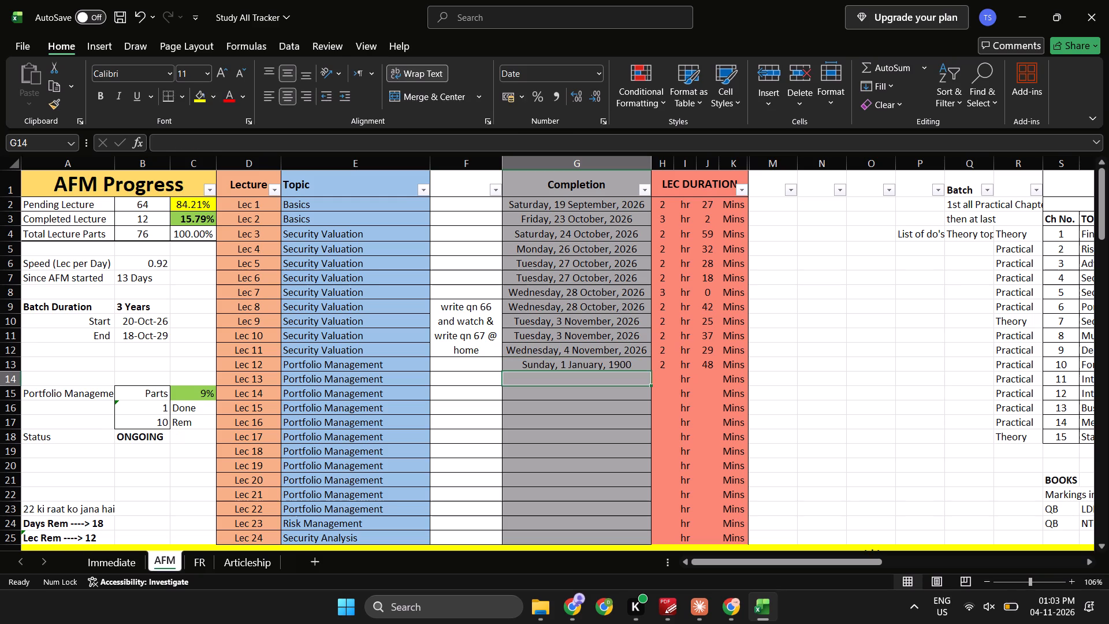
key("1")
key("Return")
key("Up")
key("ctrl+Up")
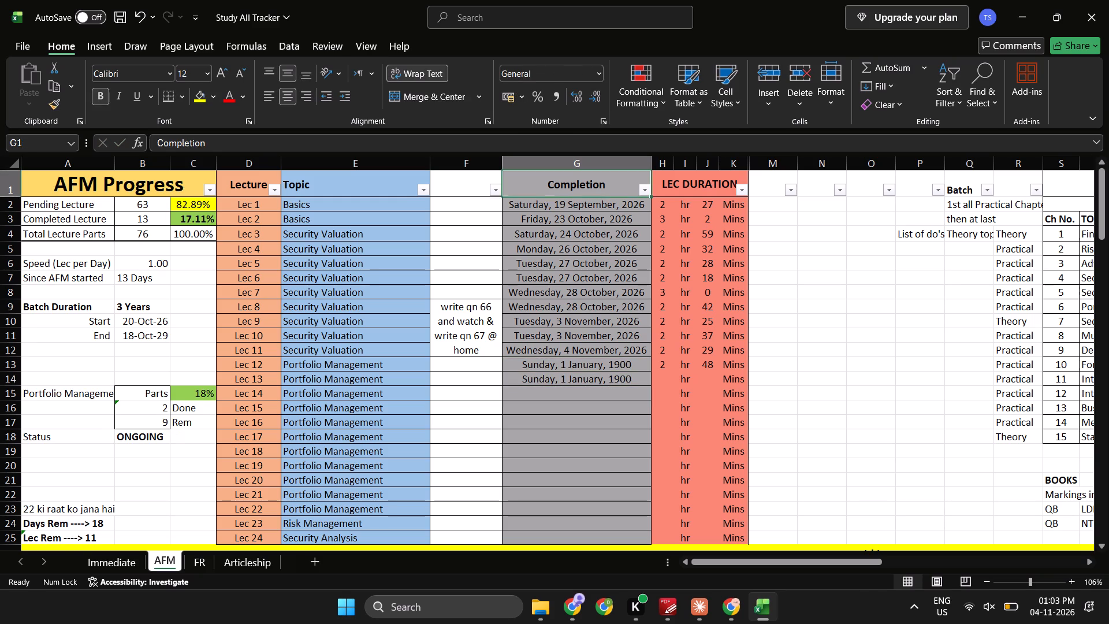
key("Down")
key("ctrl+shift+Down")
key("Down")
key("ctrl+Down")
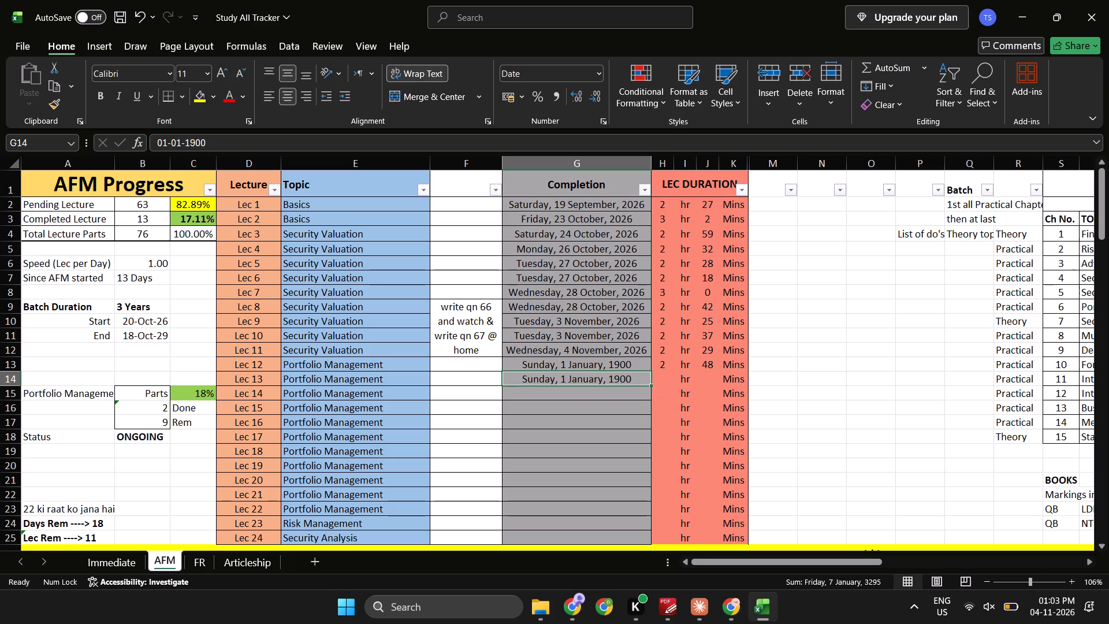
Clear the trial completion entries for Lec 13 in G14 and Lec 12 in G13.
key("Delete")
key("Up")
key("Delete")
key("Down")
key("Left")
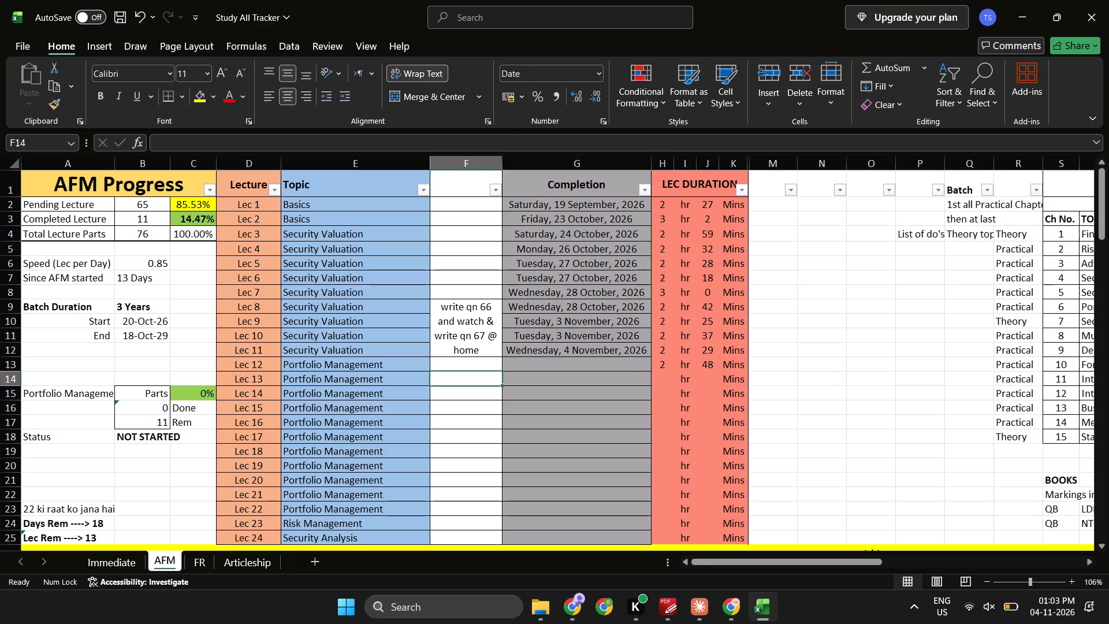
Examine the Speed (Lec per Day) and Since AFM started formulas in B6:B7 and the Lec 11 completion date in G12.
key("Left")
key("Up")
key("Left")
key("Left")
key("Up")
key("Left")
key("Up")
key("Right")
key("Right")
key("Down")
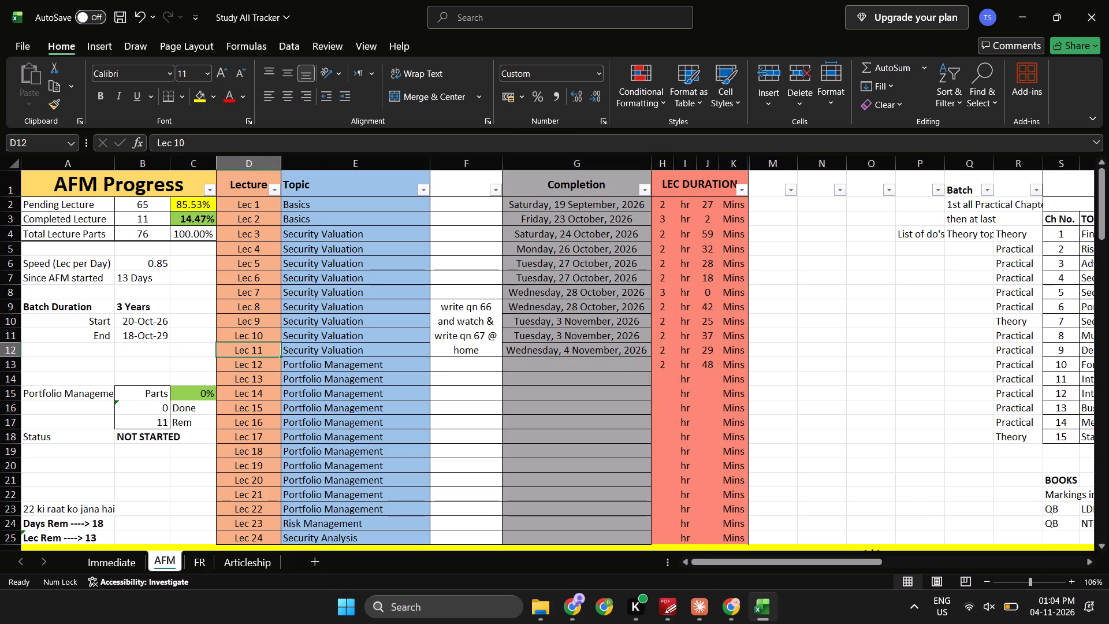
key("Up")
key("Left")
key("Up")
key("Left")
key("Up")
key("Up")
key("Up")
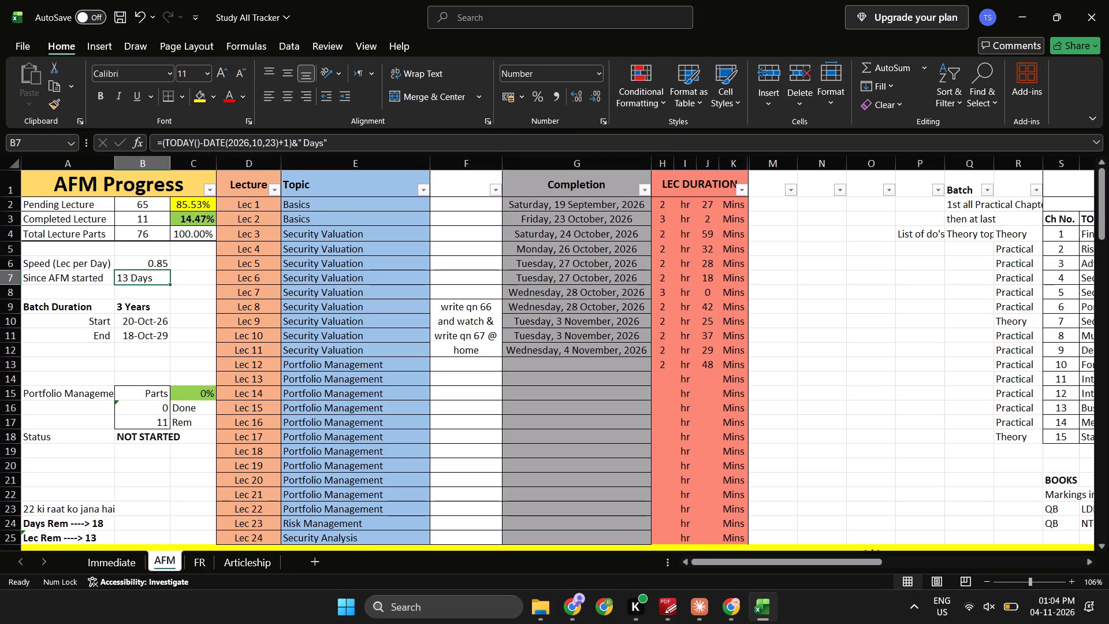
key("Up")
key("Down")
key("Up")
key("Down")
key("Down")
key("Down")
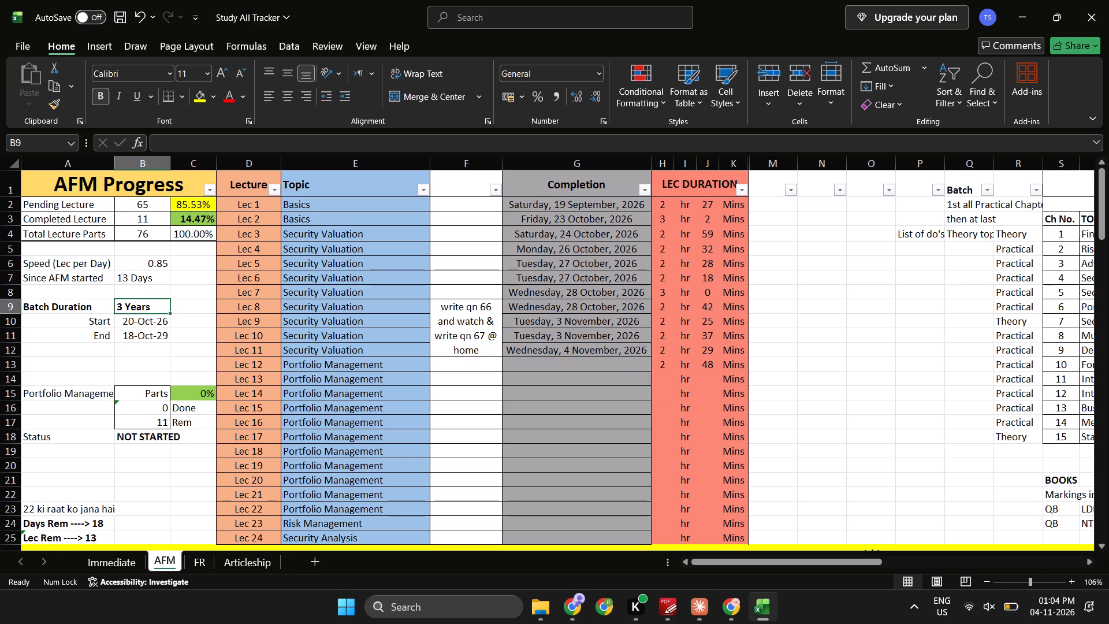
key("Down")
key("Down")
key("Down")
key("Right")
key("Right")
key("Right")
key("Right")
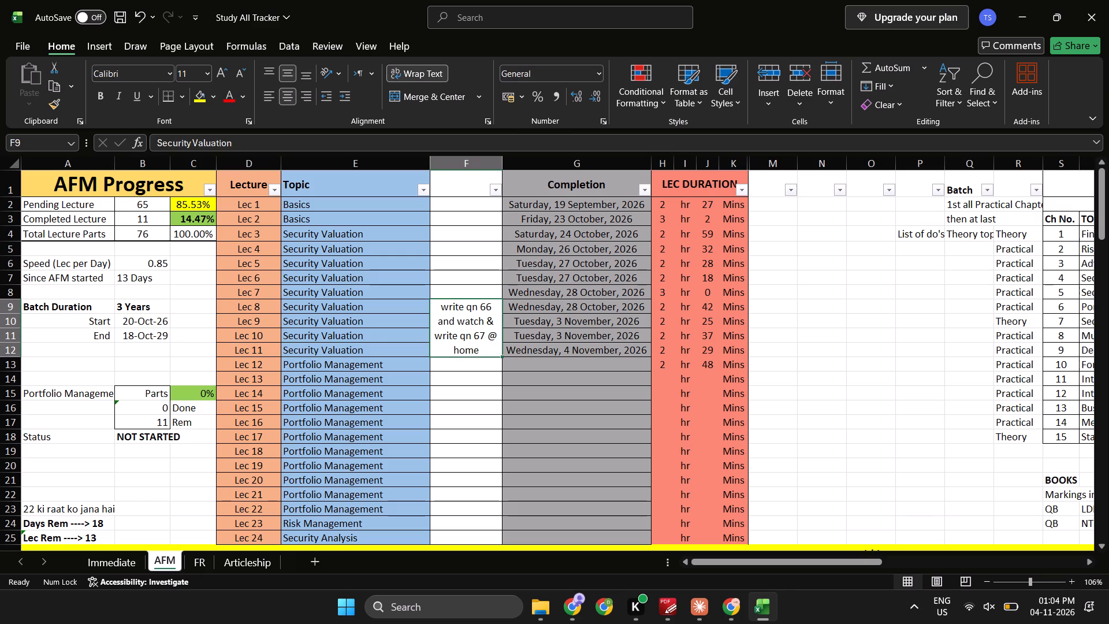
key("Right")
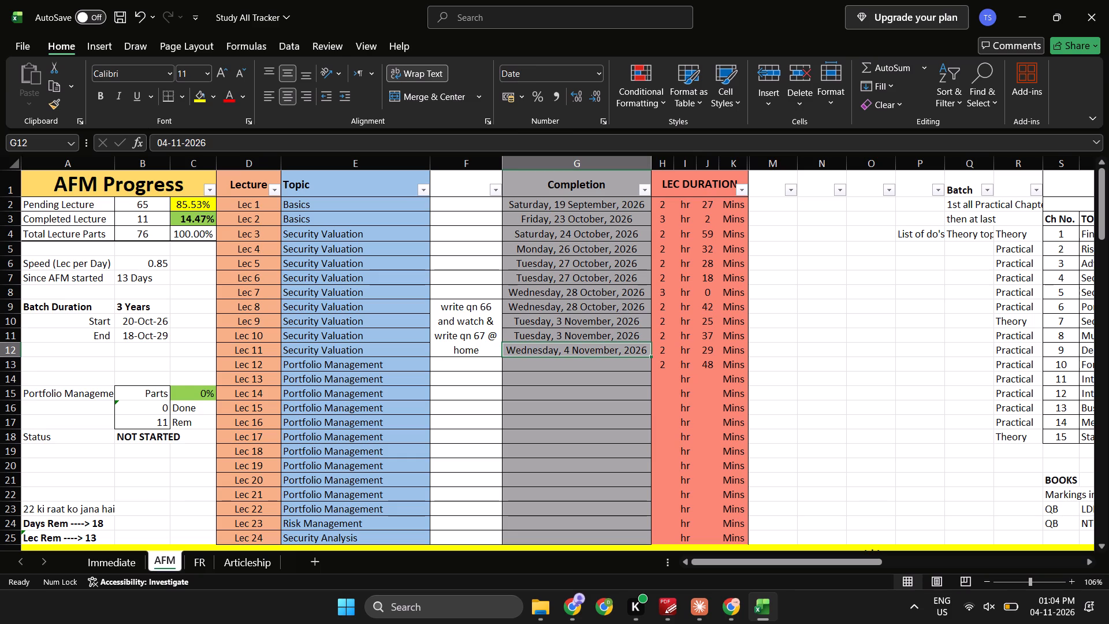
left_click(146, 276)
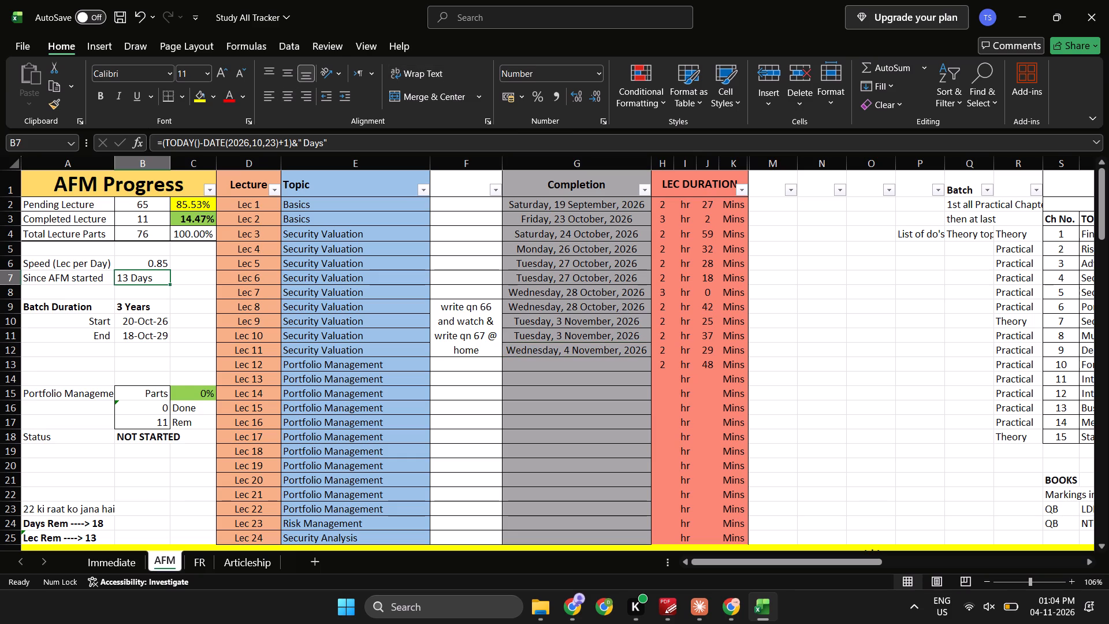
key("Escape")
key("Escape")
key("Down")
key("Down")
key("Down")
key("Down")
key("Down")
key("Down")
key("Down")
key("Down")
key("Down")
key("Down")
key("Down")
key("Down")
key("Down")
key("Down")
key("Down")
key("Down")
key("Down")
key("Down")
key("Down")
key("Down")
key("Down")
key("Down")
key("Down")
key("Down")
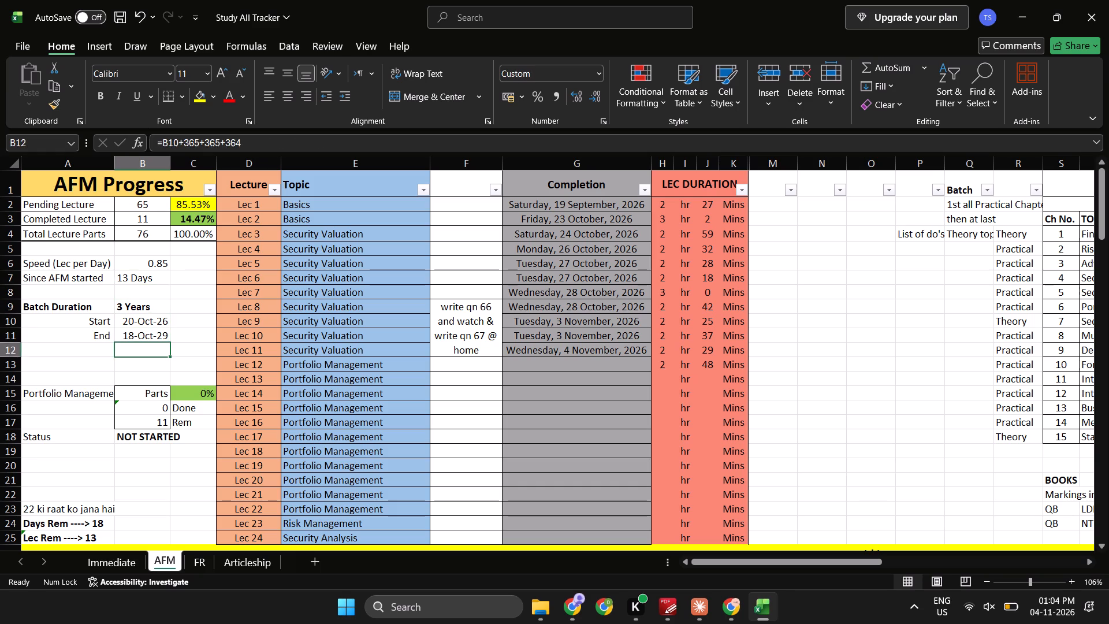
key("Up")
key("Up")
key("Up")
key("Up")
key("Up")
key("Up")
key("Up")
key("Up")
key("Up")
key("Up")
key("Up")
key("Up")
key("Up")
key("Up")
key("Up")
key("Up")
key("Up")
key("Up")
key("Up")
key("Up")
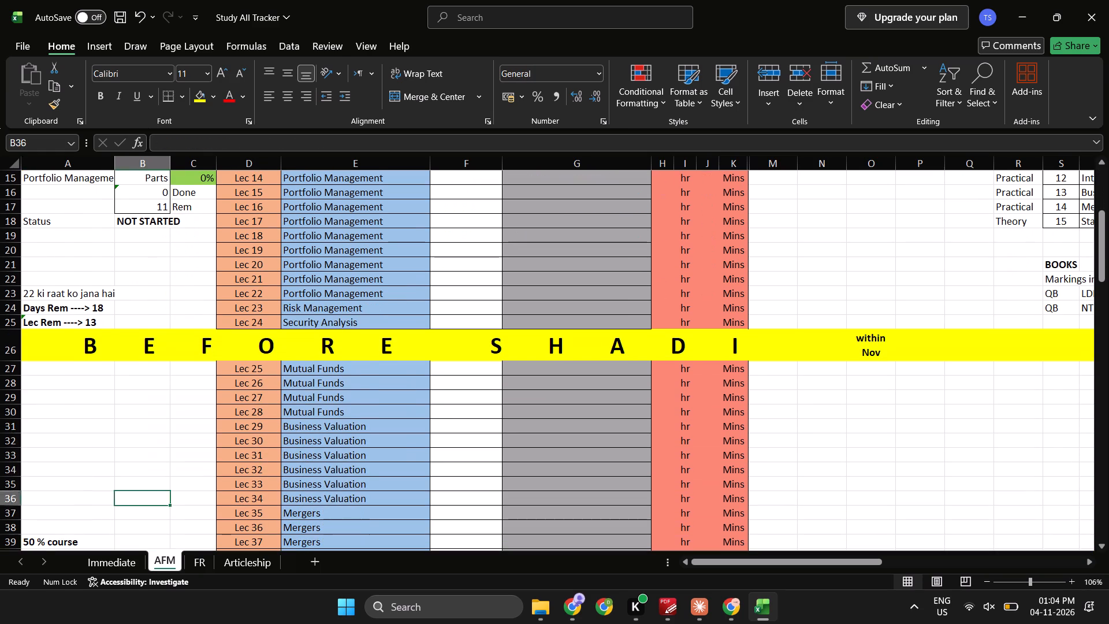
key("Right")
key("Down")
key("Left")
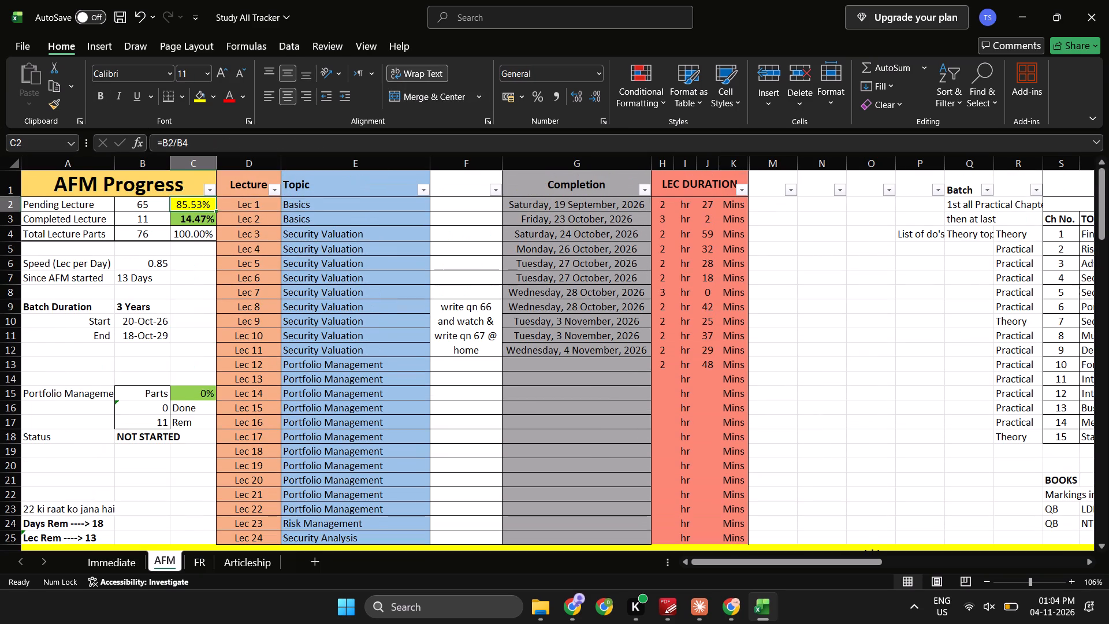
Review the rearranged progress summary, checking the Speed (Lec per Day) formula in B6 and the Since AFM started formula in B7.
key("Down")
key("Down")
key("Down")
key("Down")
key("Down")
key("Down")
key("Down")
key("Down")
key("Left")
key("Down")
key("Up")
key("Left")
key("Up")
key("Right")
key("Up")
key("Left")
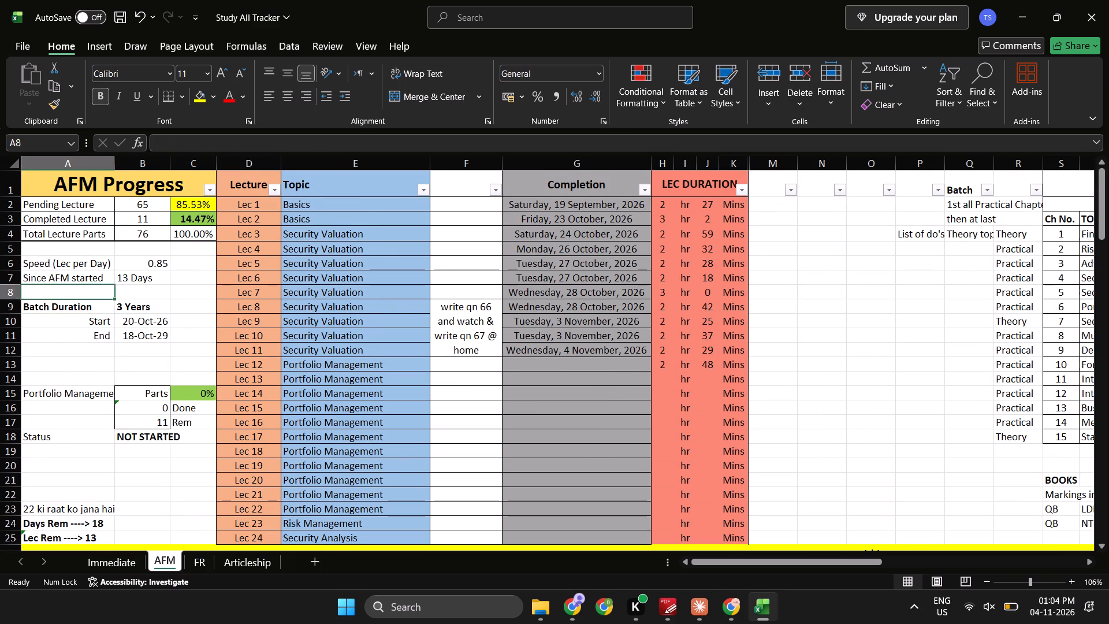
key("Up")
key("Up")
key("Right")
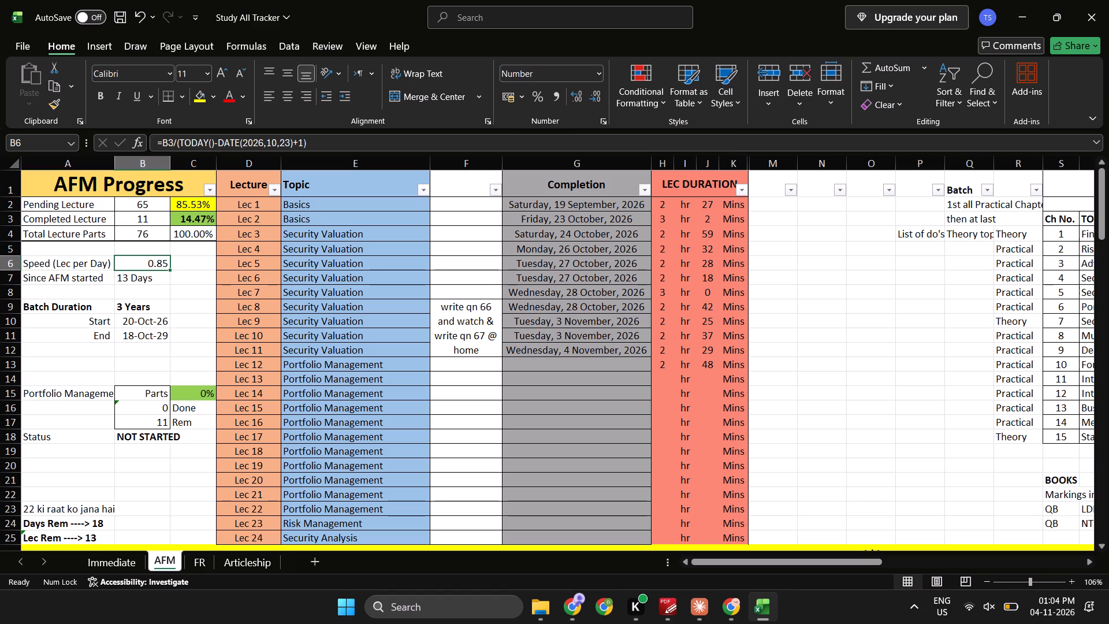
key("Down")
key("Up")
key("Down")
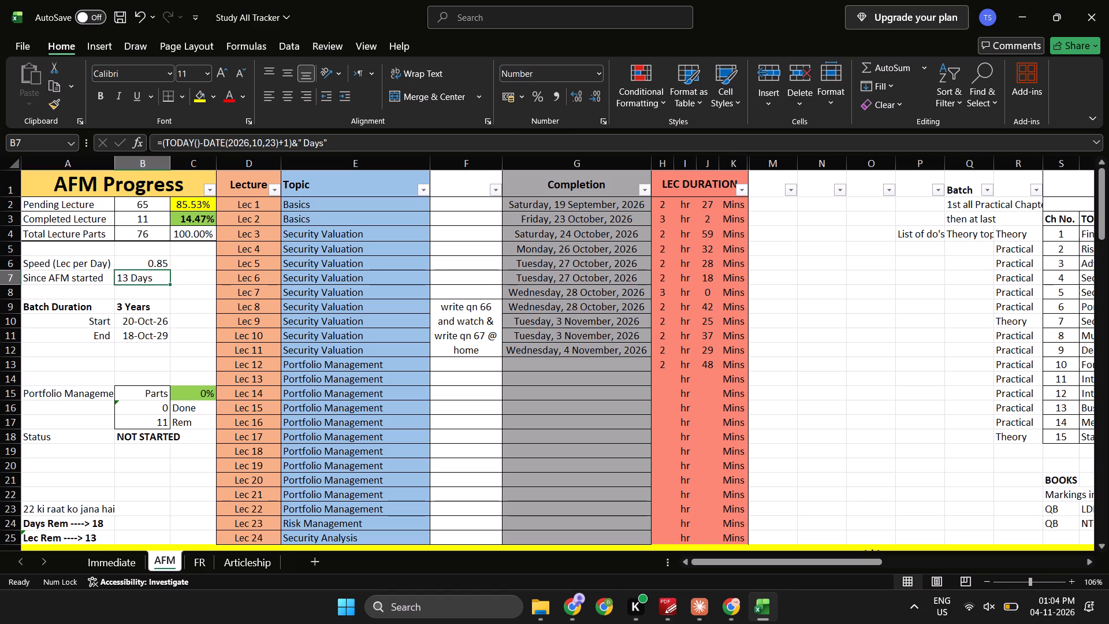
key("Up")
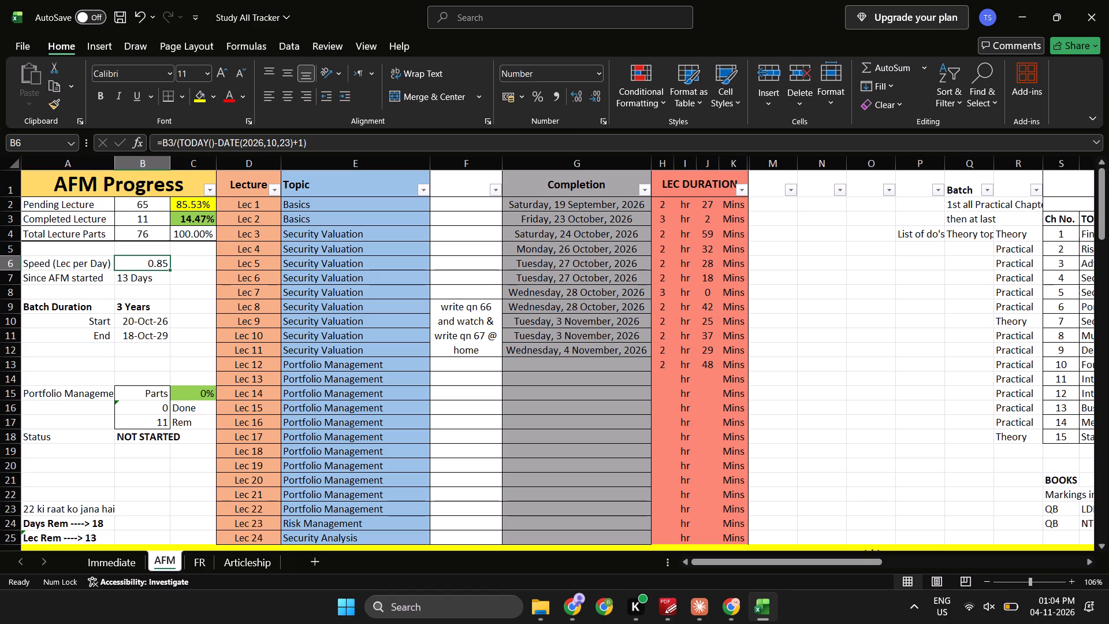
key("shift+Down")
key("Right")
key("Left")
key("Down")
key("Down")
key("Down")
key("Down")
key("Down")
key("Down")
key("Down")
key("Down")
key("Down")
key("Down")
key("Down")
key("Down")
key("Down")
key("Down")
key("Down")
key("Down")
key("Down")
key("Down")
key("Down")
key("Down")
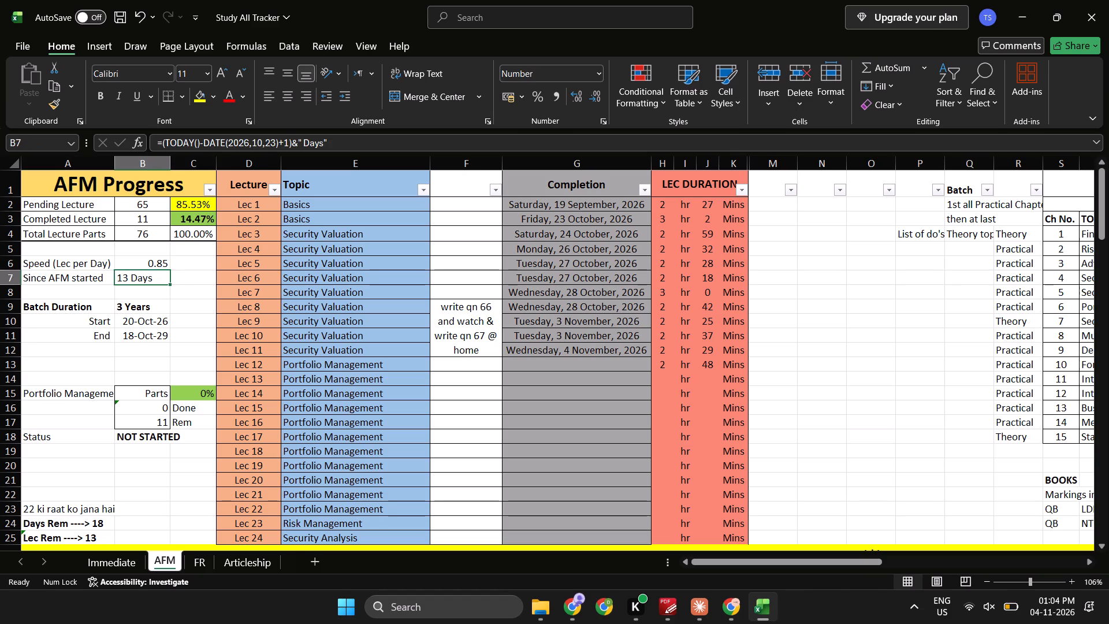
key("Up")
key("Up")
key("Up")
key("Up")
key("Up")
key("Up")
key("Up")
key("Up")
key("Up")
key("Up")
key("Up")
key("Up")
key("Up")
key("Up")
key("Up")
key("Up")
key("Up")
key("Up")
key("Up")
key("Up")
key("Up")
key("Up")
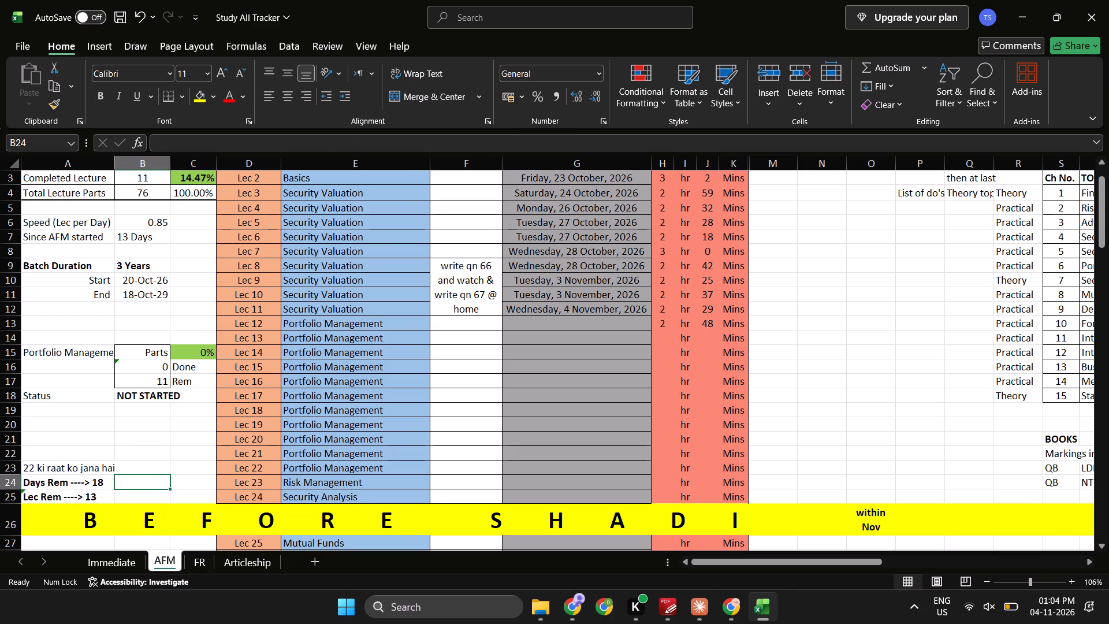
Examine the progress summary in column B alongside the Days Rem and Lec Rem notes in A23:A25.
key("Down")
key("Down")
key("Down")
key("Down")
key("Down")
key("Down")
key("Down")
key("Down")
key("Down")
key("Down")
key("Down")
key("Down")
key("Down")
key("Down")
key("Down")
key("Down")
key("Down")
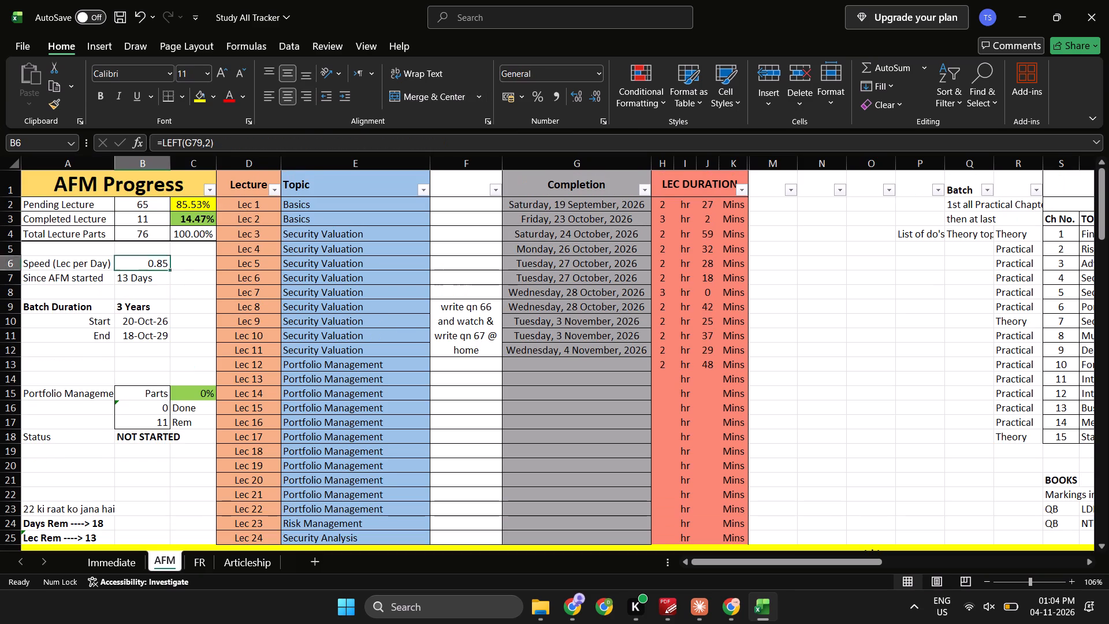
key("Down")
key("Down")
key("Down")
key("Down")
key("Down")
key("Down")
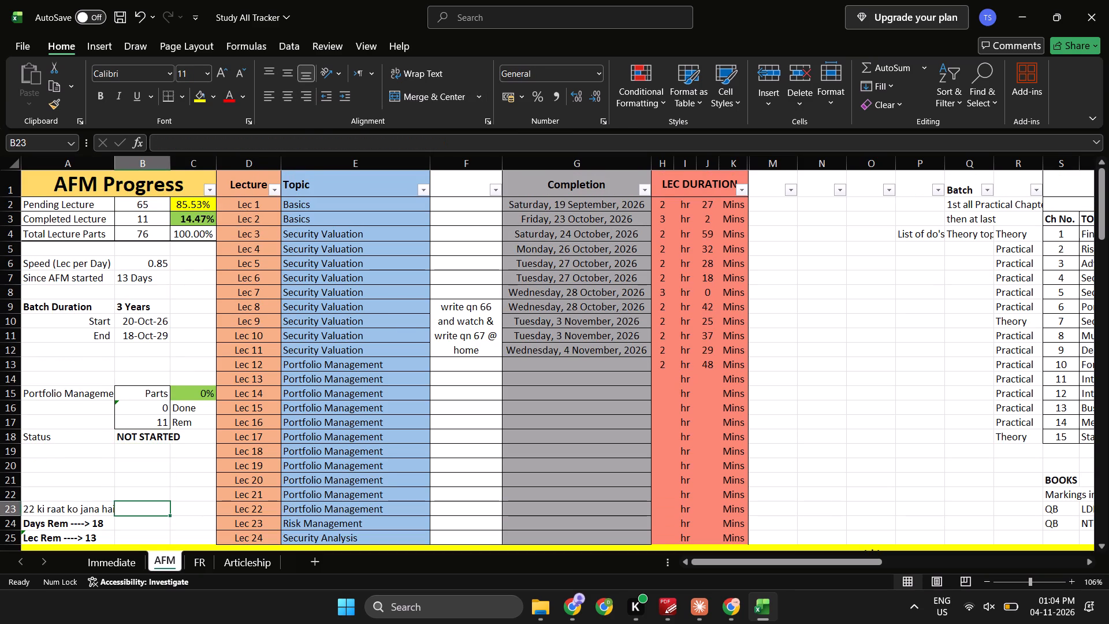
key("Up")
key("Up")
key("Up")
key("Up")
key("Up")
key("Up")
key("Up")
key("Up")
key("Up")
key("Up")
key("Up")
key("Up")
key("Up")
key("Up")
key("Up")
key("Up")
key("Up")
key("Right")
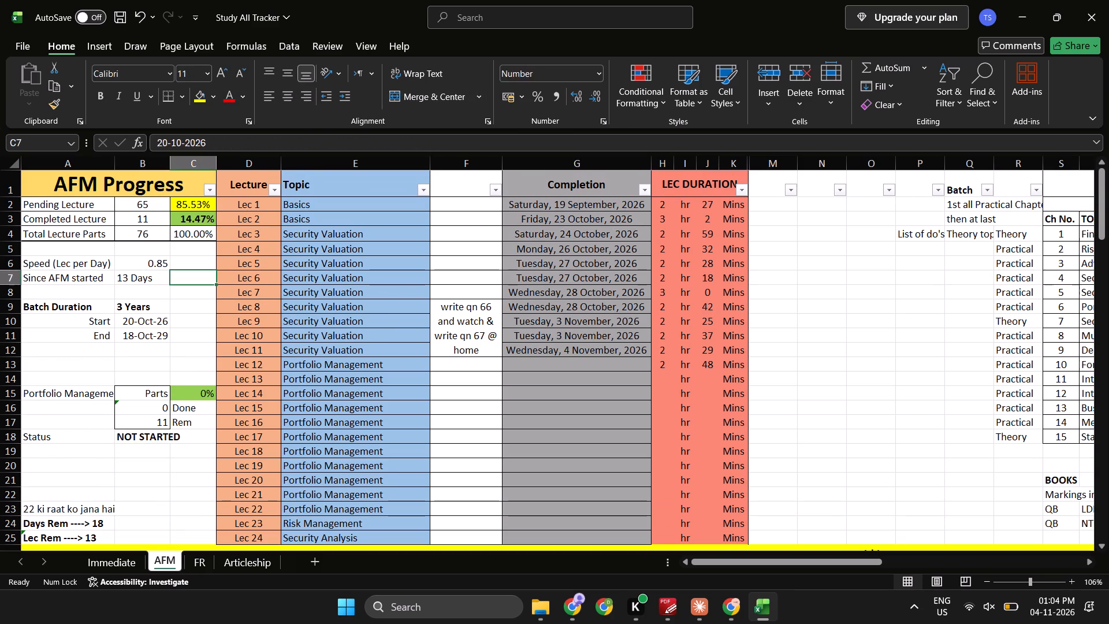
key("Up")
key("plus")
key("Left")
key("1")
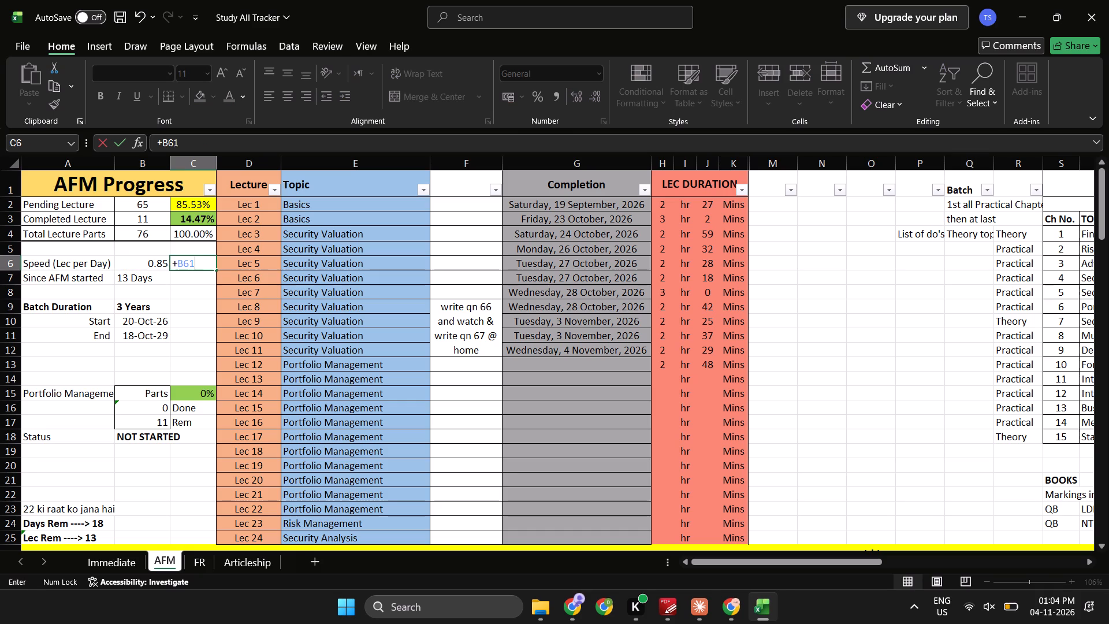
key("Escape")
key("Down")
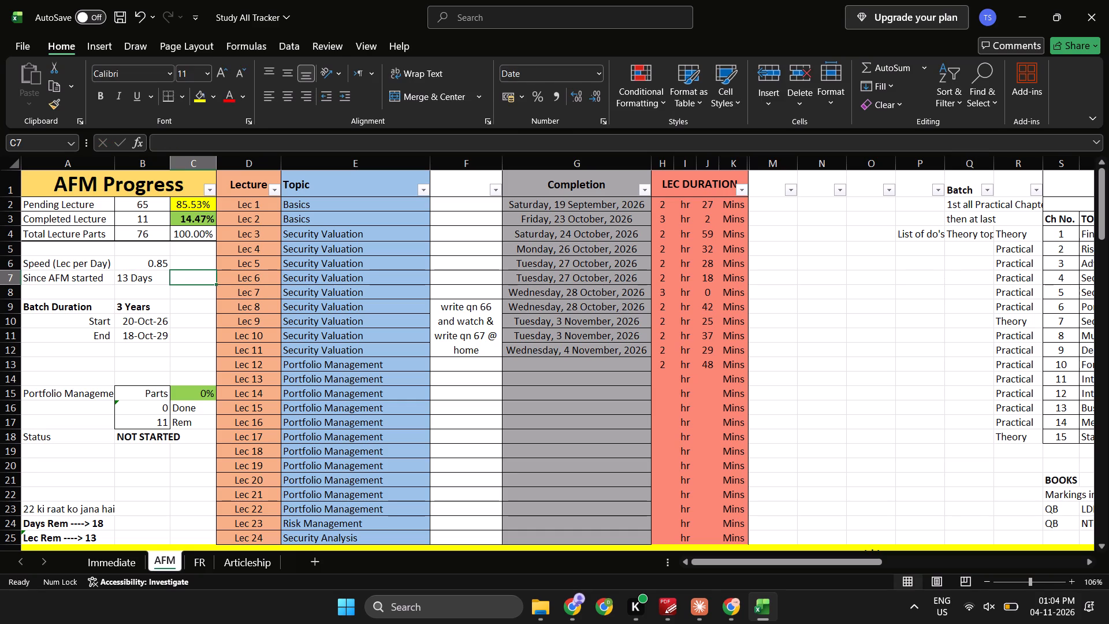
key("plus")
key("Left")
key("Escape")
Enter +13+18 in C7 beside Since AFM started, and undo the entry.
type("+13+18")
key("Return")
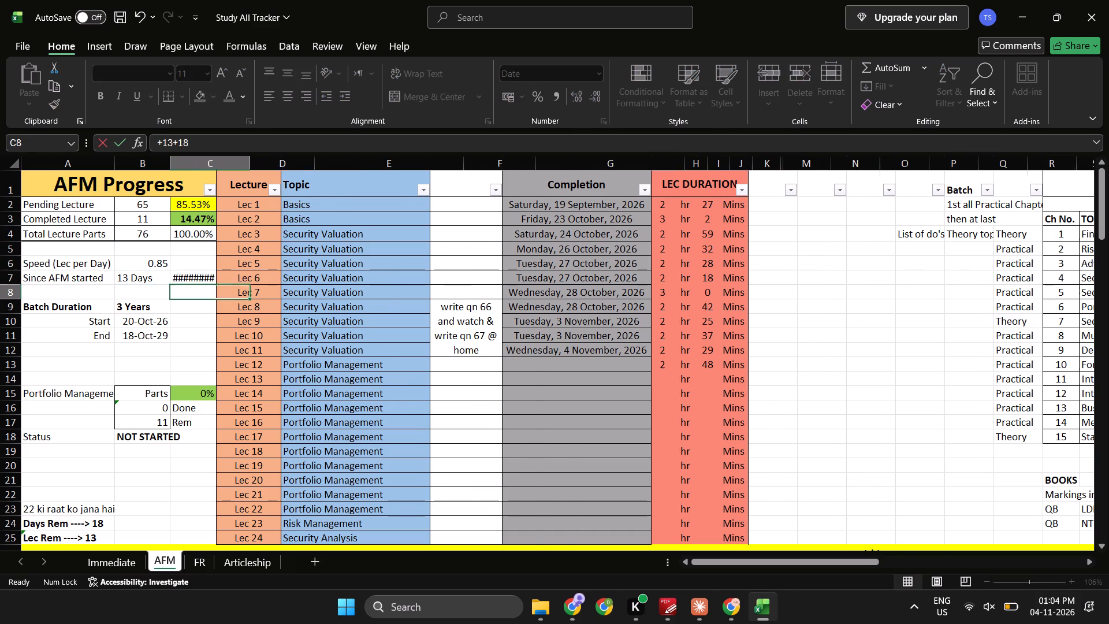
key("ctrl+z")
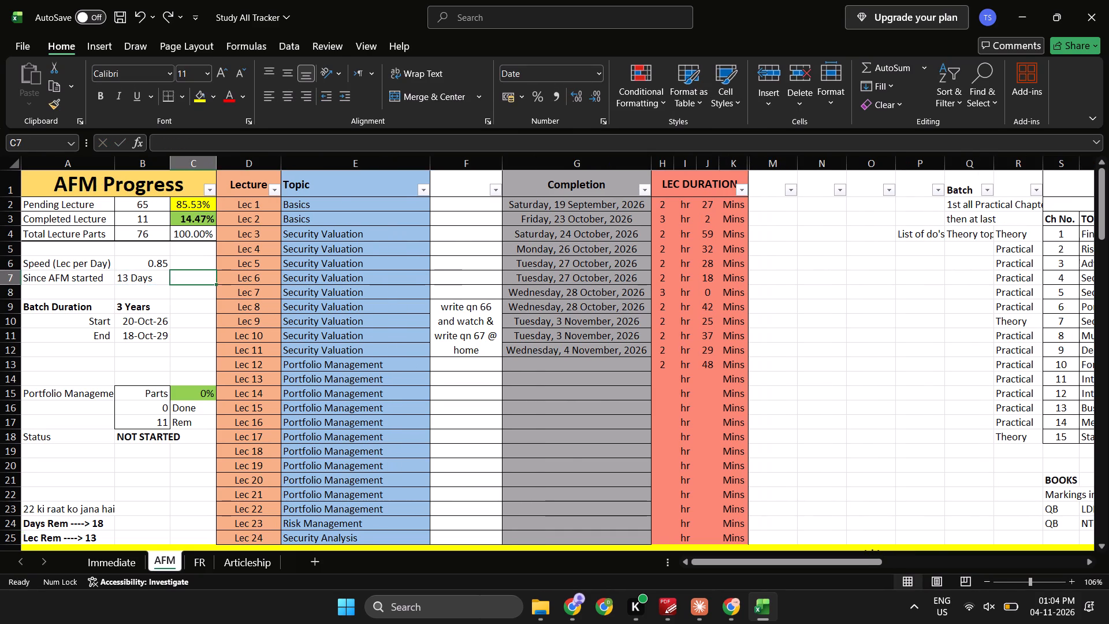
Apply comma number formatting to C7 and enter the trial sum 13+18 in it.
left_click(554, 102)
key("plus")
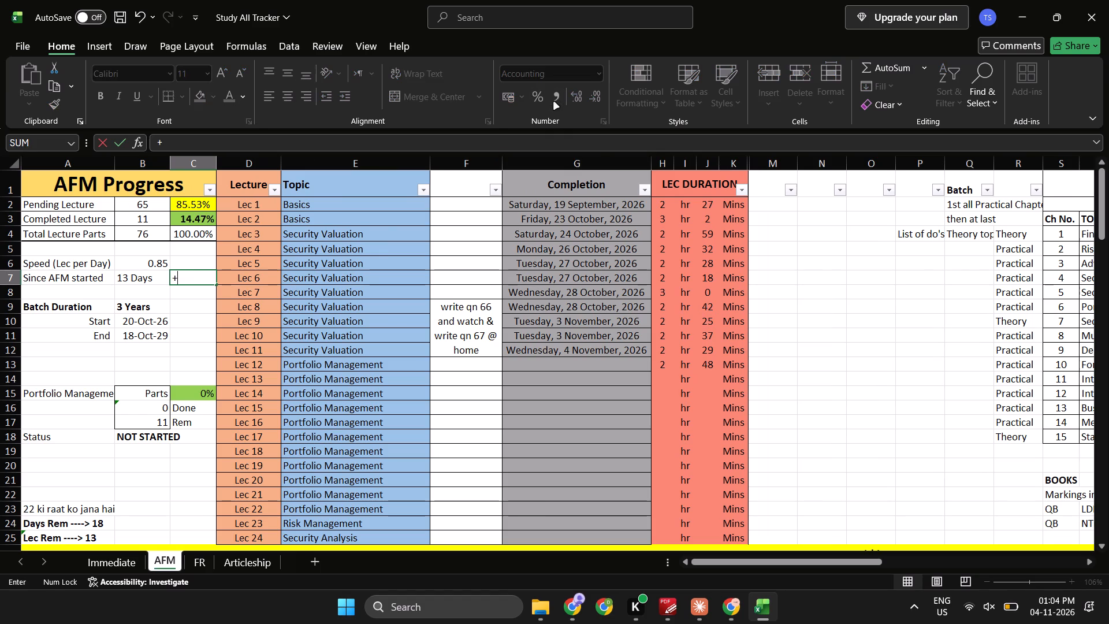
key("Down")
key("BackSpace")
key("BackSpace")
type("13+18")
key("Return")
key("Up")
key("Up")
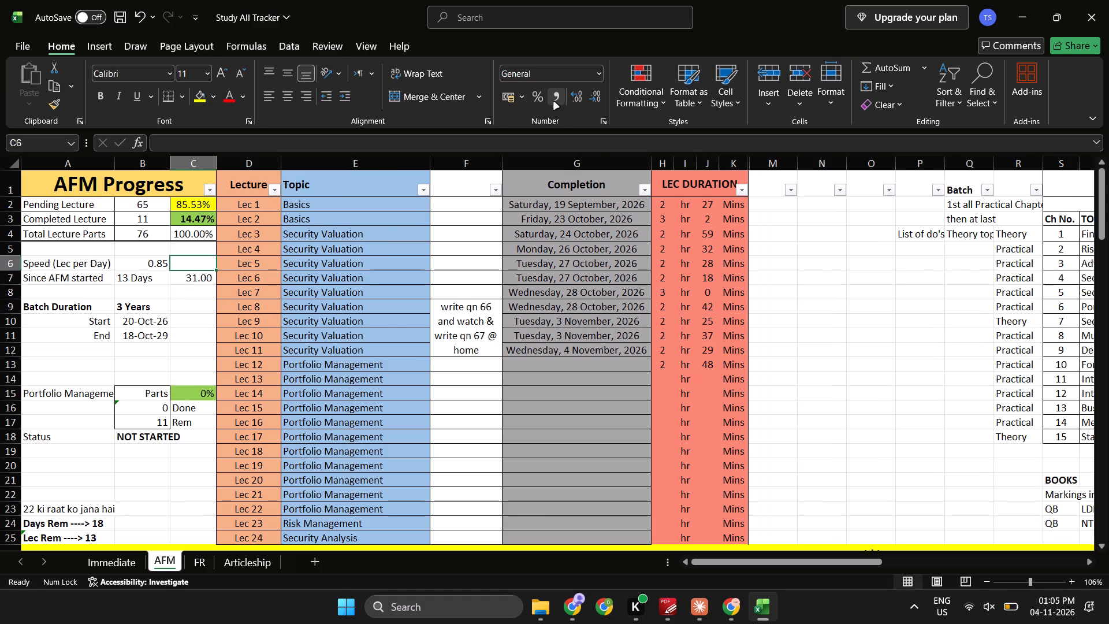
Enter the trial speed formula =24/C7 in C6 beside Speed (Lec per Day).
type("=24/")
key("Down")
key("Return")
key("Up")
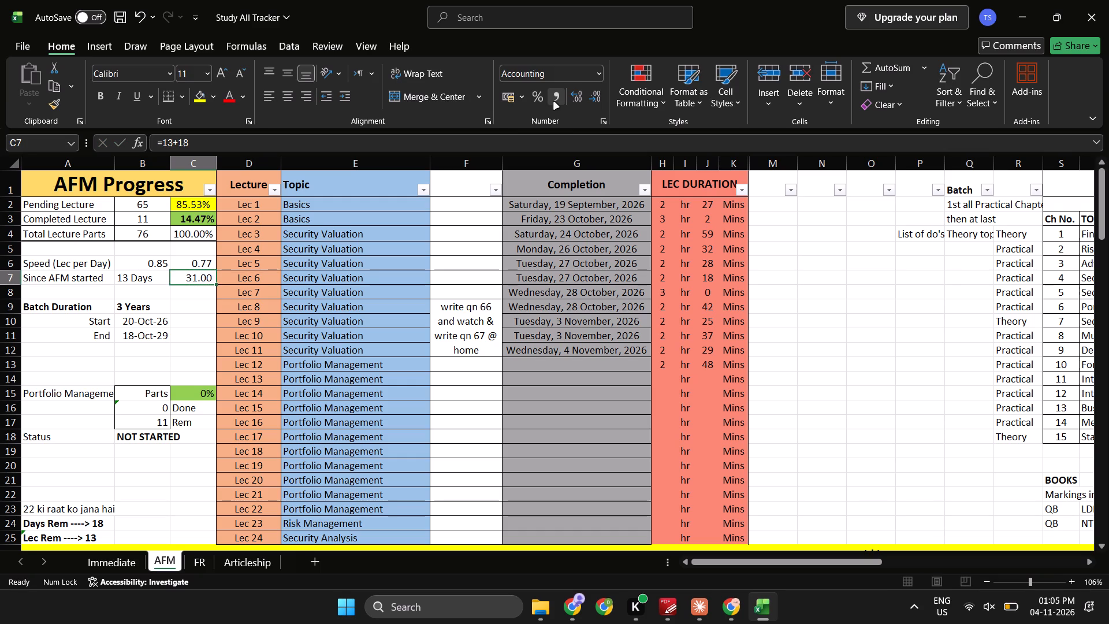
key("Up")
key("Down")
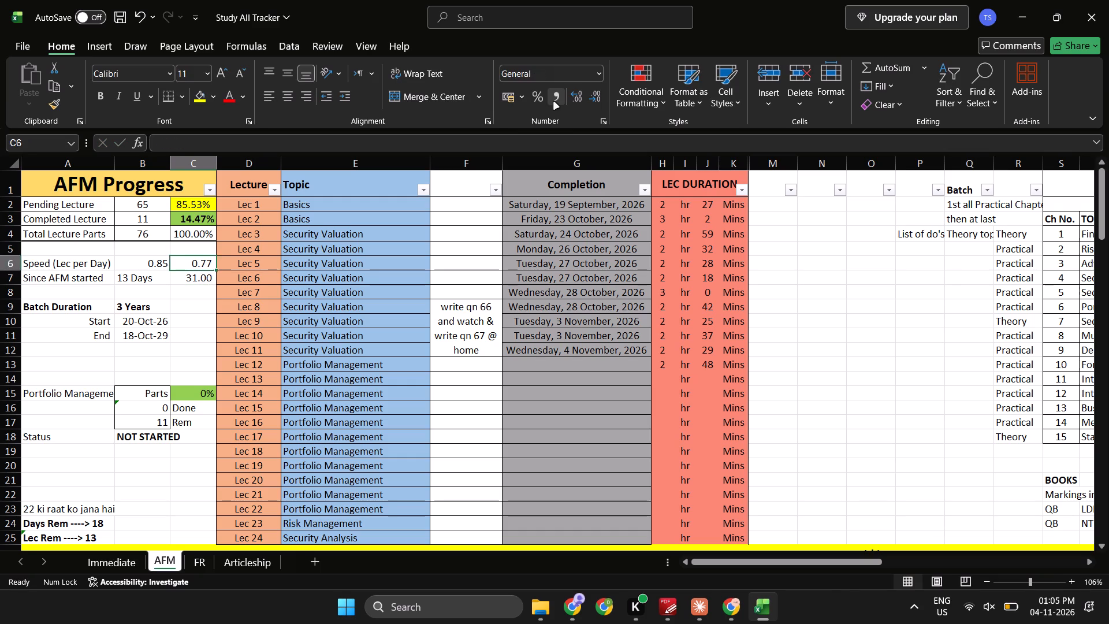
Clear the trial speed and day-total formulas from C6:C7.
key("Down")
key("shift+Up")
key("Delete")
Review the progress summary labels and values from Completed Lecture down to Batch Duration.
key("Left")
key("Left")
key("Up")
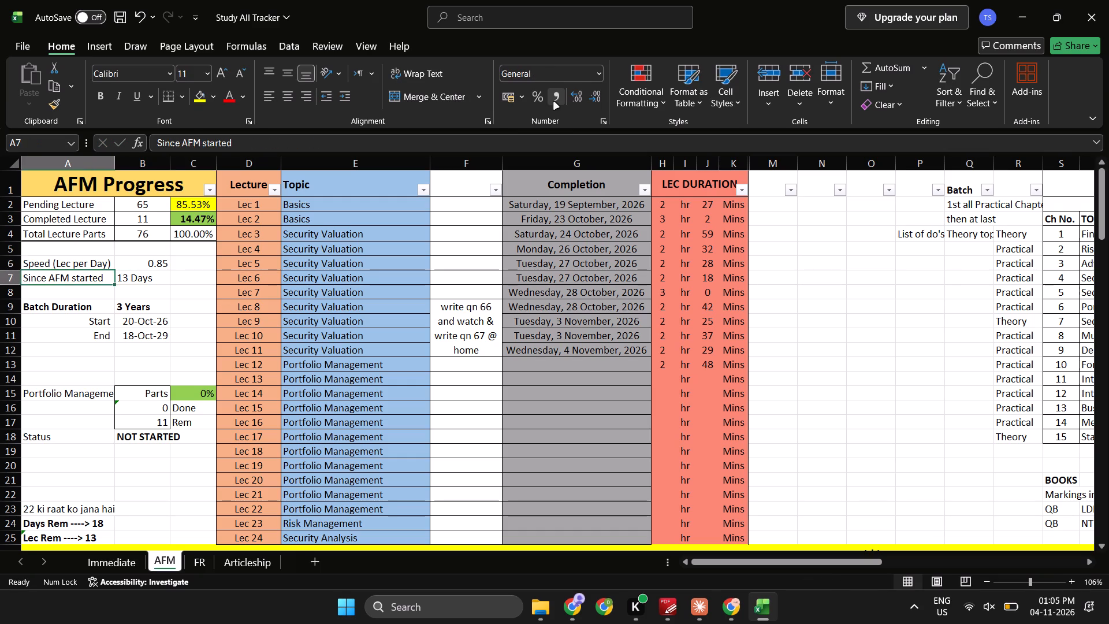
key("Left")
key("Left")
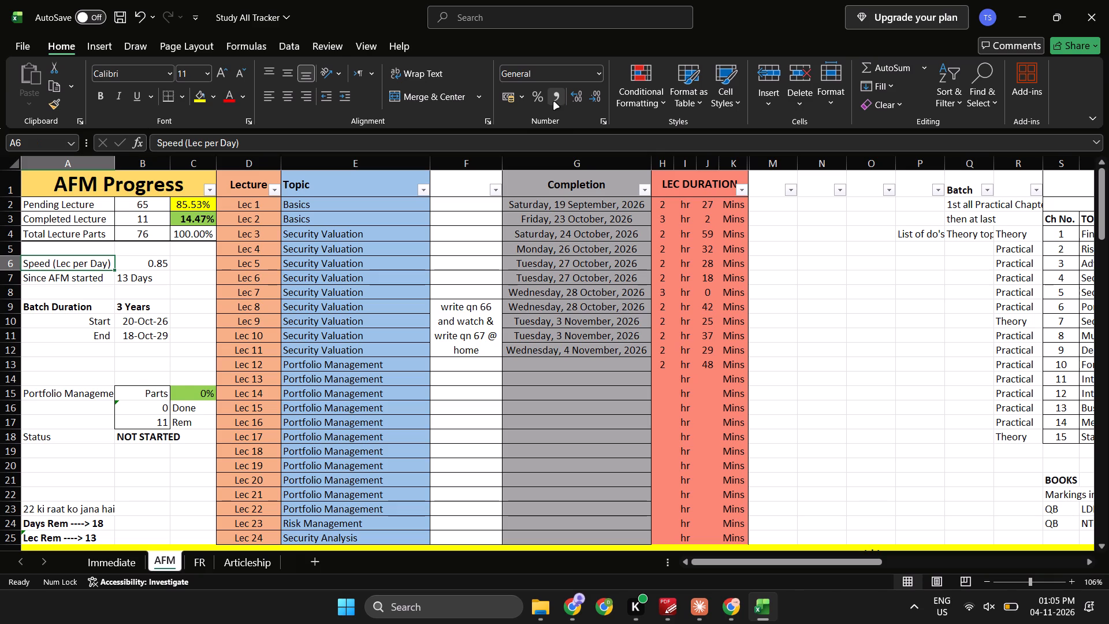
key("Up")
key("Right")
key("Up")
key("Up")
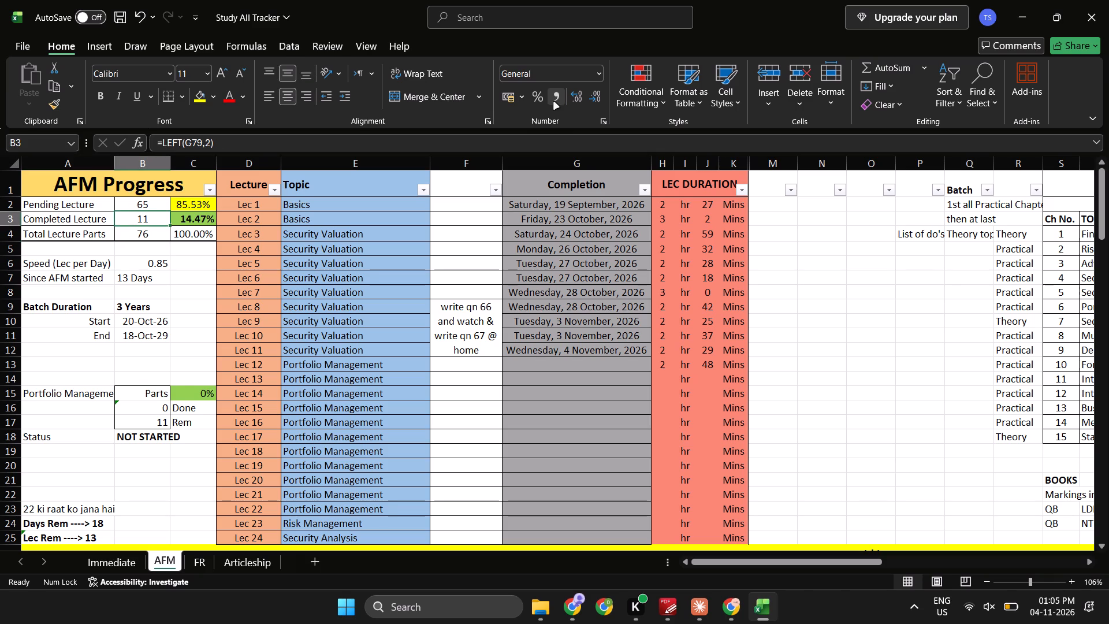